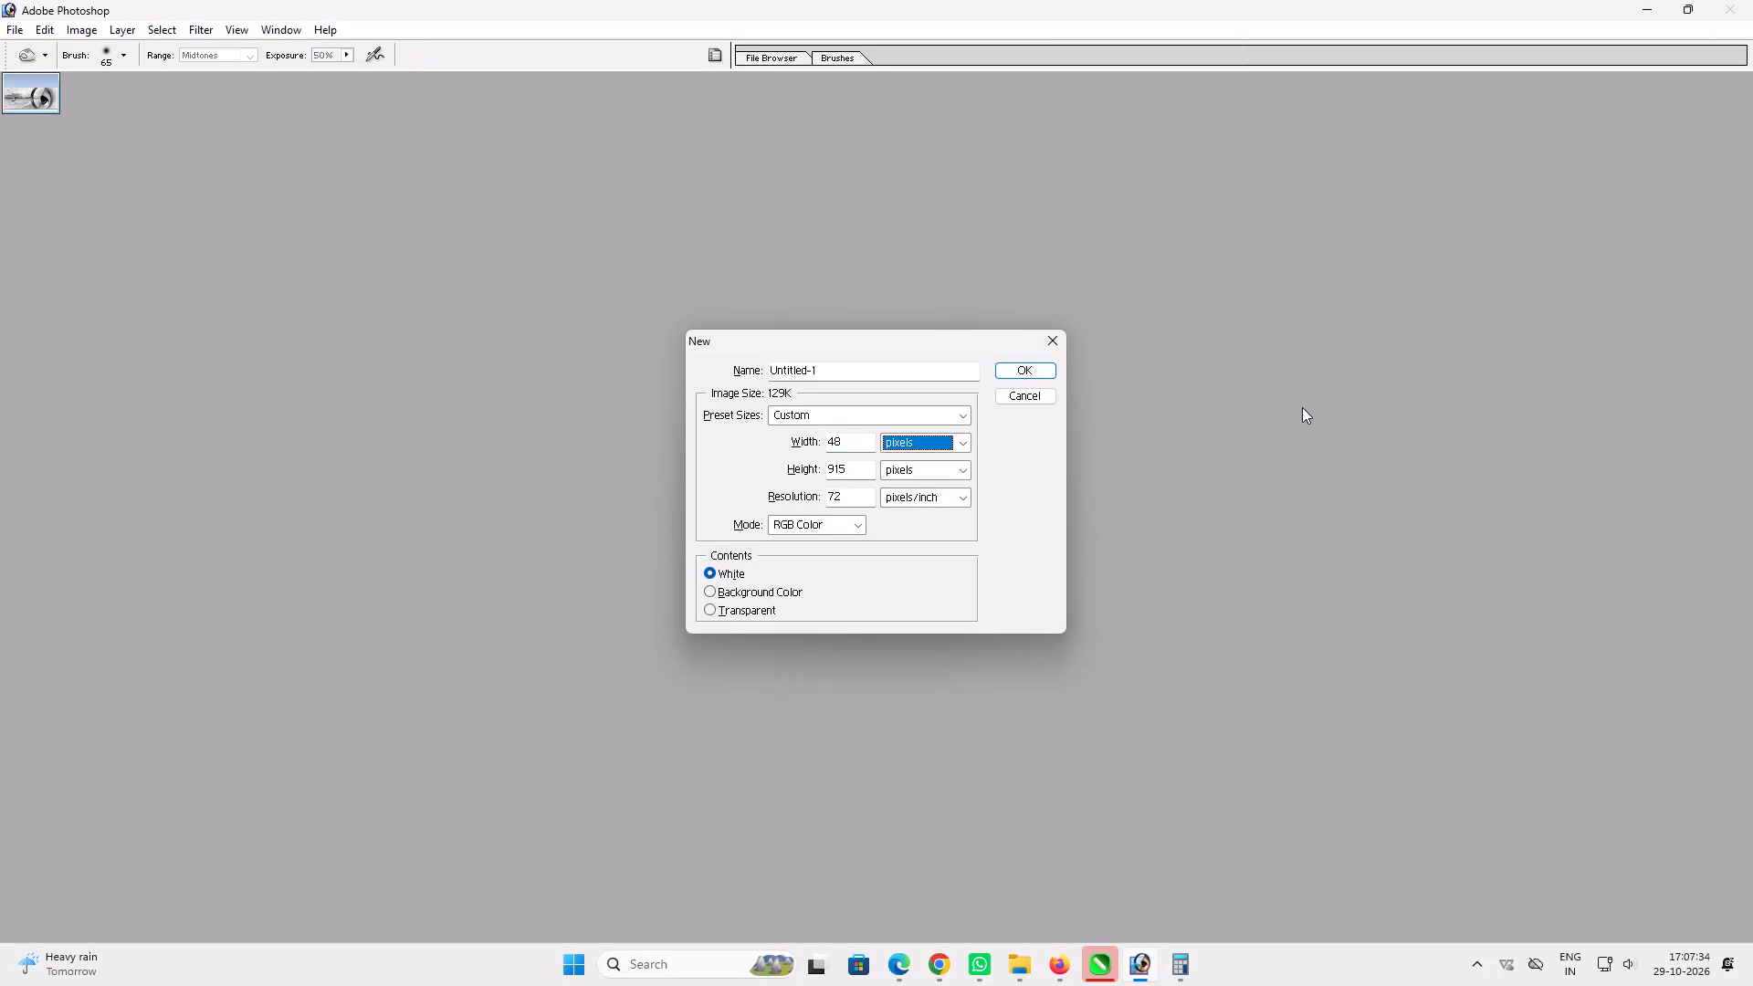
# Create a new 48 x 36 inch document in CMYK Color mode.
pyautogui.press('Tab')
pyautogui.press('3')
pyautogui.press('6')
pyautogui.press('Tab')
pyautogui.press('Down')
pyautogui.press('Tab')
pyautogui.press('Tab')
pyautogui.press('Tab')
pyautogui.press('Right')
pyautogui.press('Return')
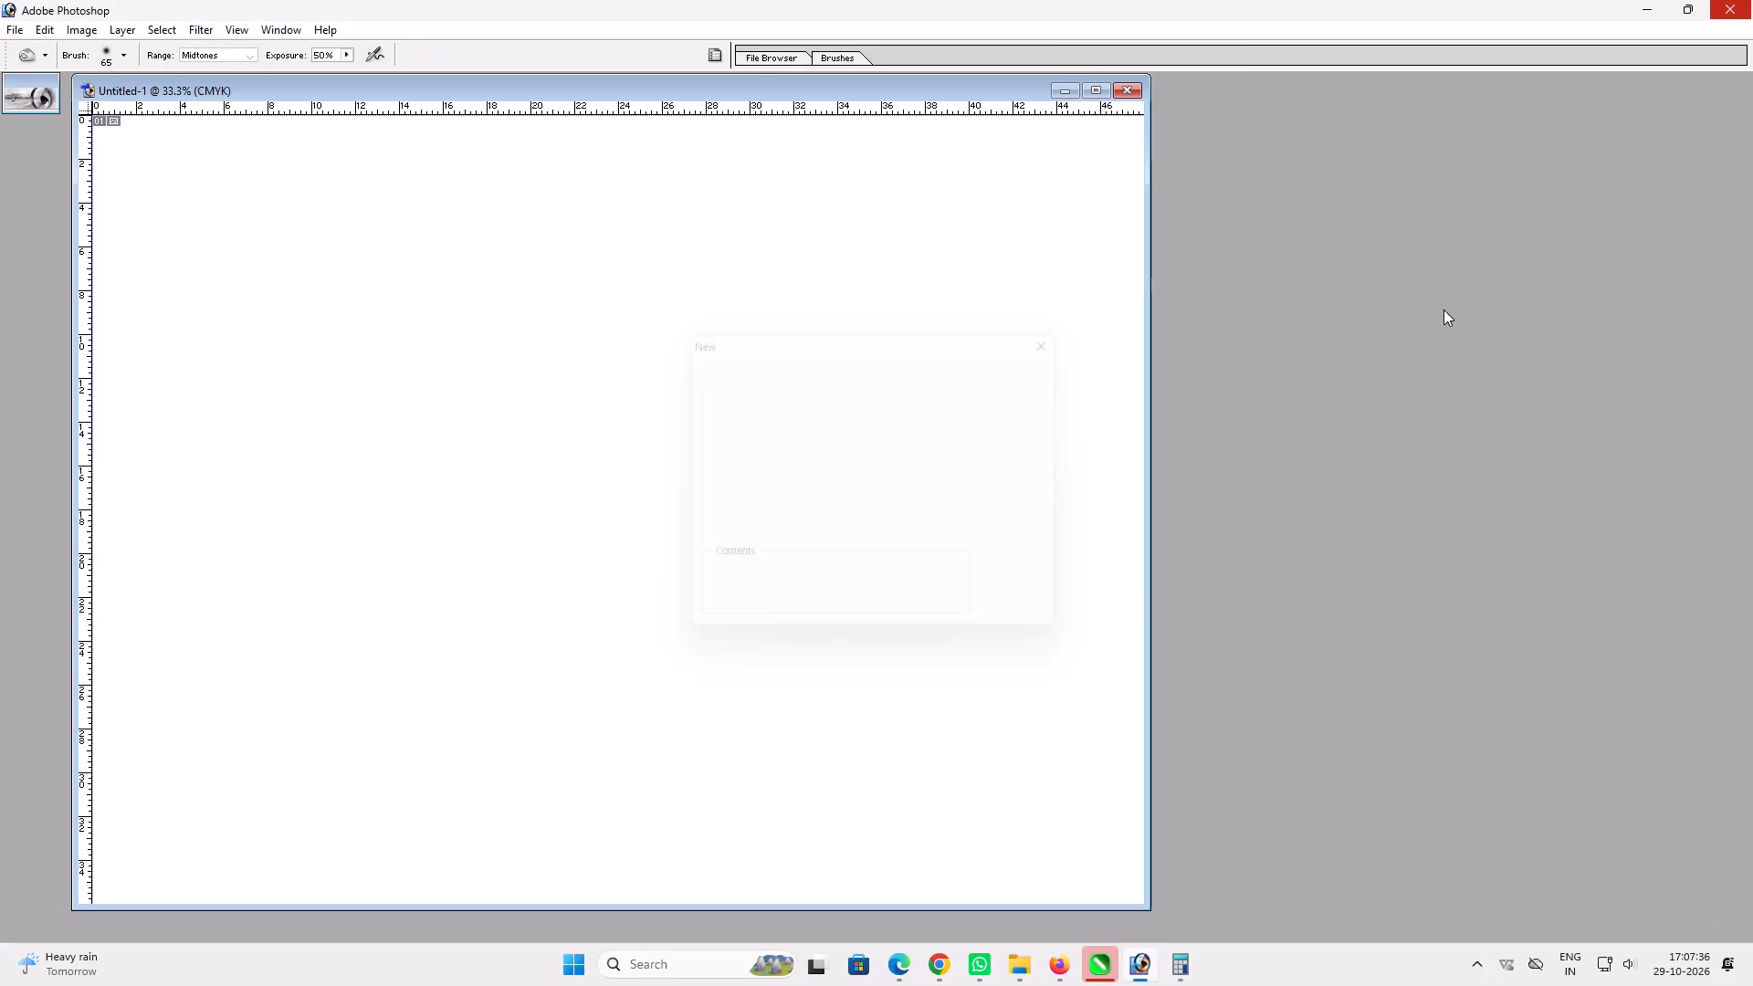
# Paste the copied yellow bokeh image into the new document and rotate it 90° counterclockwise.
pyautogui.hotkey('ctrl', 'v')
pyautogui.keyDown('ctrl'); pyautogui.click(1082, 89); pyautogui.keyUp('ctrl')
pyautogui.hotkey('ctrl', 't')
pyautogui.keyDown('ctrl'); pyautogui.rightClick(933, 505); pyautogui.keyUp('ctrl')
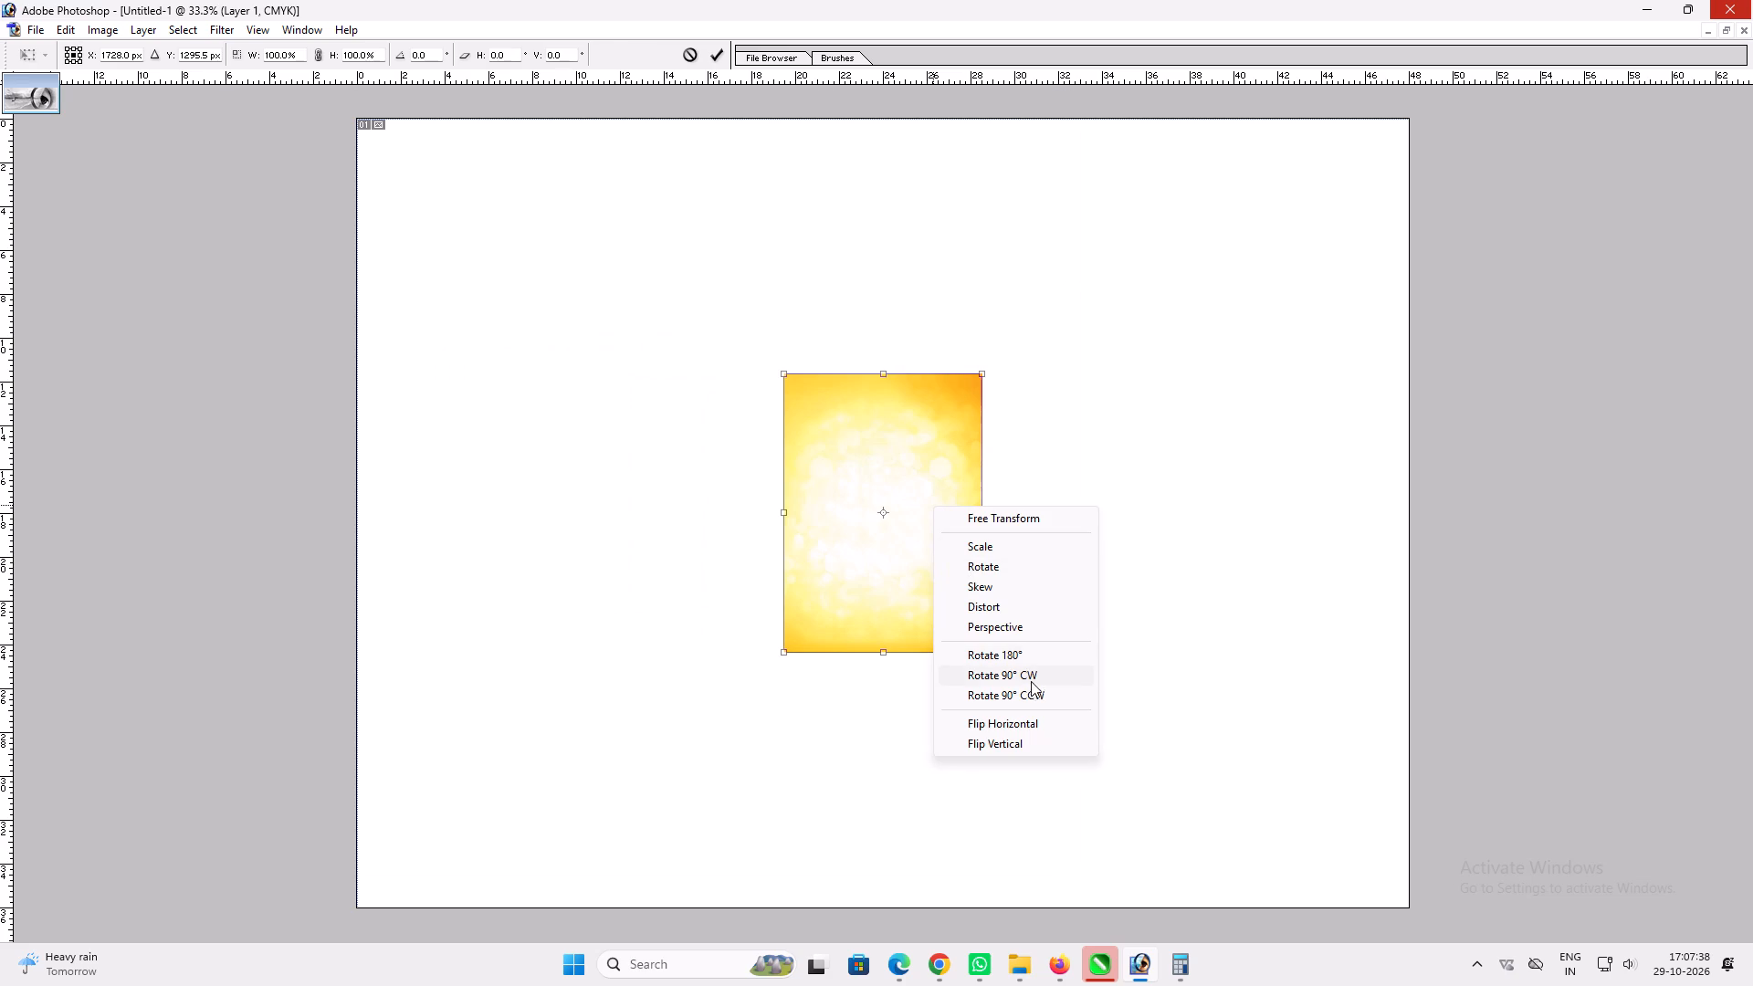
pyautogui.click(1036, 705)
pyautogui.press('Return')
# Scale the rotated bokeh image up with Free Transform so it fills the whole canvas.
pyautogui.hotkey('ctrl', 't')
pyautogui.keyDown('alt'); pyautogui.keyDown('shift'); pyautogui.moveTo(1023, 613); pyautogui.dragTo(1527, 810); pyautogui.keyUp('shift'); pyautogui.keyUp('alt')
pyautogui.press('Return')
pyautogui.press('v')
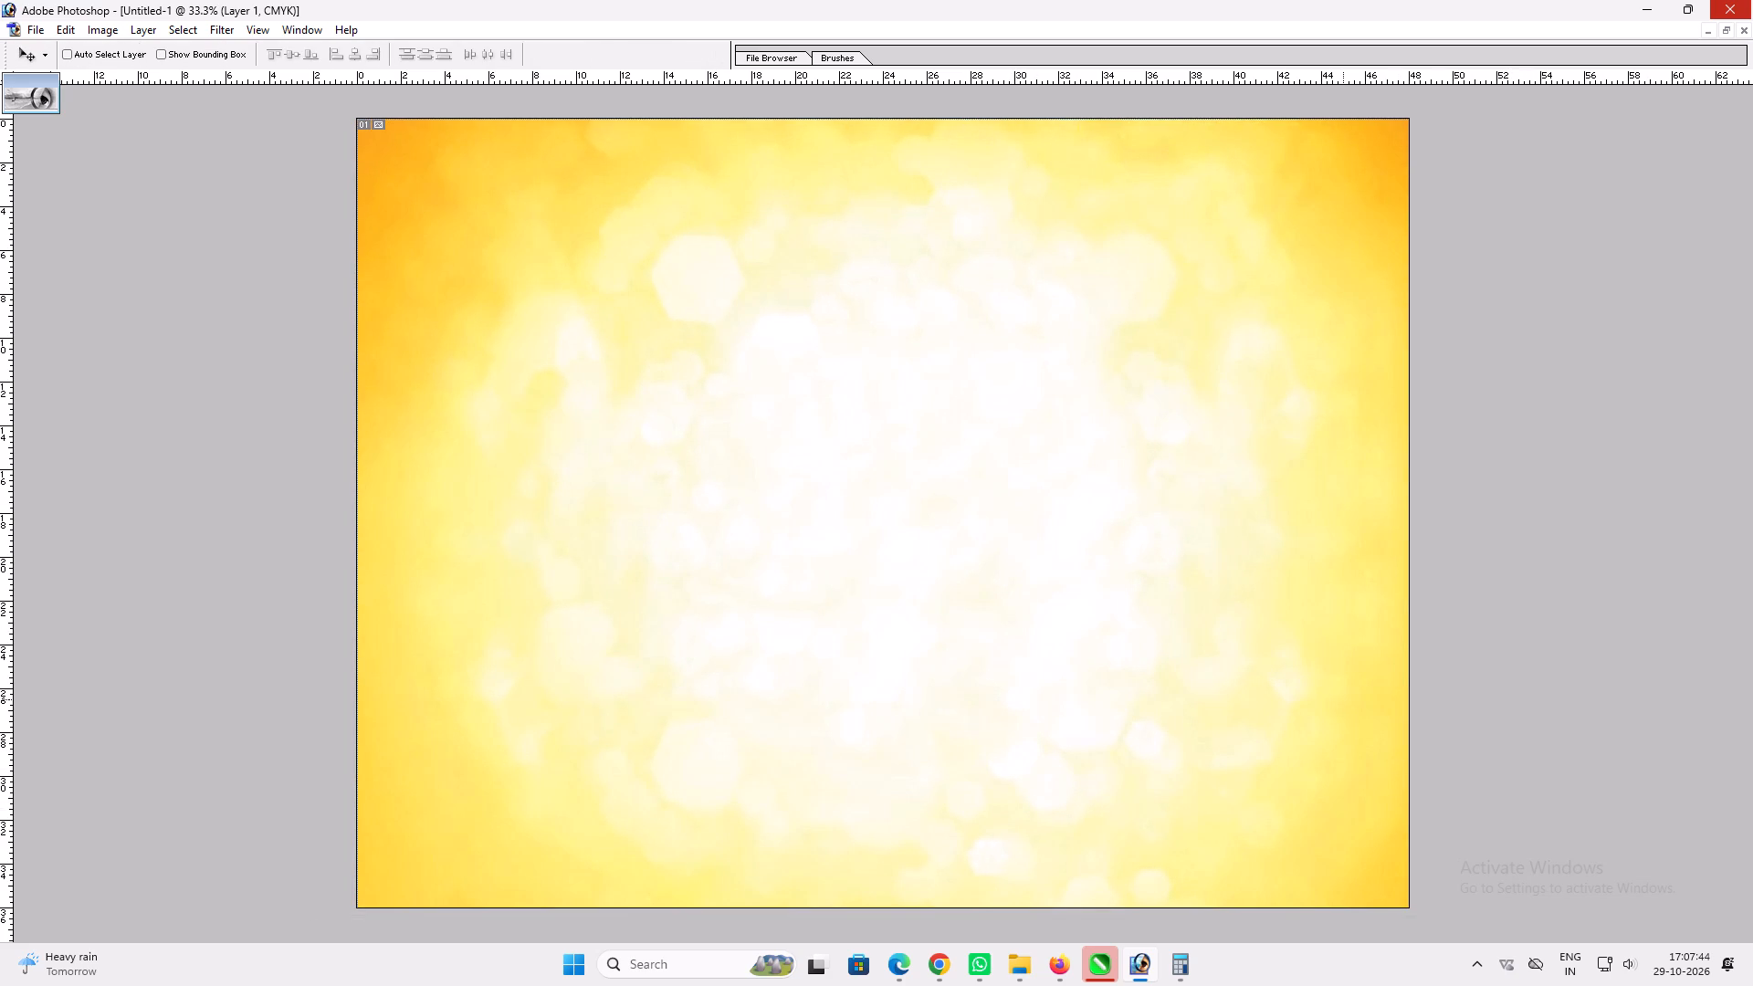
# Select the whole canvas, add new layers above the bokeh image, and stroke the canvas edge 80 px wide in dark blue, centered.
pyautogui.hotkey('ctrl', 'a')
pyautogui.hotkey('alt', 'l')
pyautogui.hotkey('alt', 'w')
pyautogui.hotkey('alt', 'l')
pyautogui.hotkey('alt', 'e')
pyautogui.hotkey('alt', 'l')
pyautogui.hotkey('alt', 'w')
pyautogui.hotkey('alt', 'l')
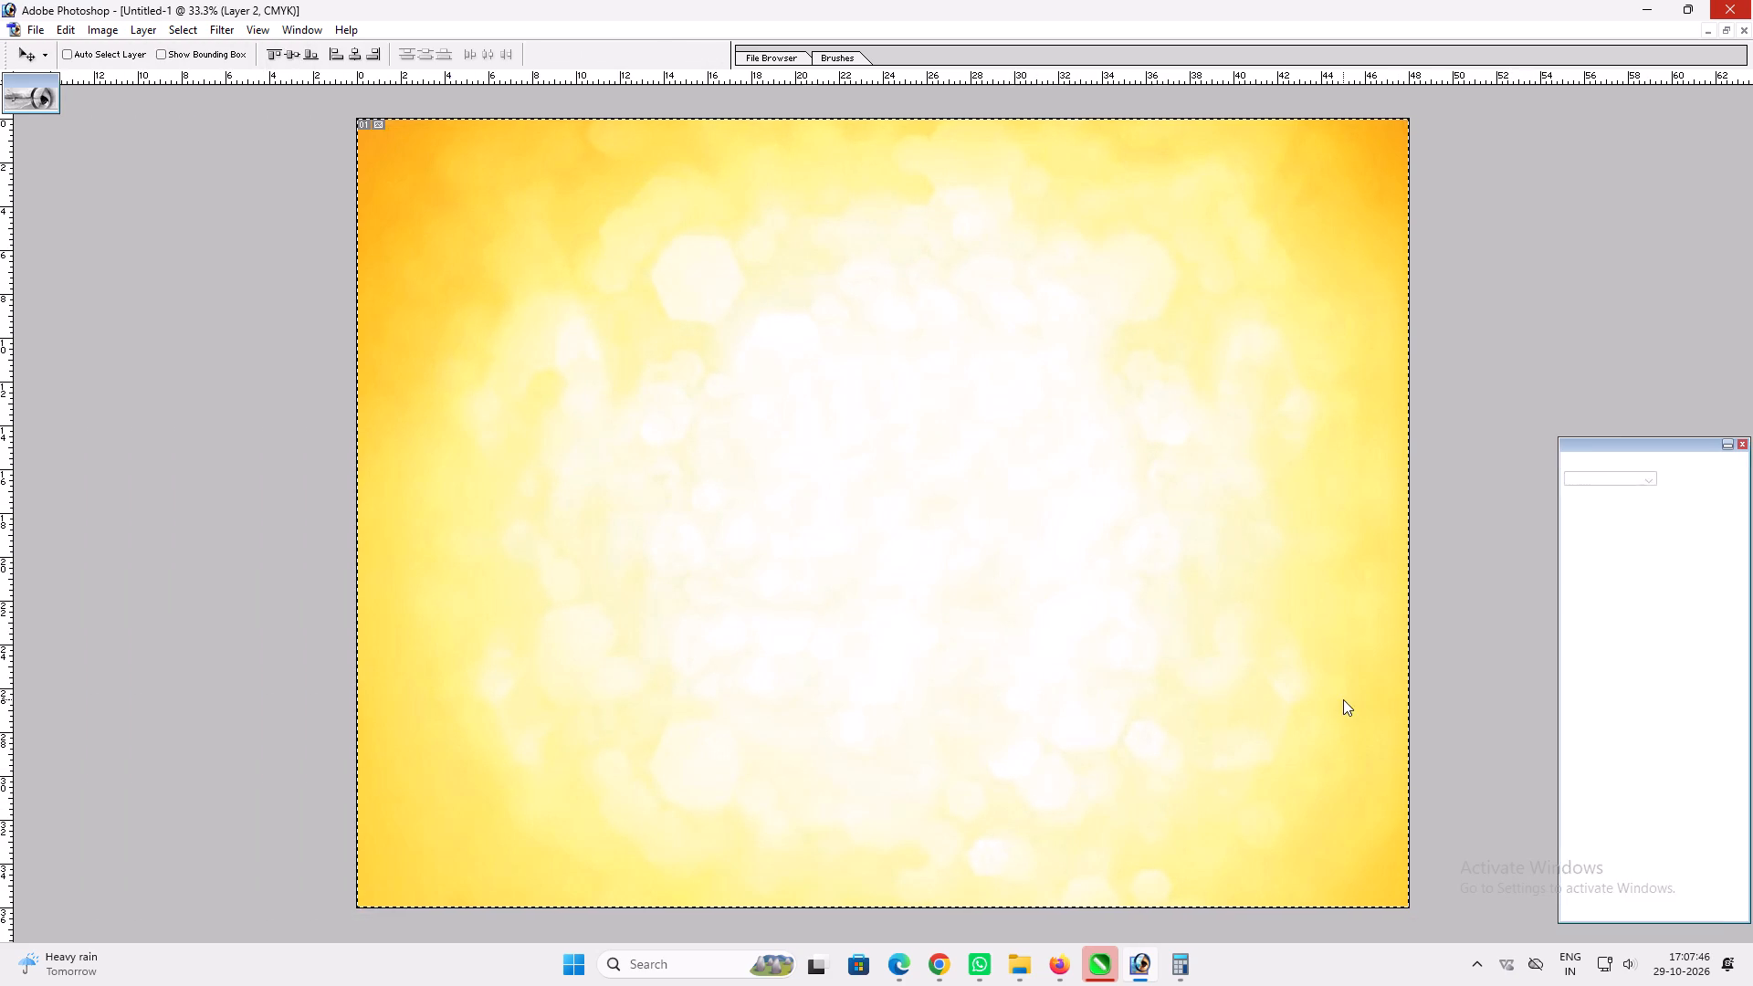
pyautogui.hotkey('alt', 'e')
pyautogui.press('s')
pyautogui.hotkey('alt', 'l')
pyautogui.hotkey('alt', 'w')
pyautogui.hotkey('alt', 'l')
pyautogui.hotkey('alt', 'e')
pyautogui.press('s')
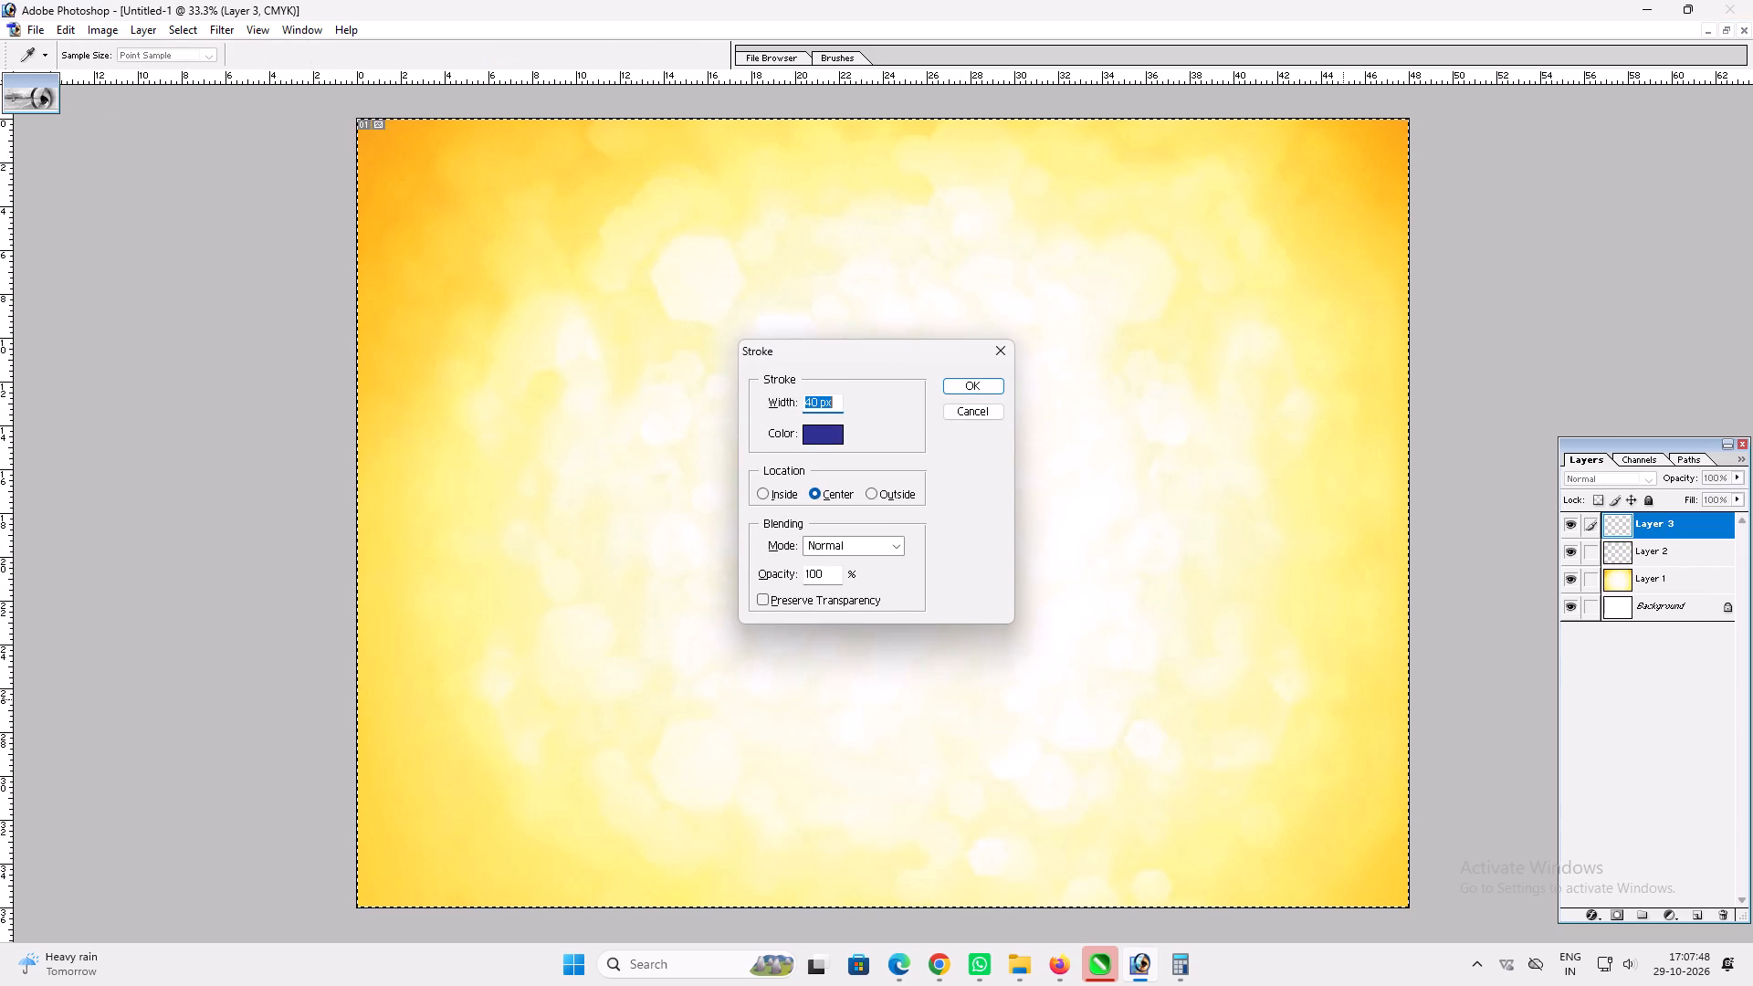
pyautogui.write('80')
pyautogui.press('Return')
pyautogui.hotkey('ctrl', 'd')
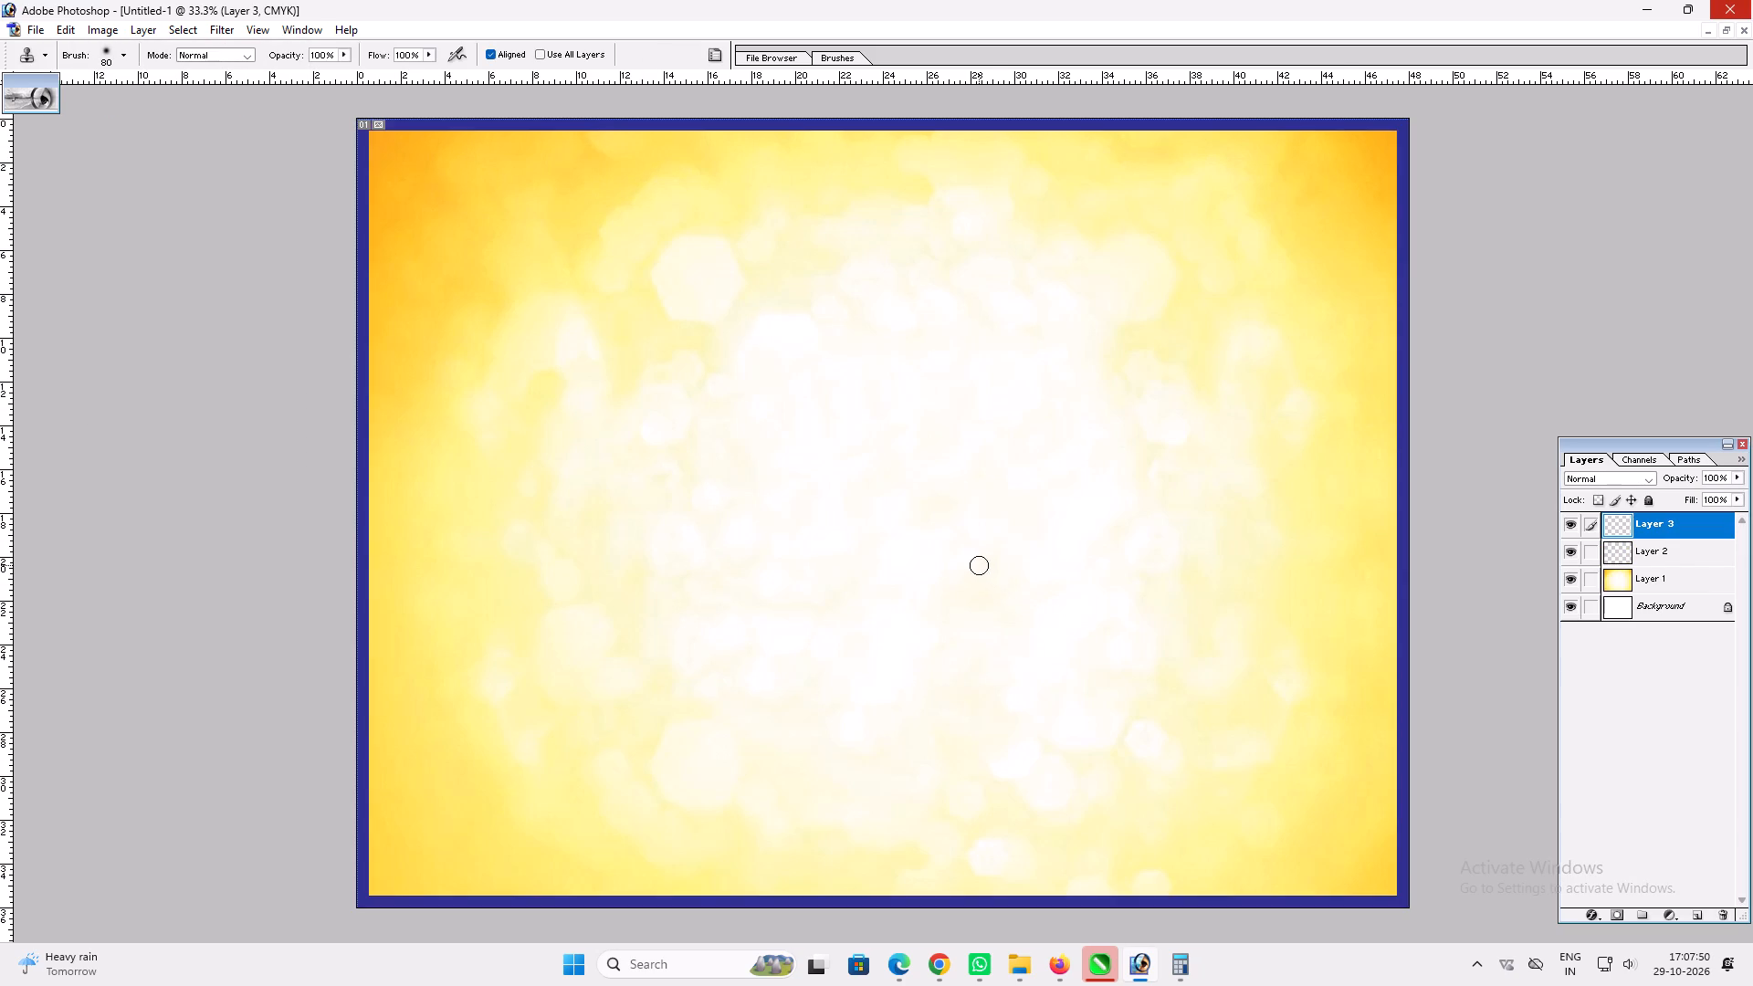
# Give the border layer a red Color Overlay and a thin white outside Stroke as layer styles.
pyautogui.hotkey('alt', 'l')
pyautogui.hotkey('alt', 'y')
pyautogui.press('n')
pyautogui.click(939, 662)
pyautogui.doubleClick(905, 723)
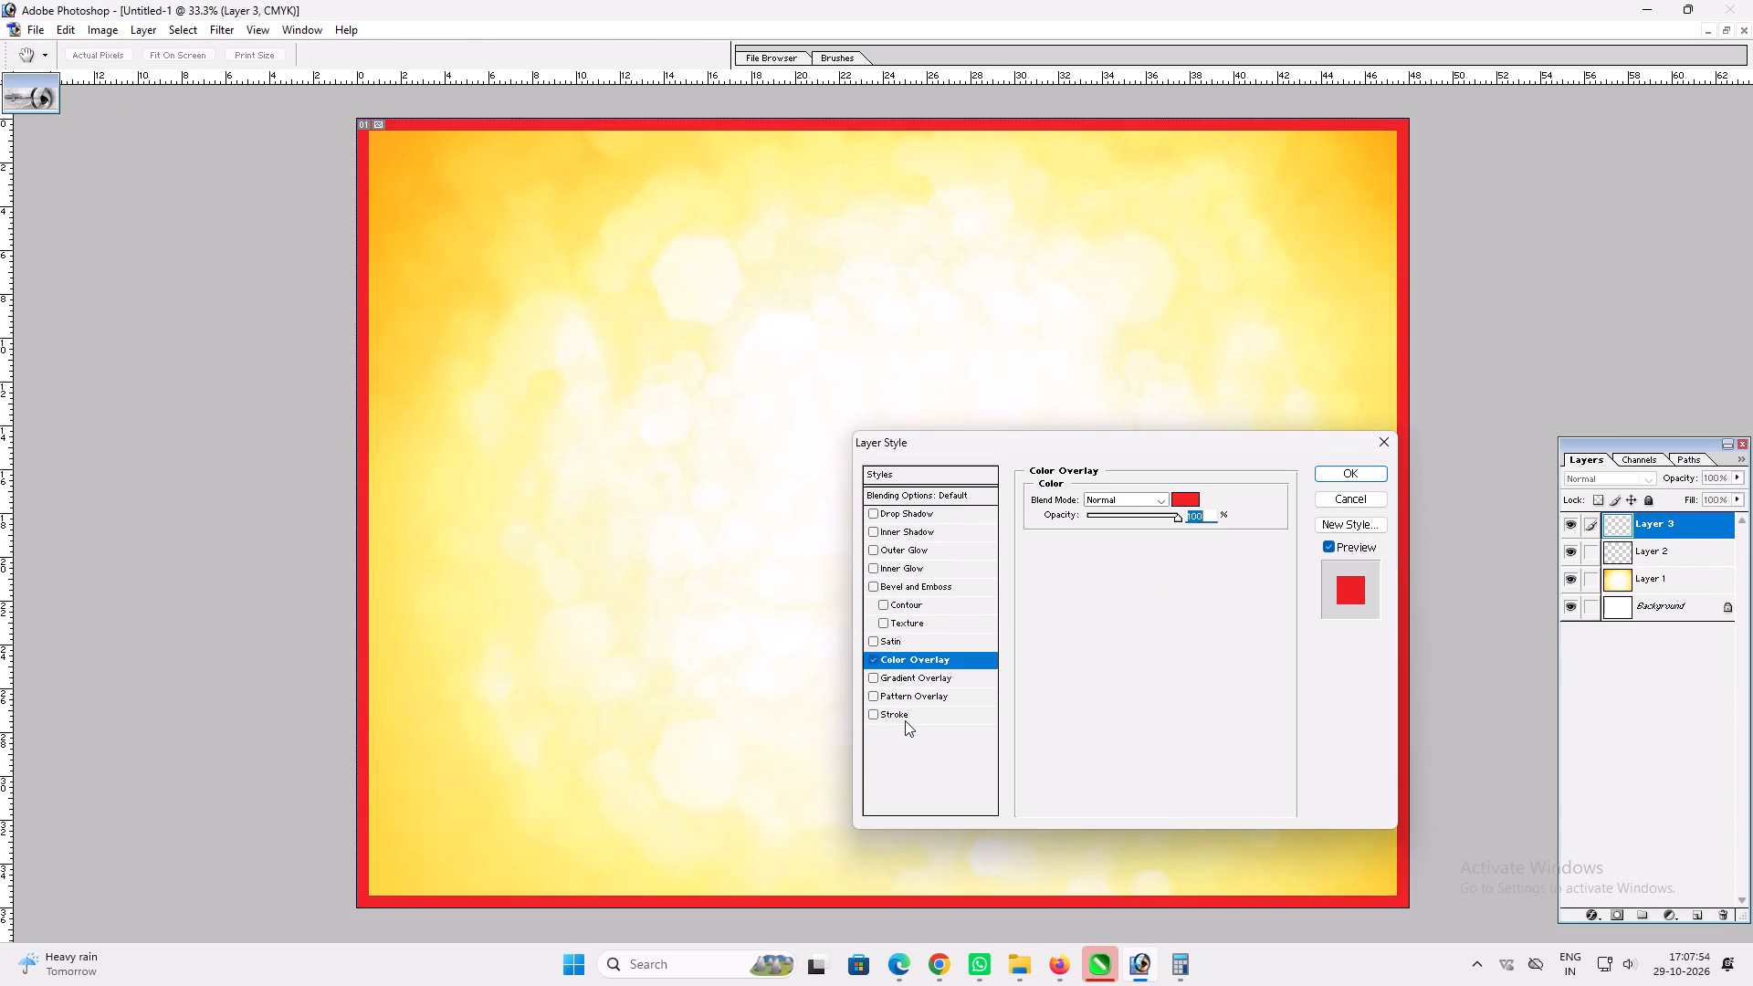
pyautogui.click(1074, 606)
pyautogui.moveTo(803, 480); pyautogui.dragTo(425, 134)
pyautogui.press('Return')
pyautogui.scroll(2, 834, 446)
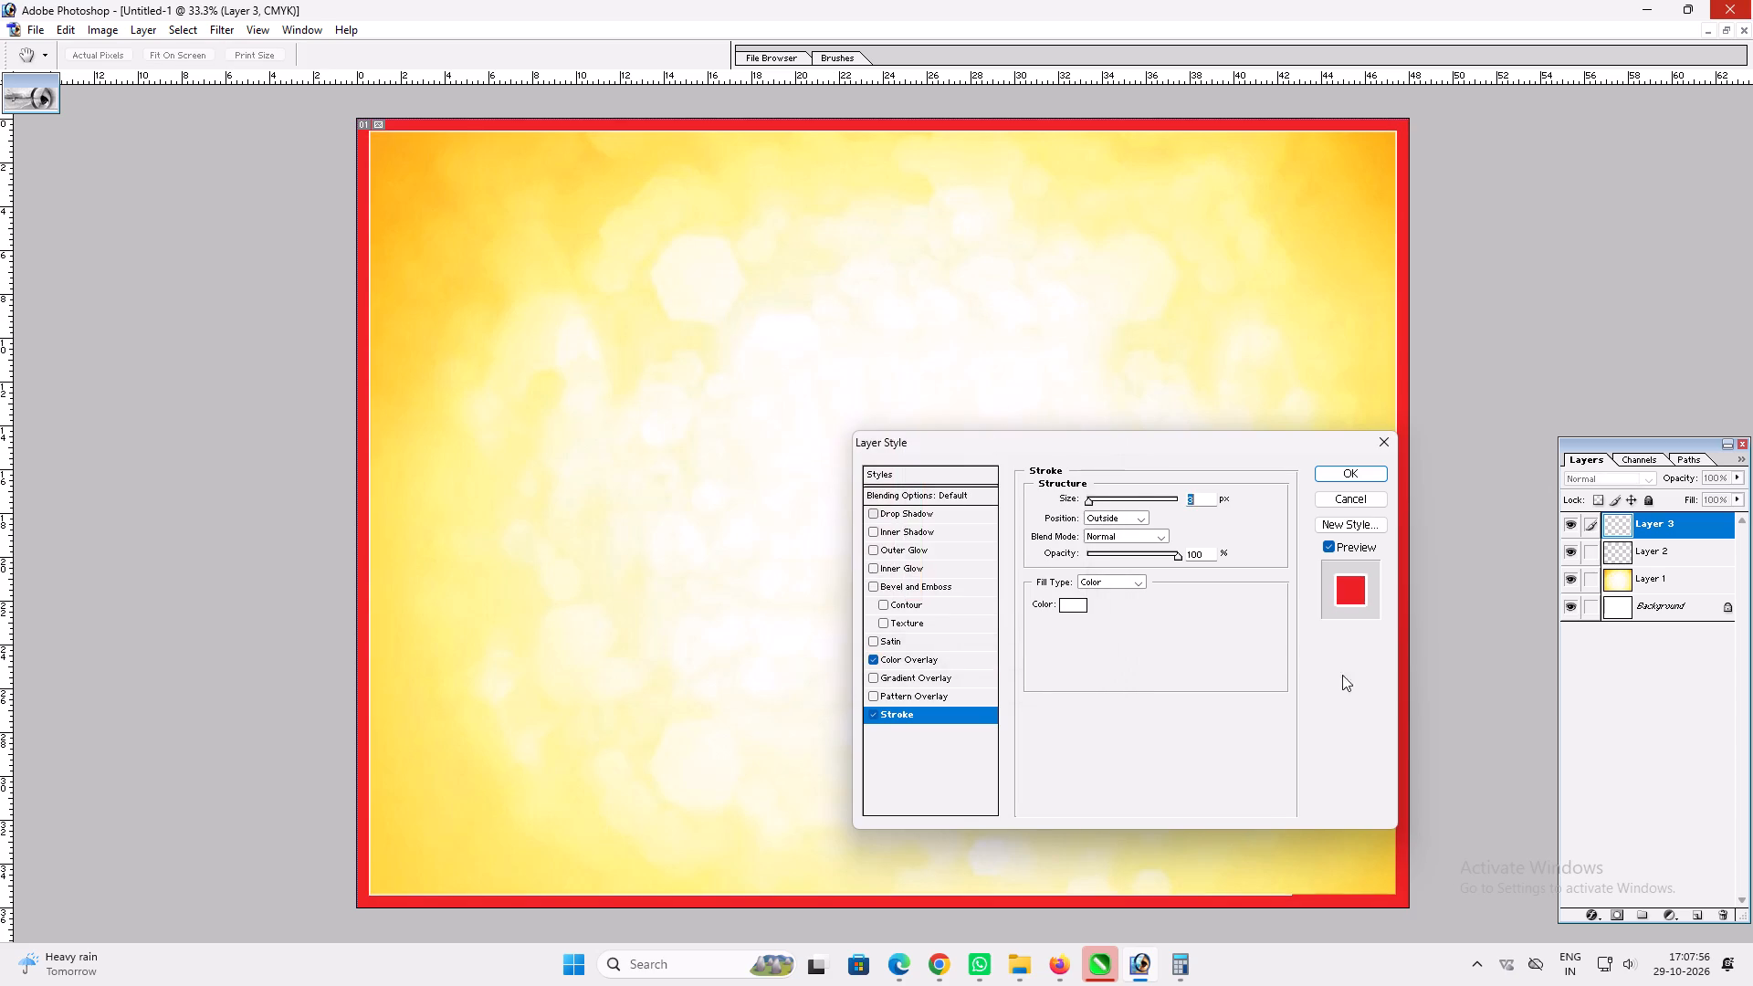
pyautogui.scroll(4, 1342, 675)
pyautogui.press('Return')
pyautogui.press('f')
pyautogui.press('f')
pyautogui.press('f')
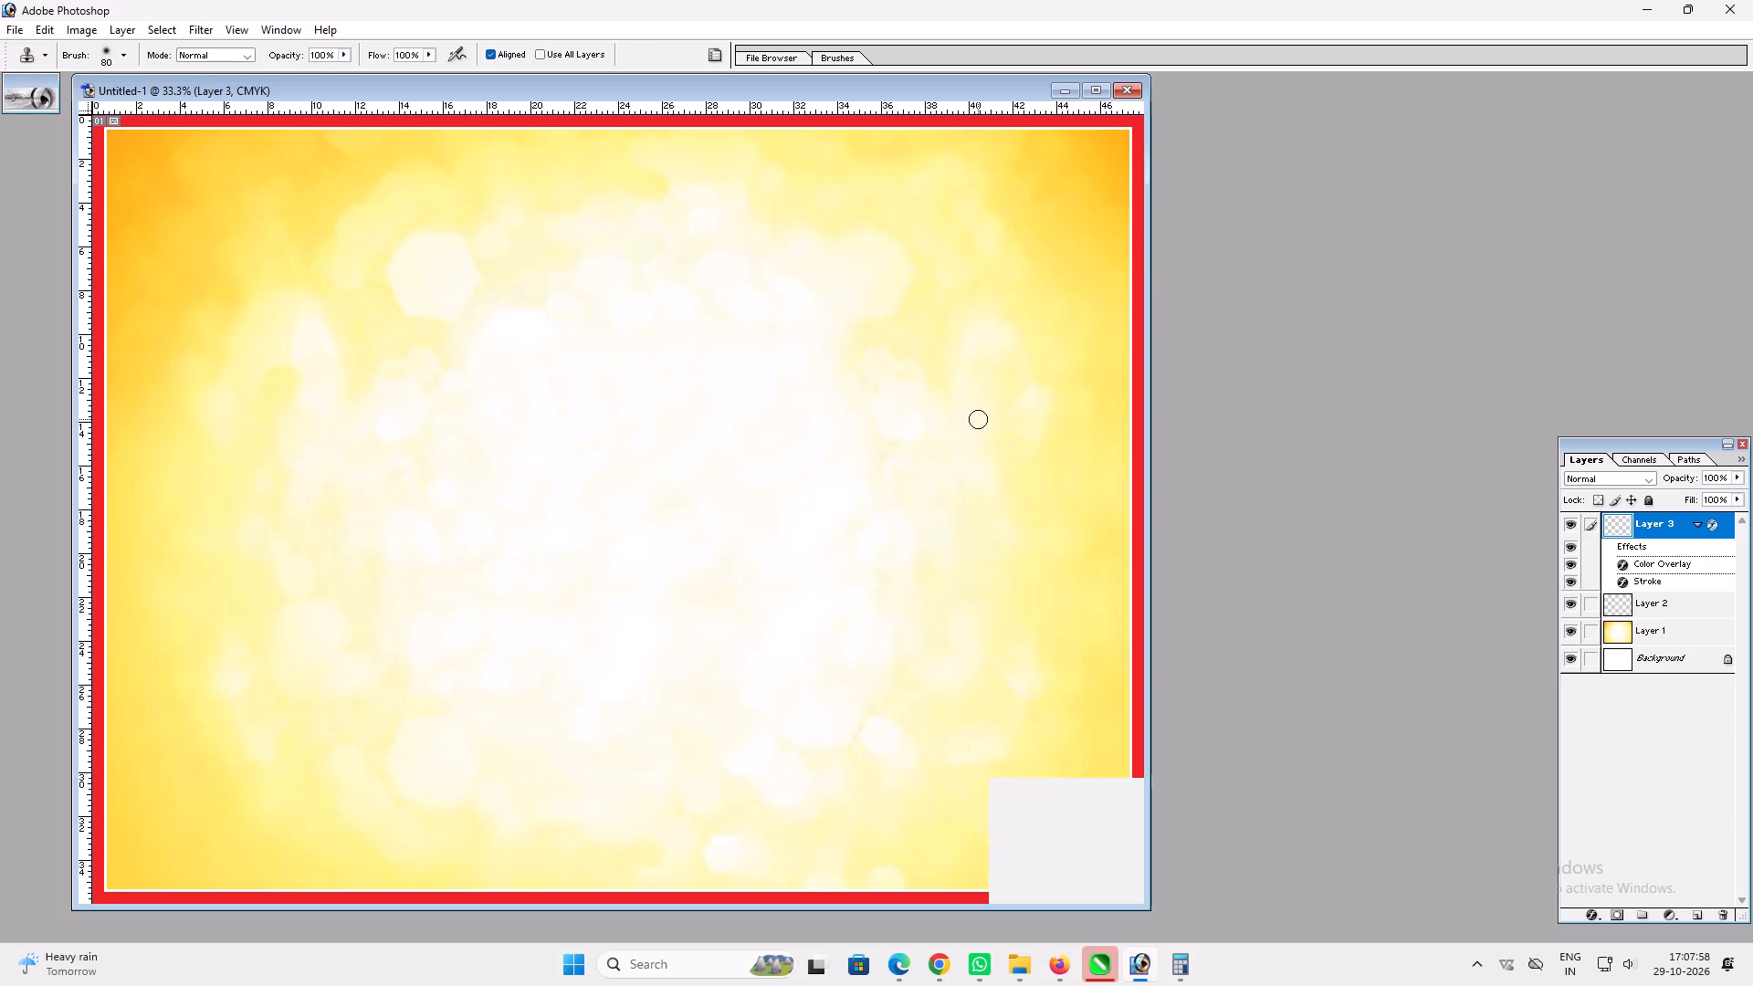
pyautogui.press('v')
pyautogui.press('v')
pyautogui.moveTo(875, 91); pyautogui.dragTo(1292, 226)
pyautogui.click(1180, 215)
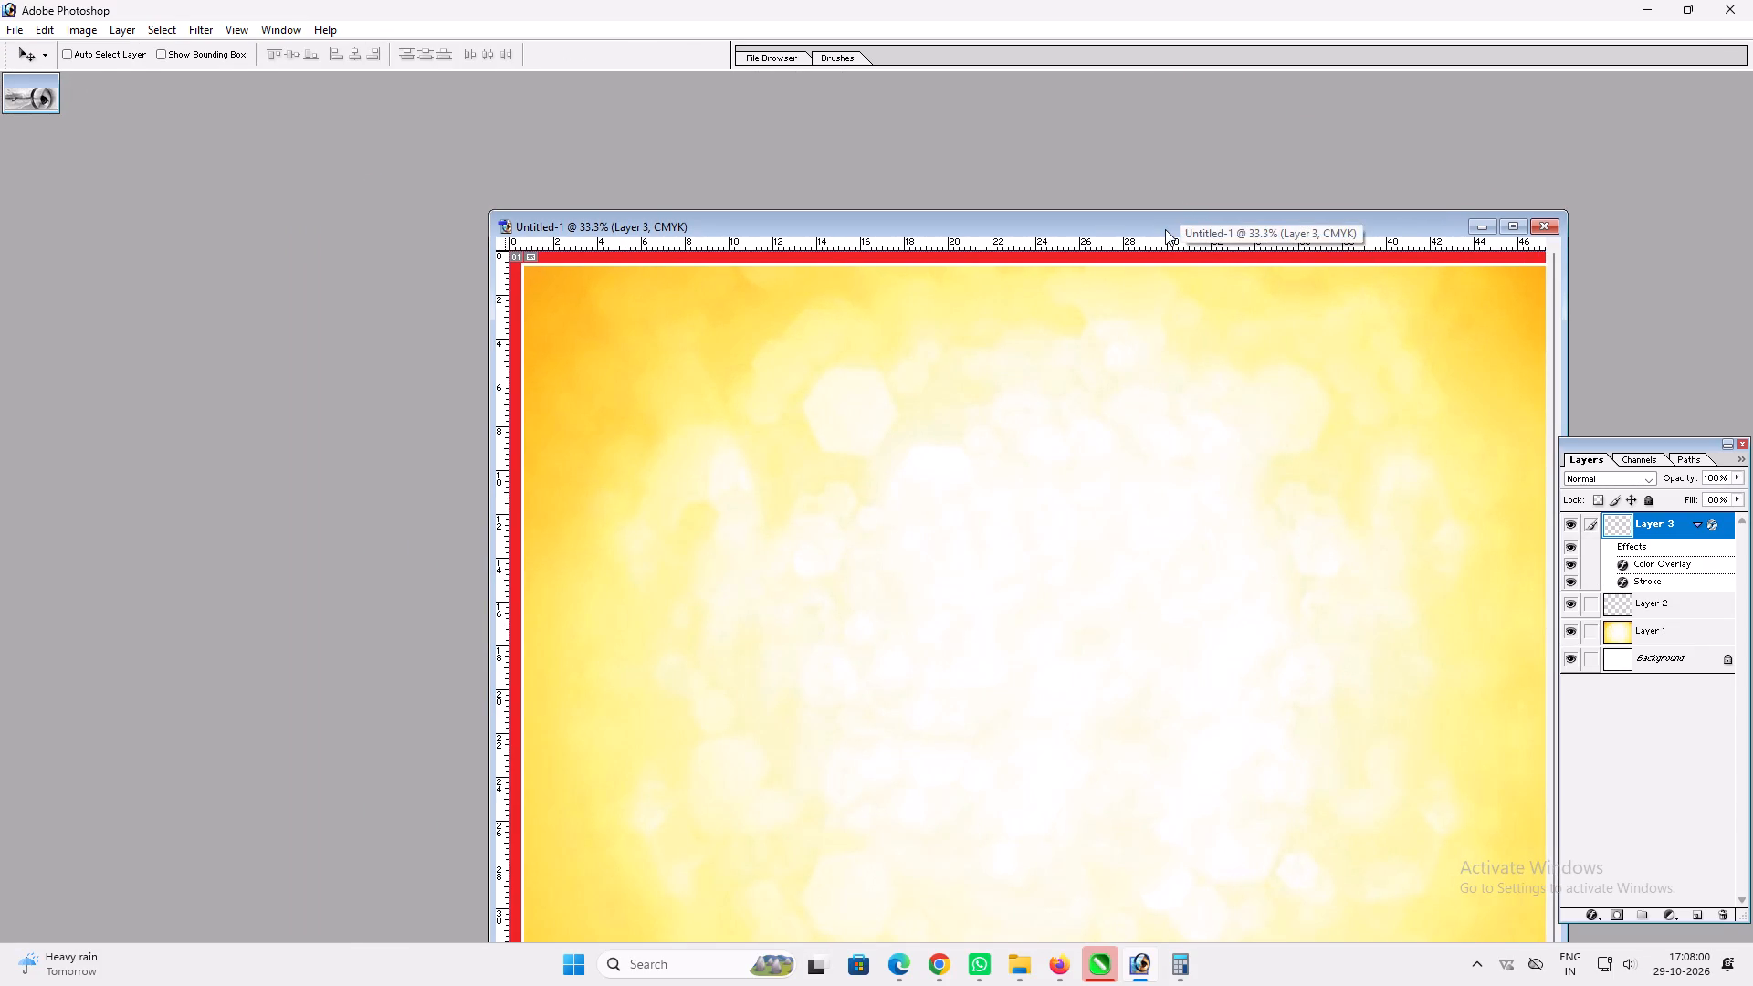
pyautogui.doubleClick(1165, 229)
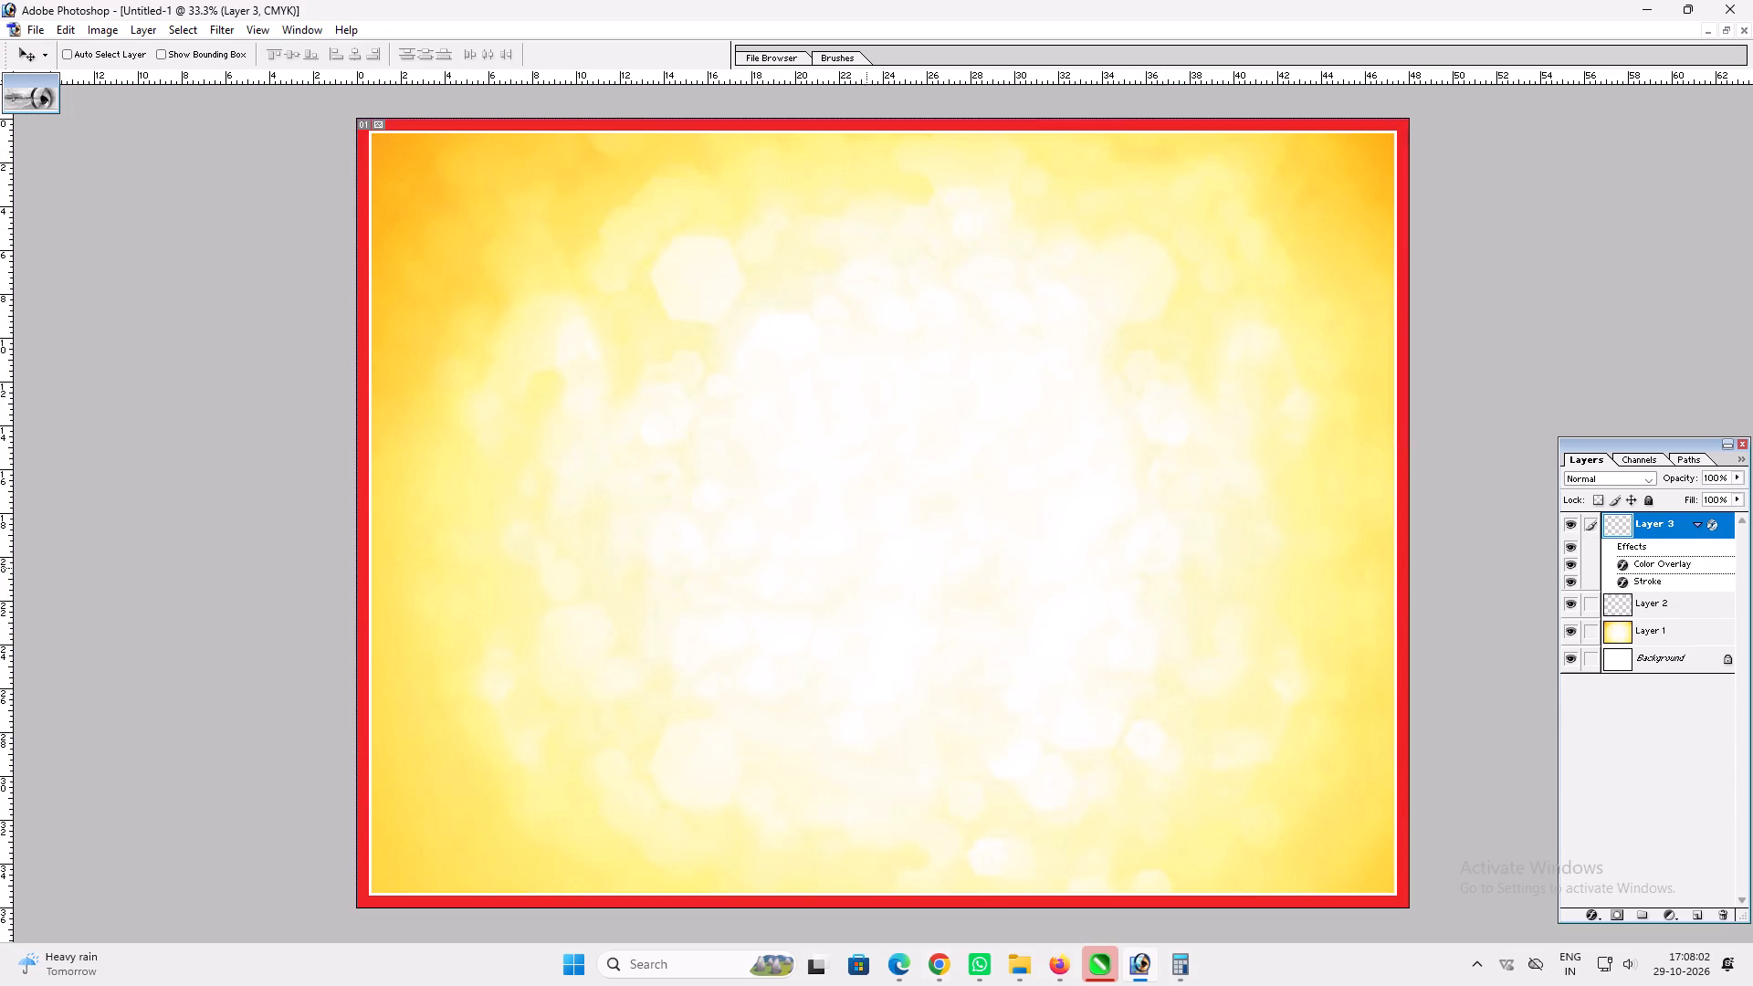
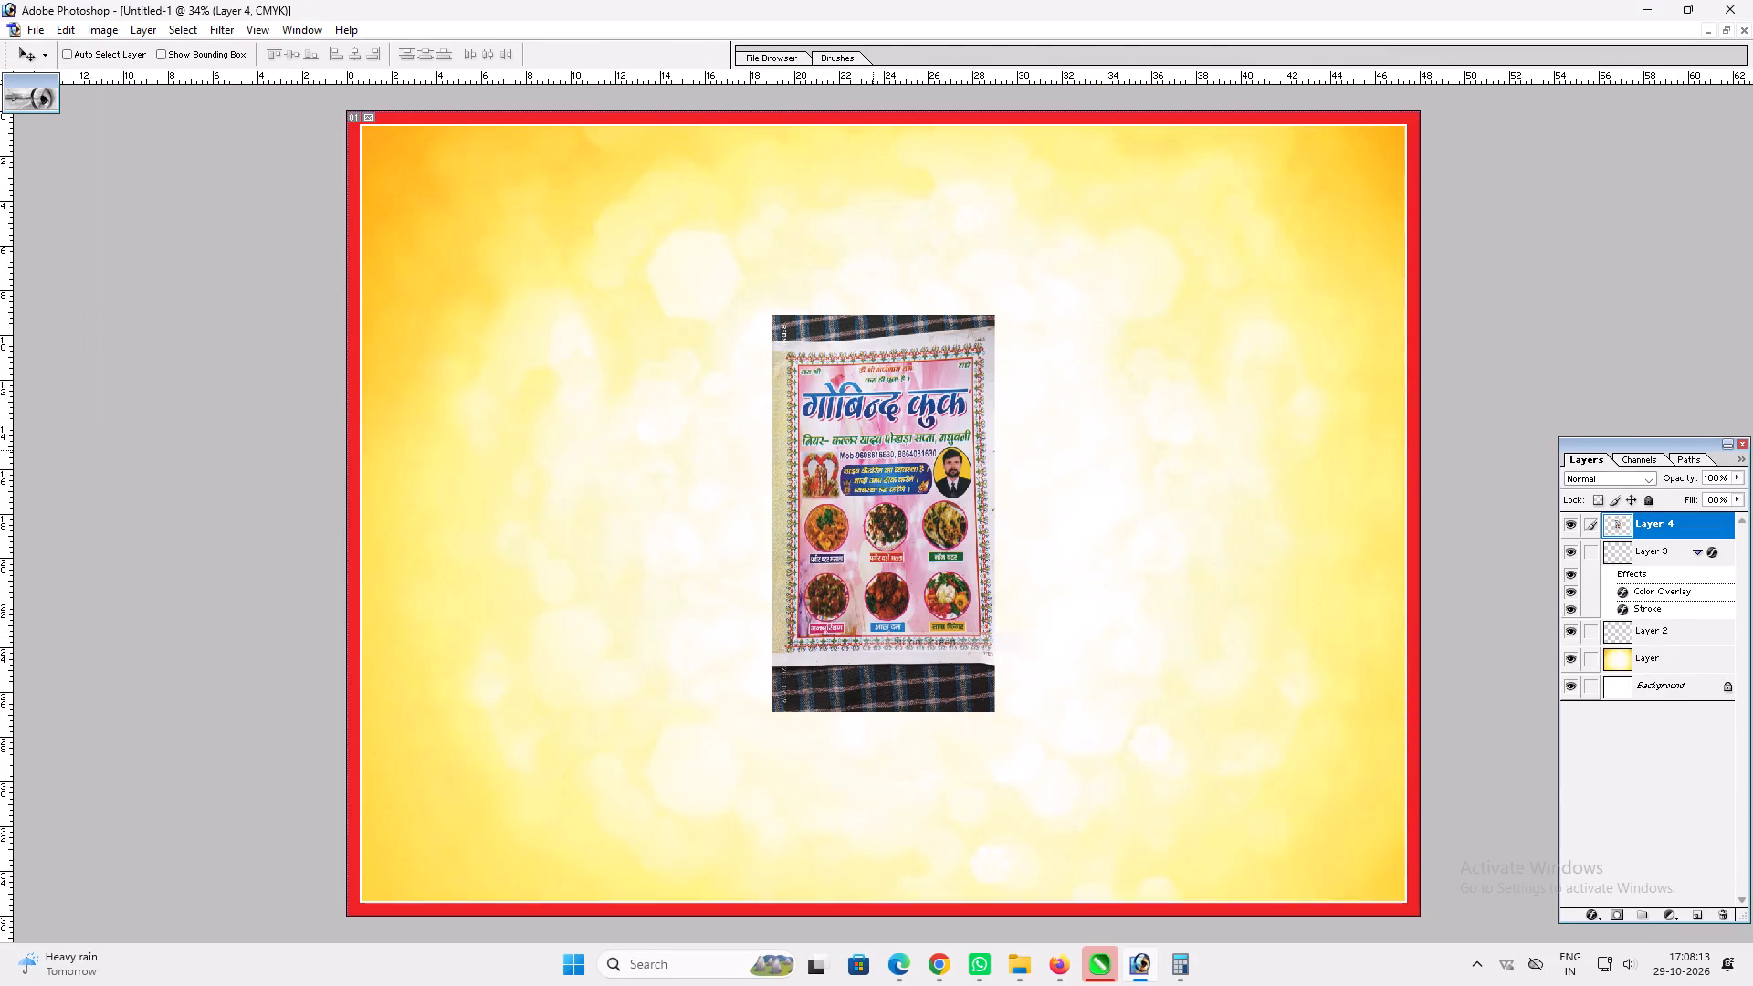
# Add placeholder text "fff" in the canvas's upper-left area and enlarge it to about 91 pt.
pyautogui.hotkey('ctrl', '+')
pyautogui.press('space')
pyautogui.press('space')
pyautogui.press('space')
pyautogui.press('space')
pyautogui.moveTo(828, 420); pyautogui.dragTo(817, 529)
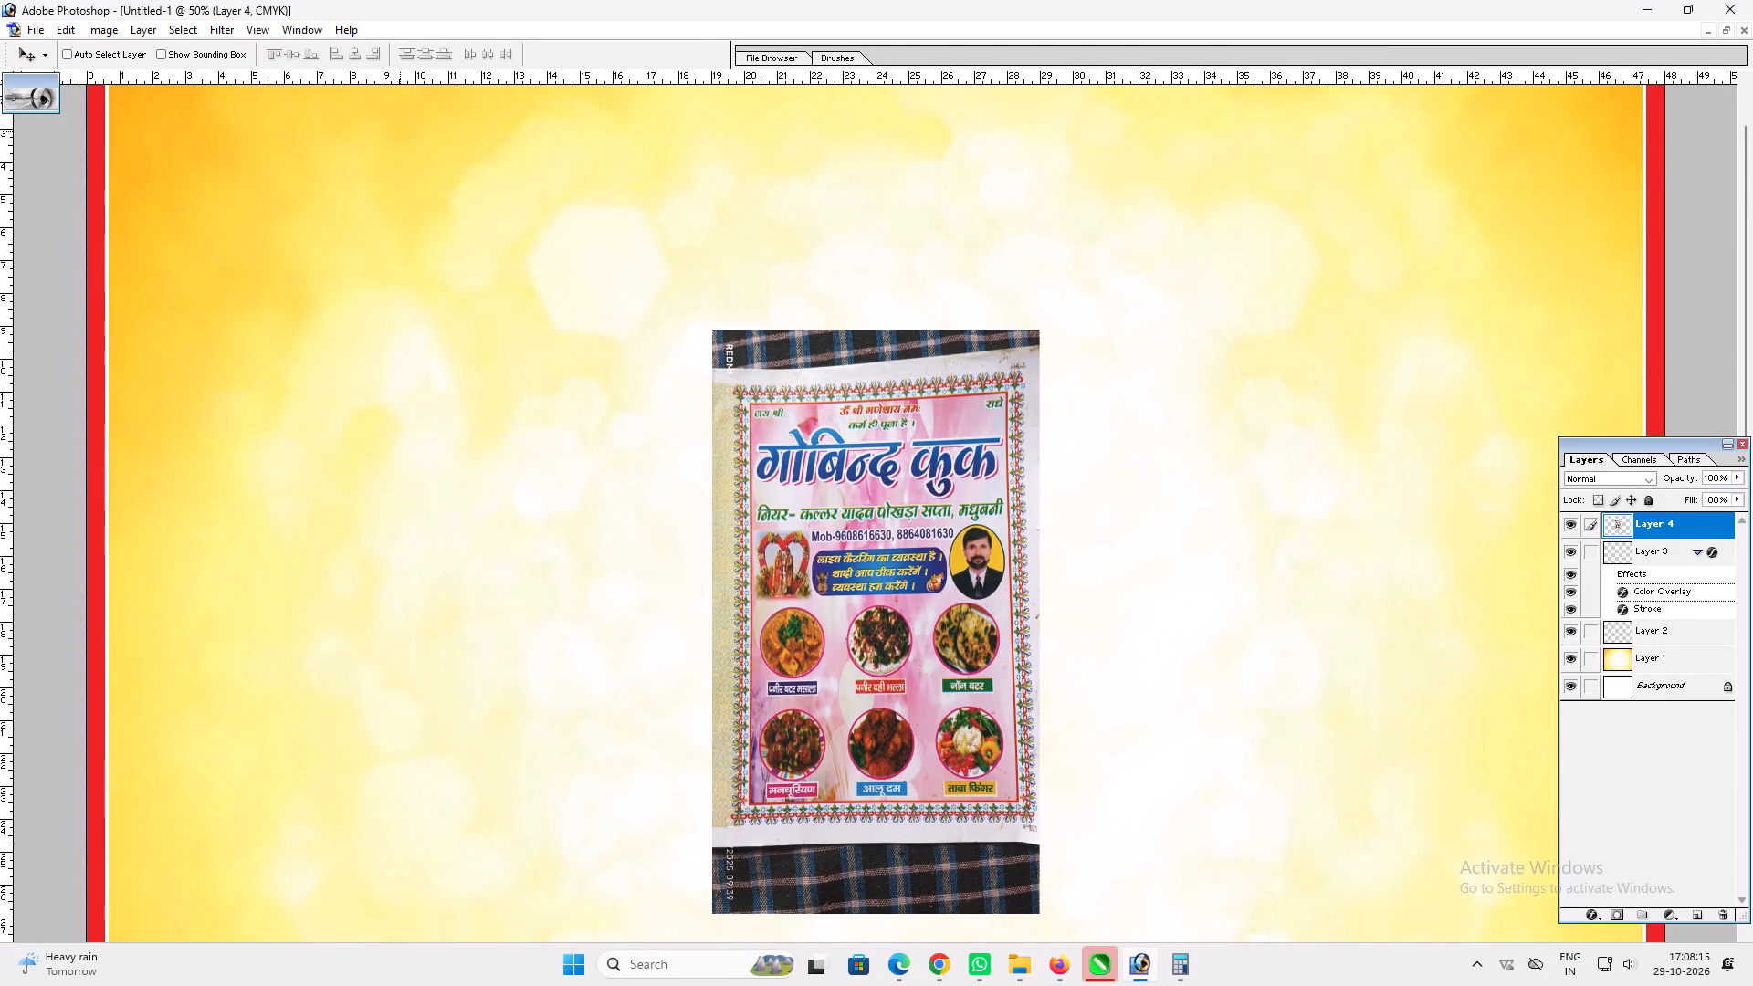
pyautogui.write('ttt')
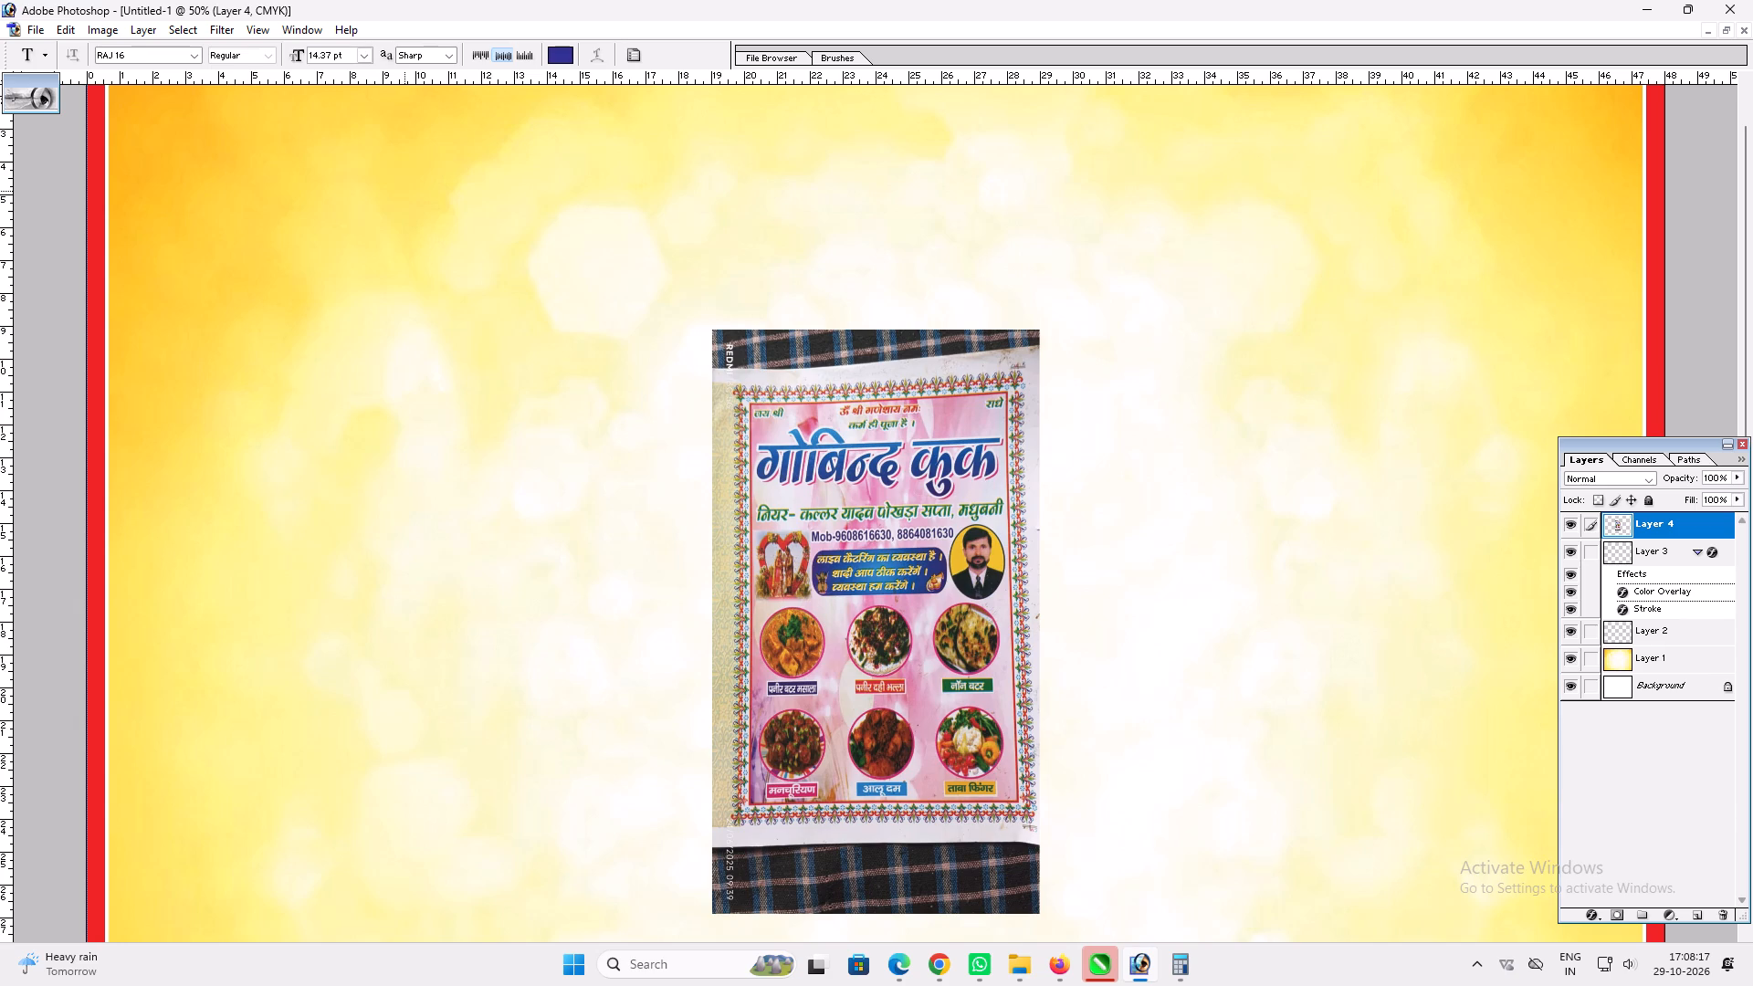
pyautogui.click(404, 191)
pyautogui.write('fff')
pyautogui.hotkey('ctrl', 'Return')
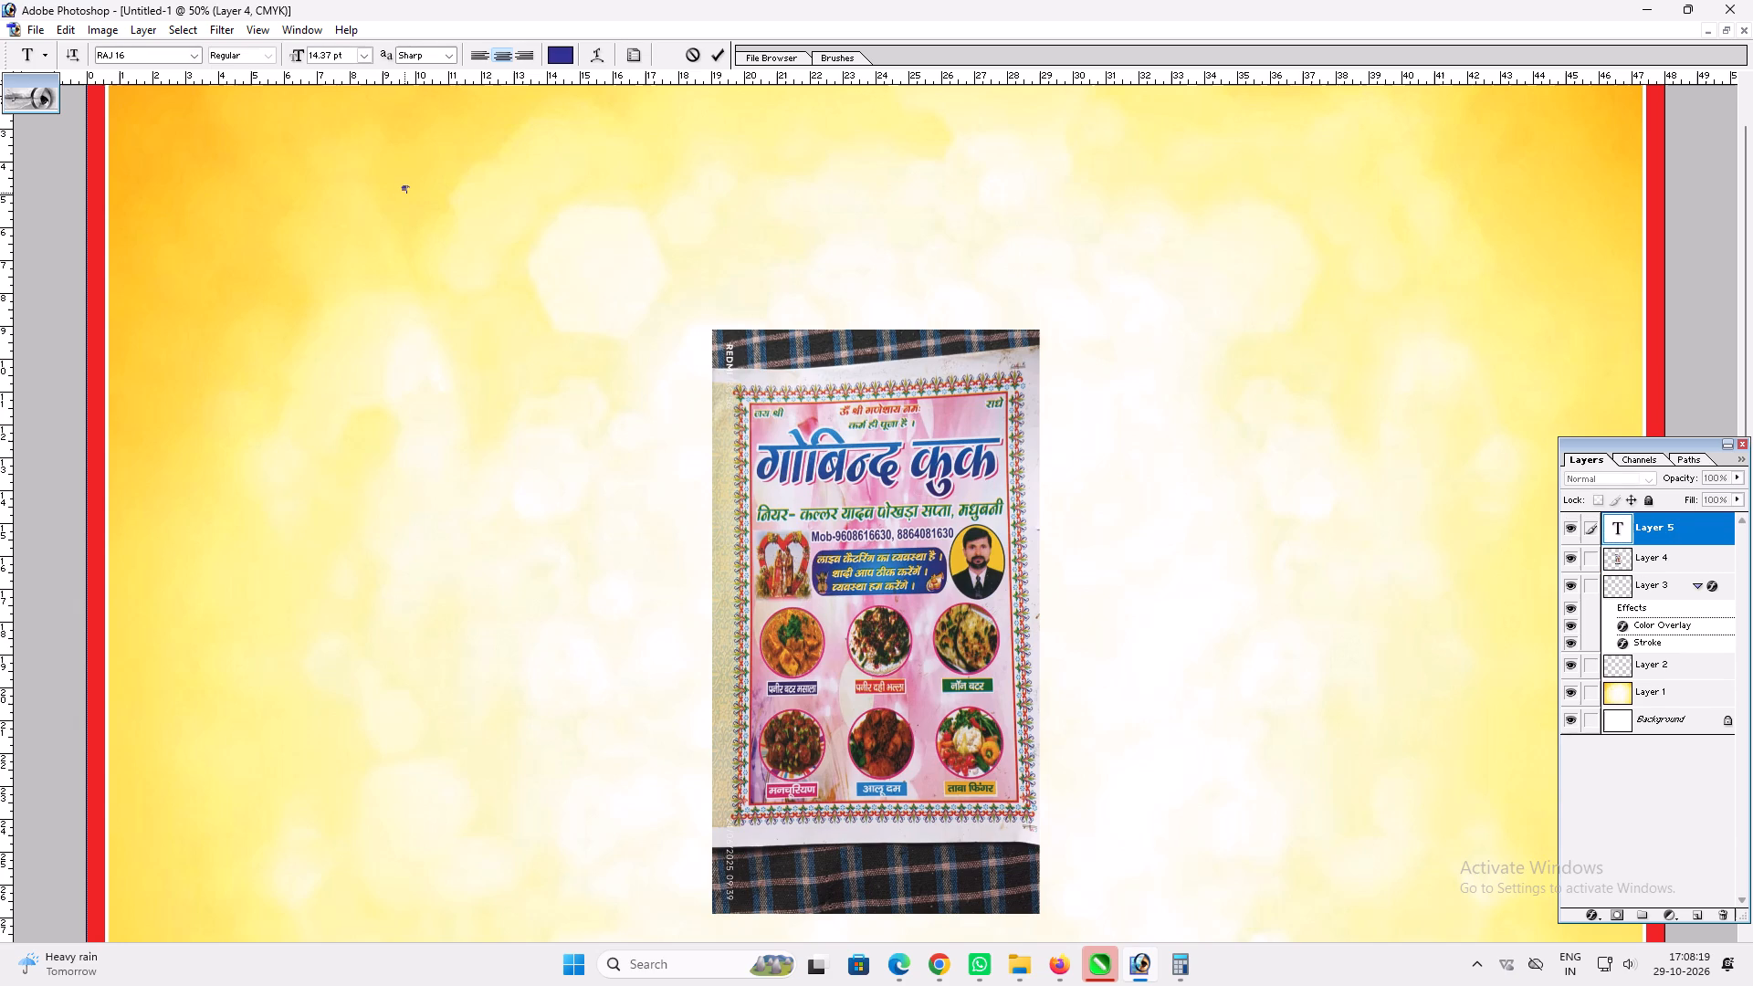
pyautogui.hotkey('ctrl', 't')
pyautogui.keyDown('shift'); pyautogui.moveTo(410, 197); pyautogui.dragTo(463, 207); pyautogui.keyUp('shift')
pyautogui.hotkey('shift', 'Return')
# Replace the placeholder text with "जय श्री" and narrow its width slightly with Free Transform.
pyautogui.press('t')
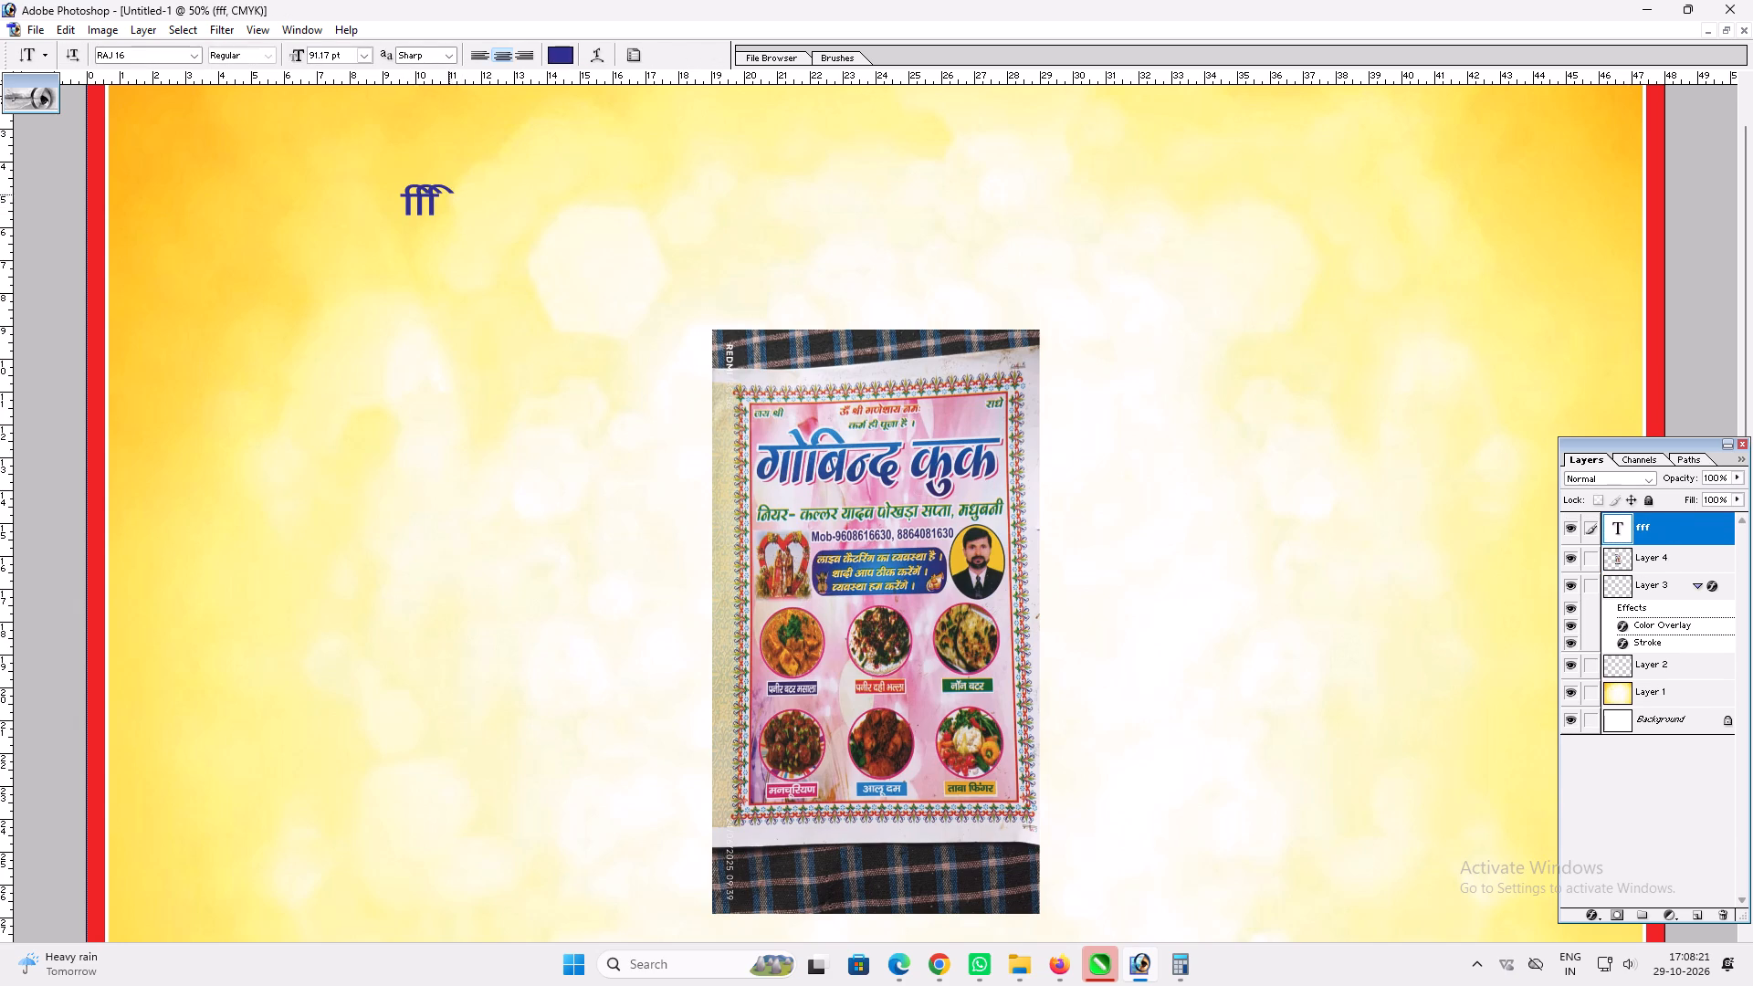
pyautogui.click(448, 194)
pyautogui.hotkey('ctrl', 'a')
pyautogui.write('t;')
pyautogui.press('space')
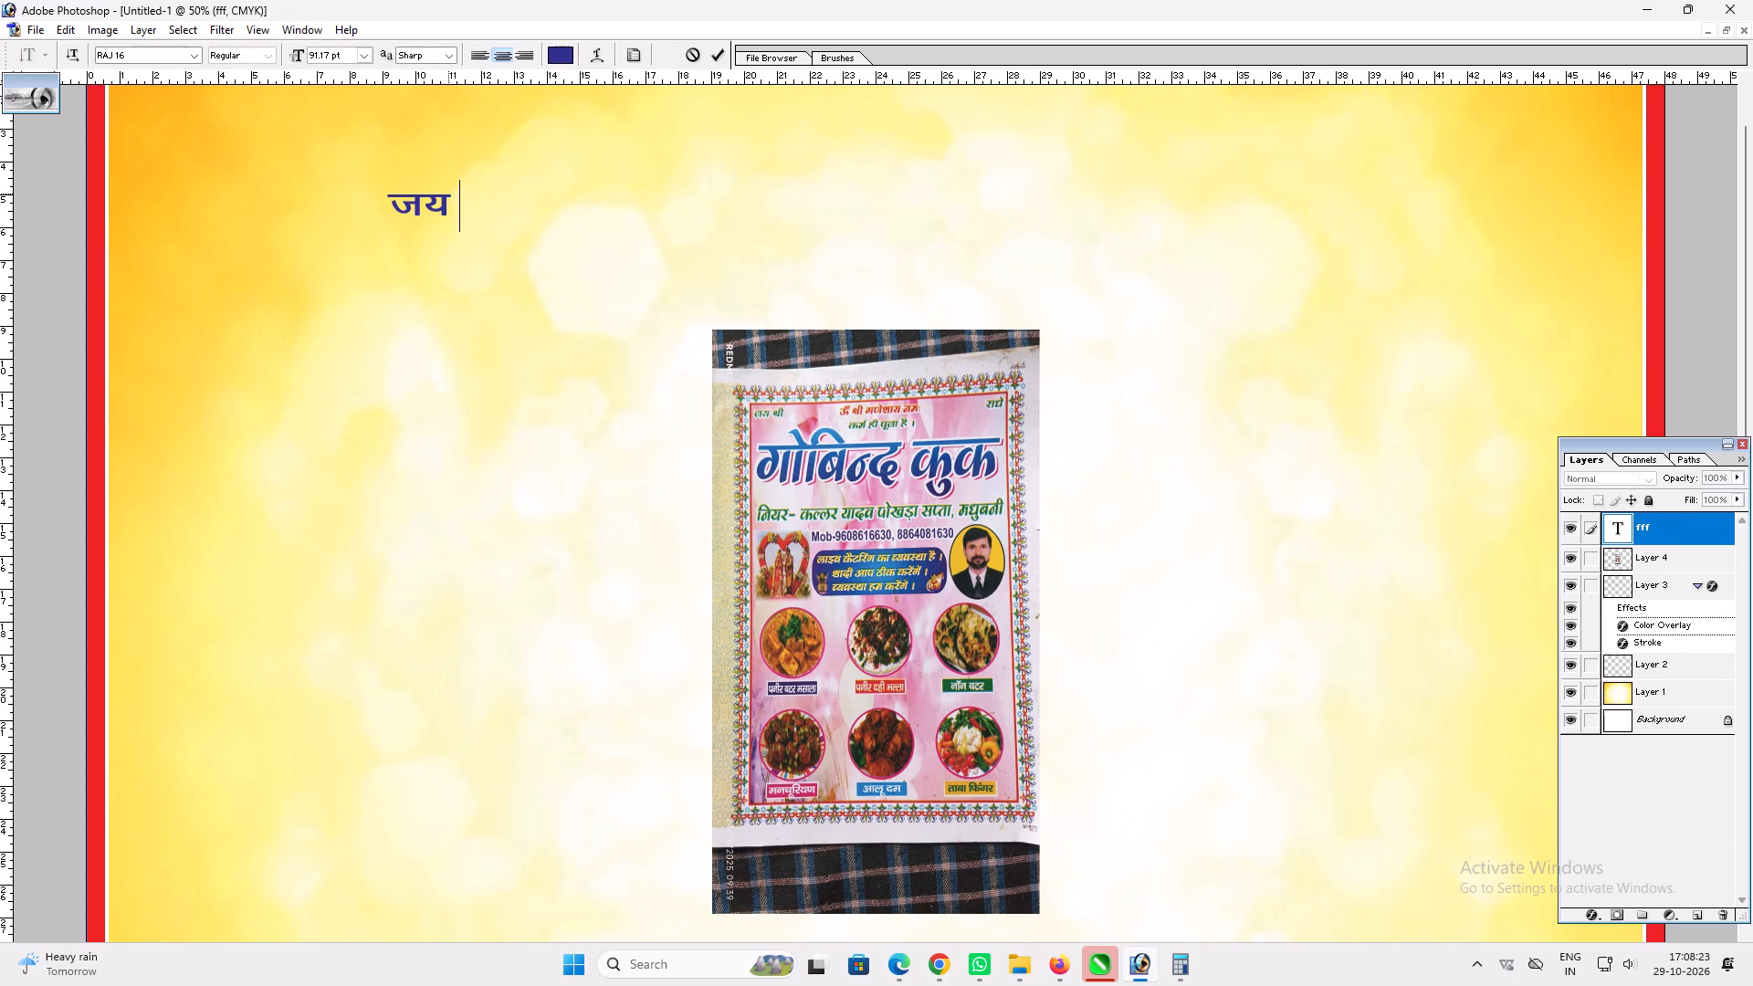
pyautogui.write('Jh')
pyautogui.press('space')
pyautogui.hotkey('ctrl', 'a')
pyautogui.hotkey('ctrl', 'Return')
pyautogui.hotkey('ctrl', 't')
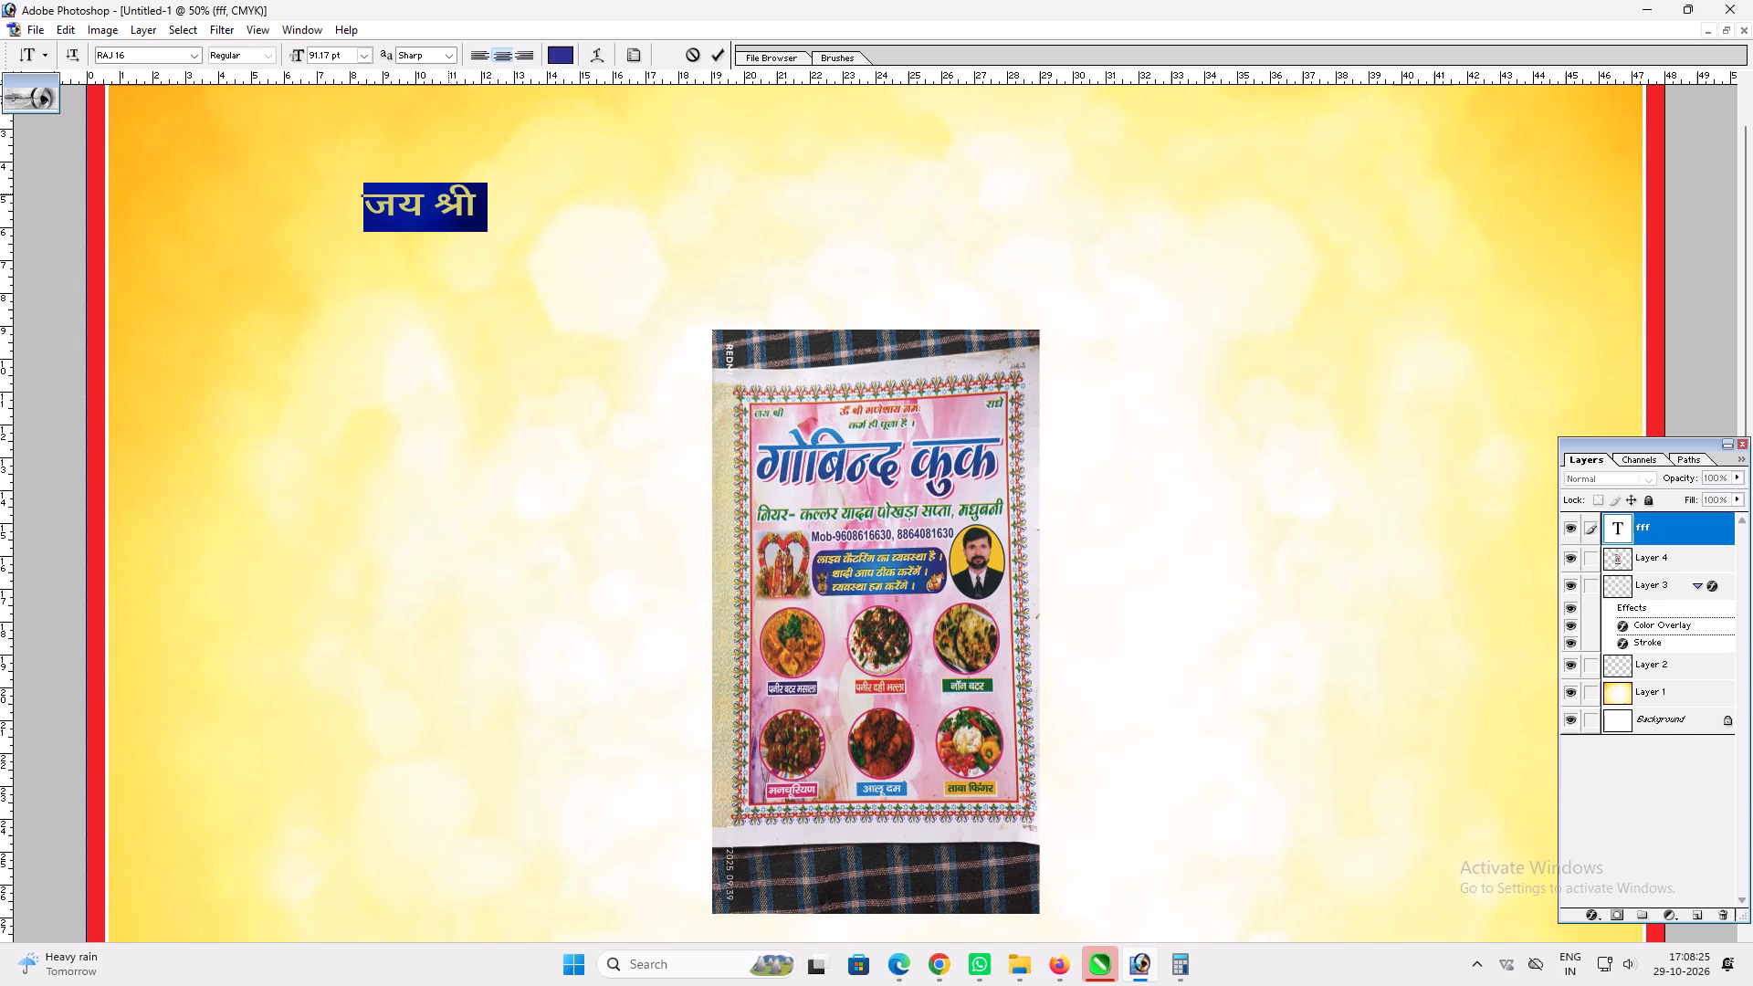
pyautogui.keyDown('shift'); pyautogui.moveTo(480, 205); pyautogui.dragTo(461, 201); pyautogui.keyUp('shift')
pyautogui.press('Return')
# Change the font of the "जय श्री" text to RAJ 10.
pyautogui.press('t')
pyautogui.click(436, 205)
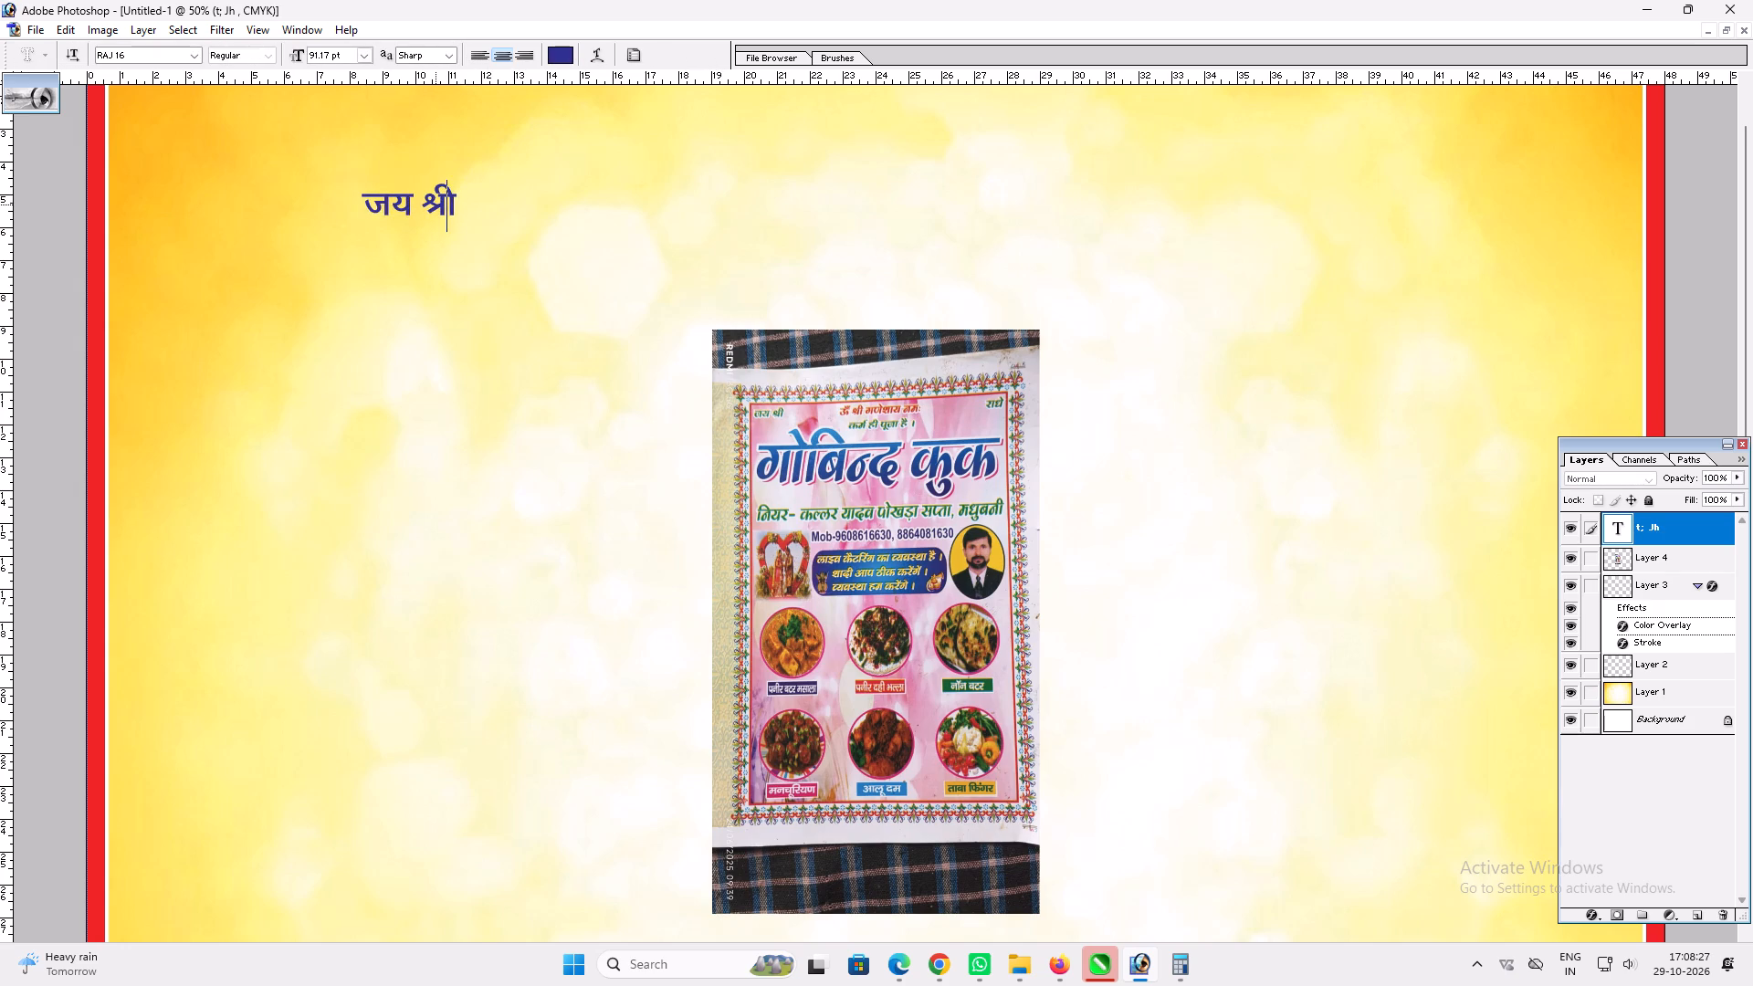
pyautogui.hotkey('ctrl', 'a')
pyautogui.click(150, 48)
pyautogui.press('r')
pyautogui.doubleClick(146, 48)
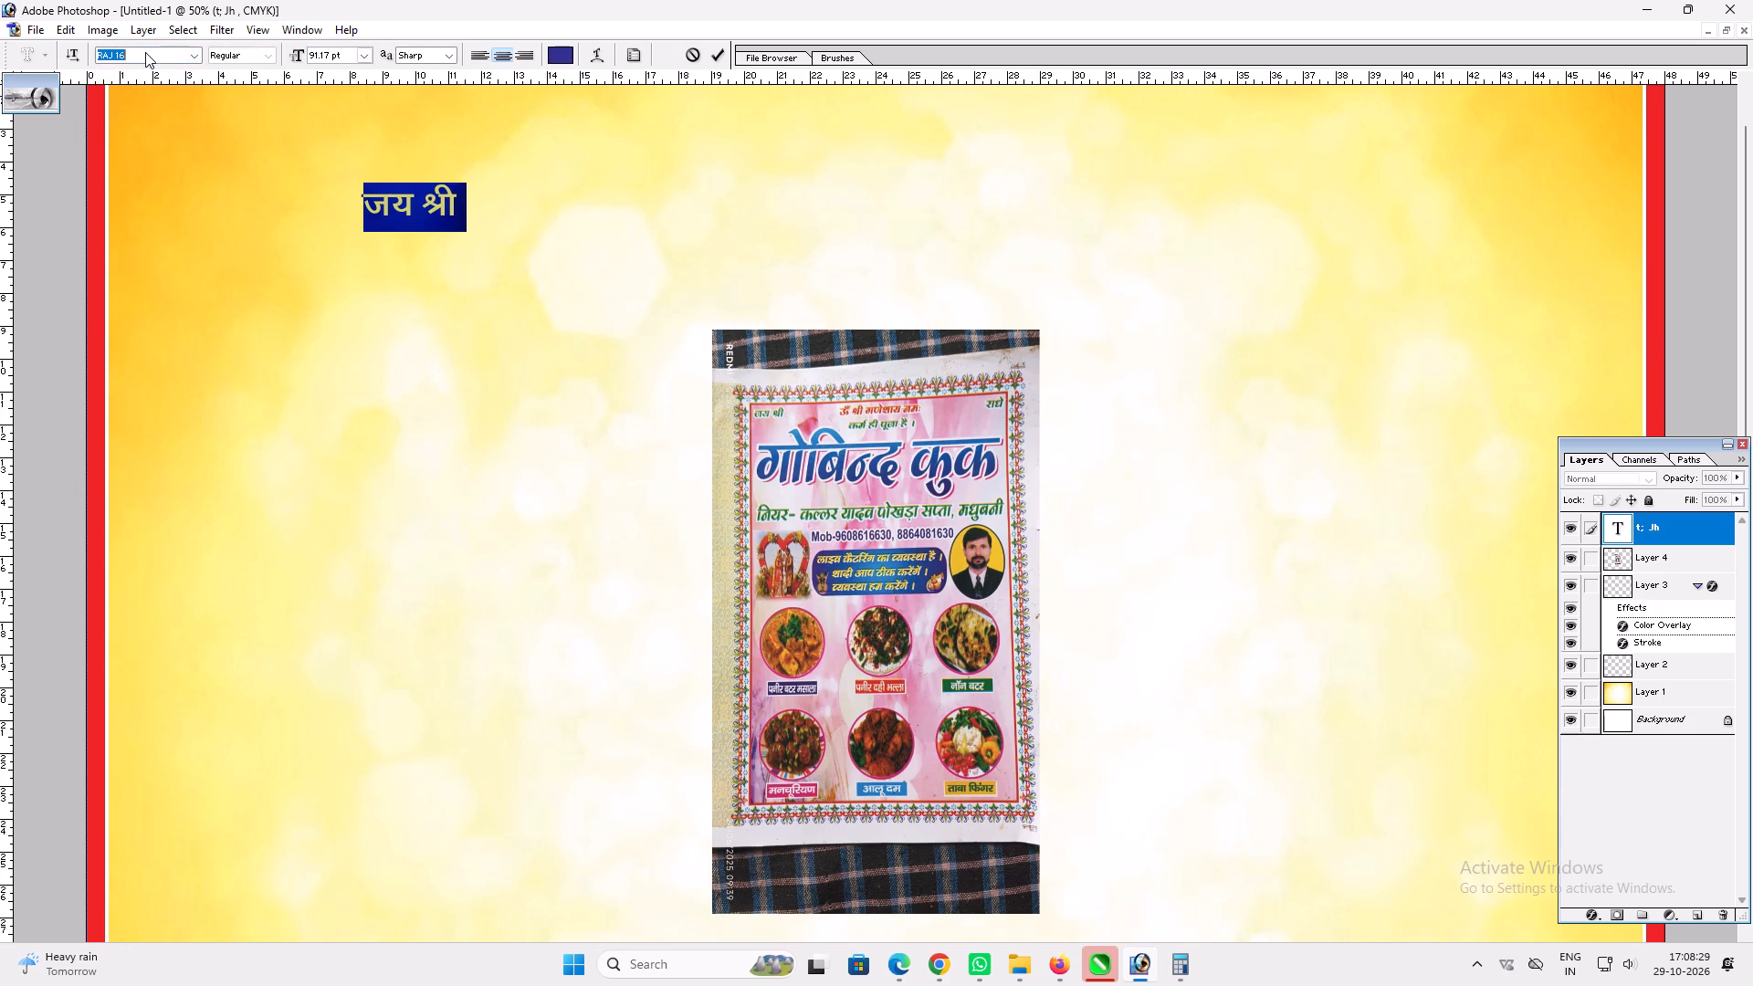
pyautogui.write('ra')
pyautogui.press('Down')
pyautogui.press('Down')
pyautogui.press('Down')
pyautogui.press('Down')
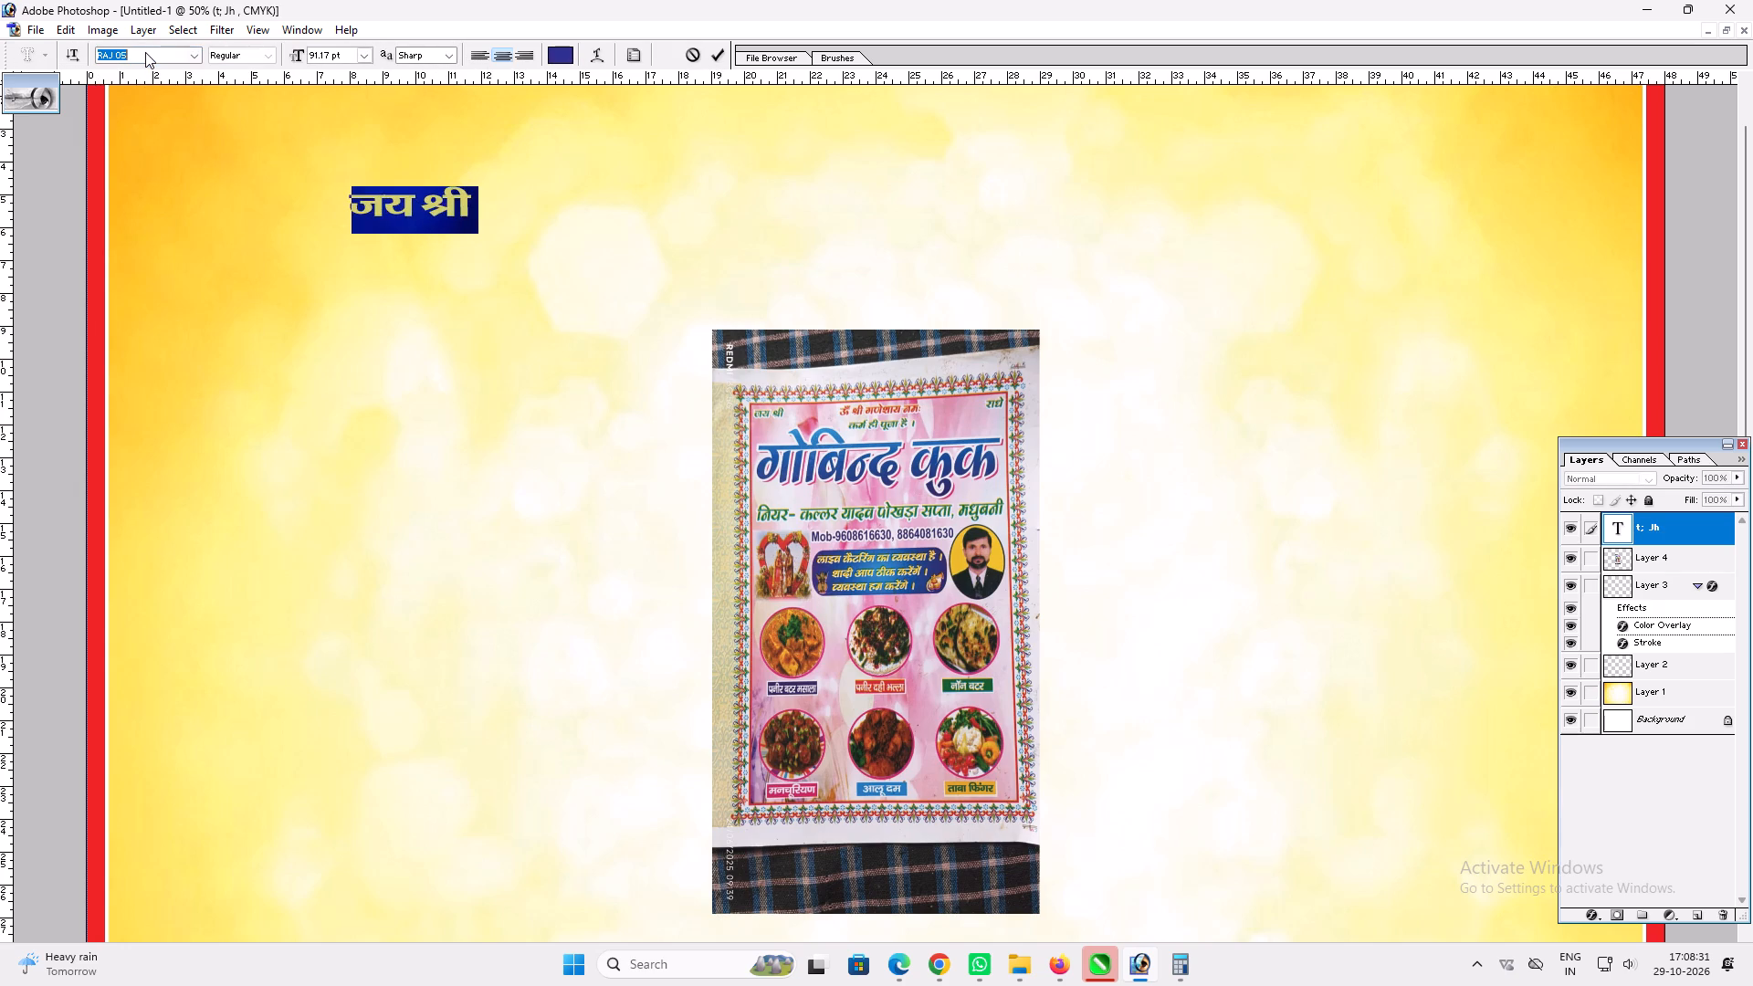
pyautogui.press('Down')
pyautogui.press('Down')
pyautogui.press('Down')
pyautogui.press('Down')
pyautogui.press('Down')
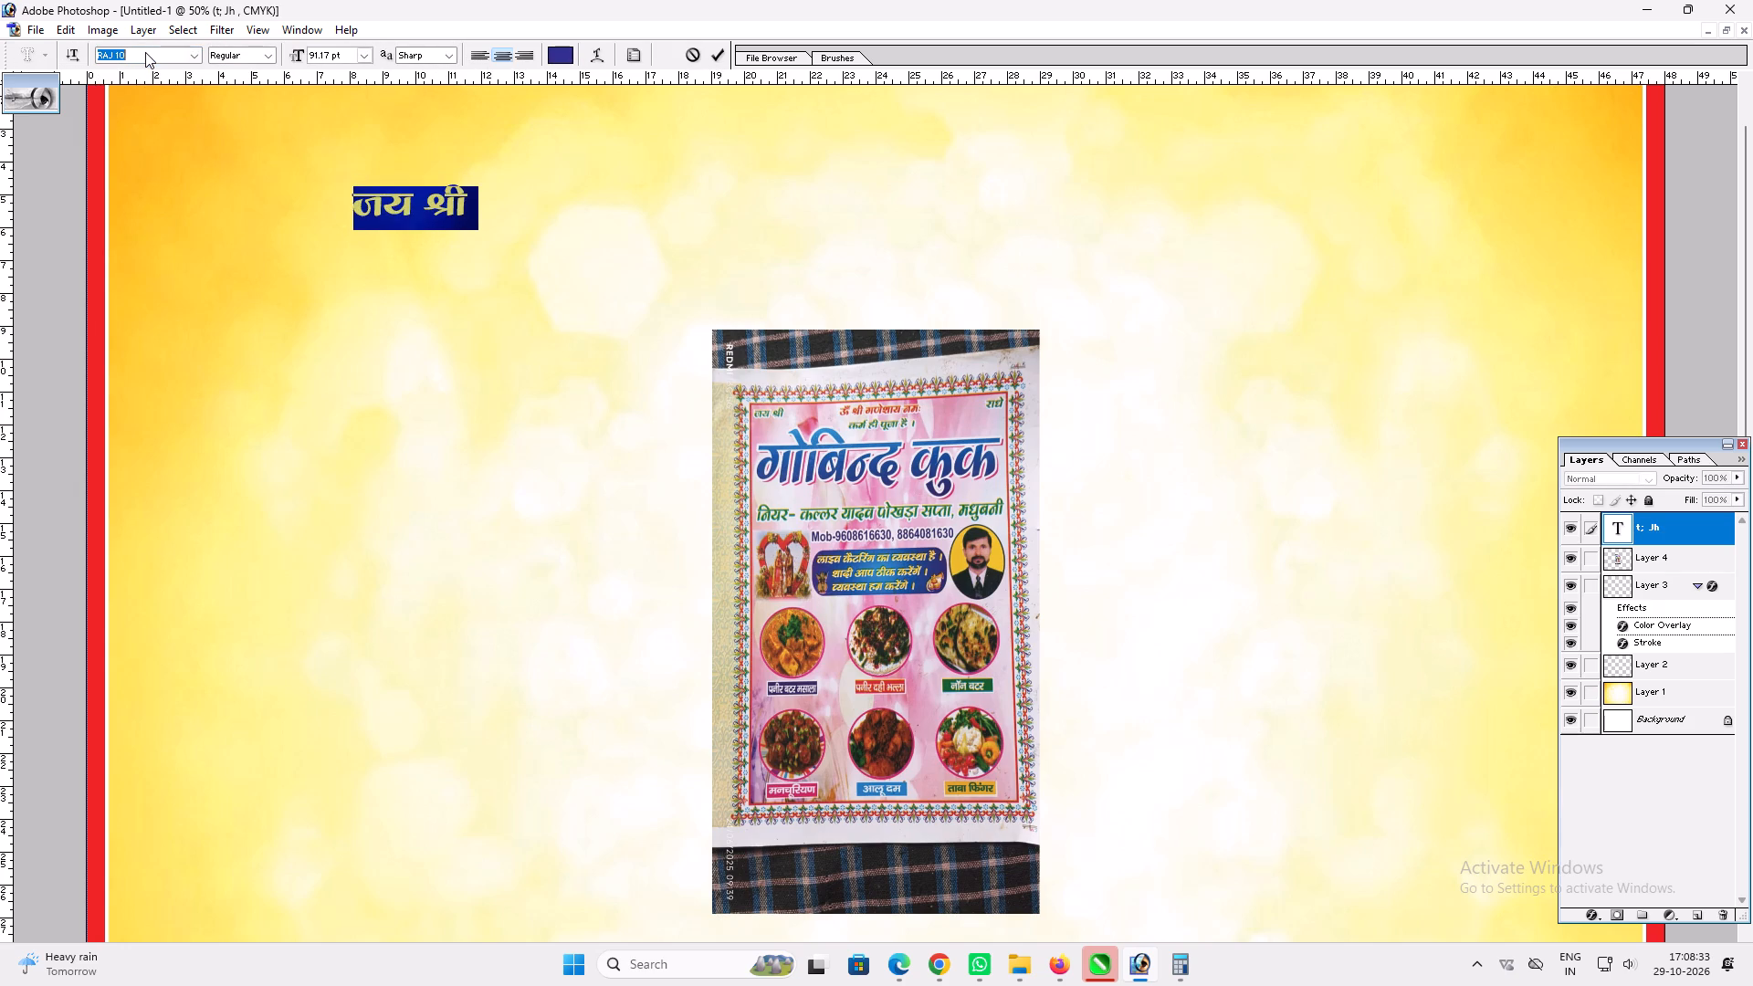
pyautogui.press('Down')
pyautogui.press('Up')
pyautogui.press('Return')
pyautogui.press('Return')
pyautogui.hotkey('ctrl', 'z')
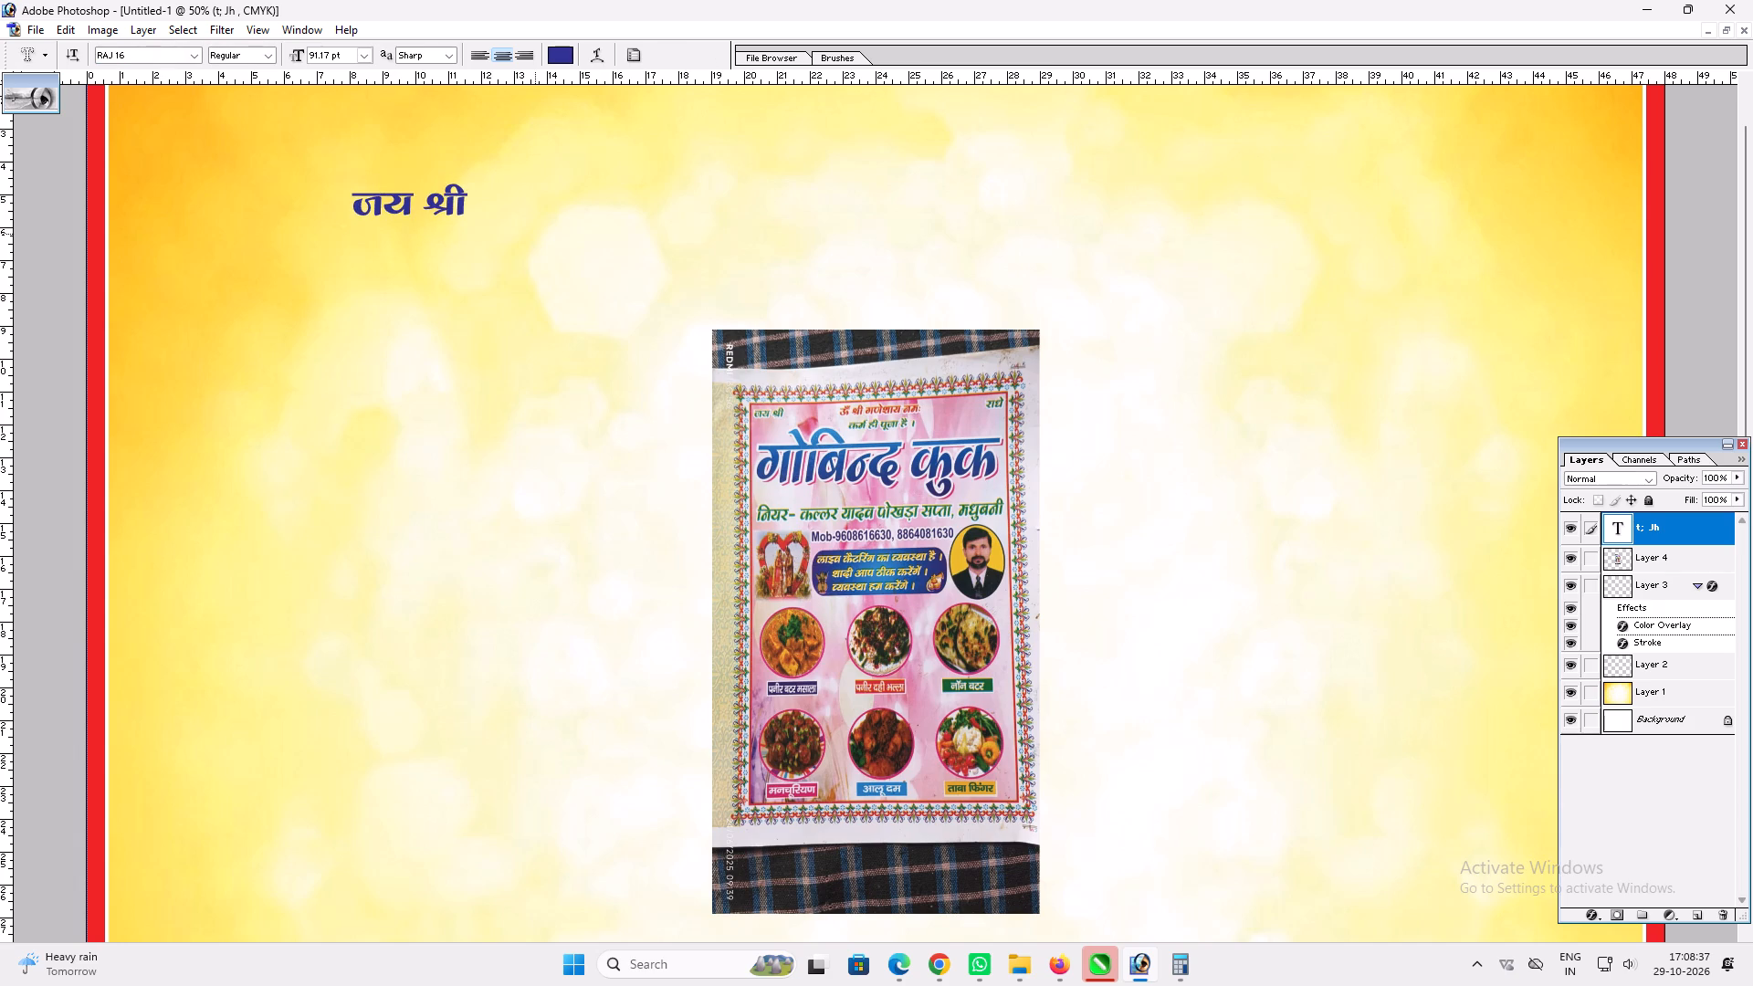
pyautogui.hotkey('ctrl', 'z')
# Give the "जय श्री" text a magenta Color Overlay (M 100, Y 0) and a white outside Stroke as layer styles.
pyautogui.hotkey('alt', 'l')
pyautogui.hotkey('alt', 'y')
pyautogui.press('n')
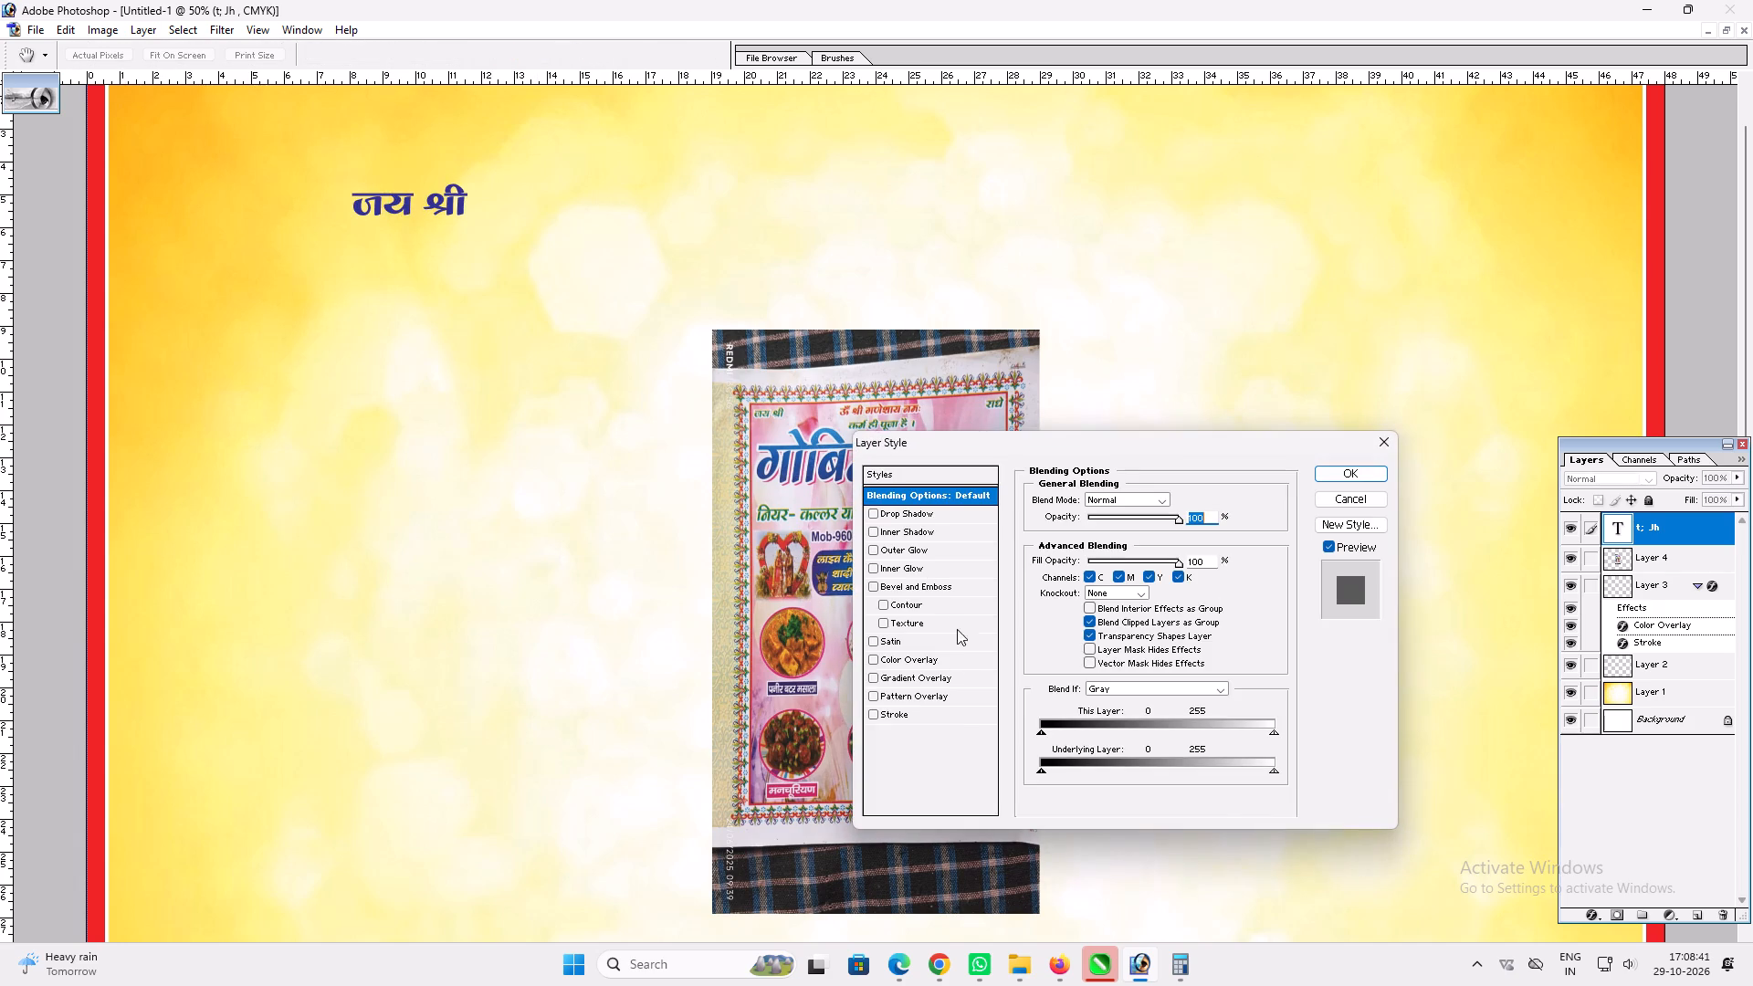
pyautogui.click(939, 656)
pyautogui.click(1185, 498)
pyautogui.press('Tab')
pyautogui.write('100')
pyautogui.press('Tab')
pyautogui.press('0')
pyautogui.press('Return')
pyautogui.click(918, 719)
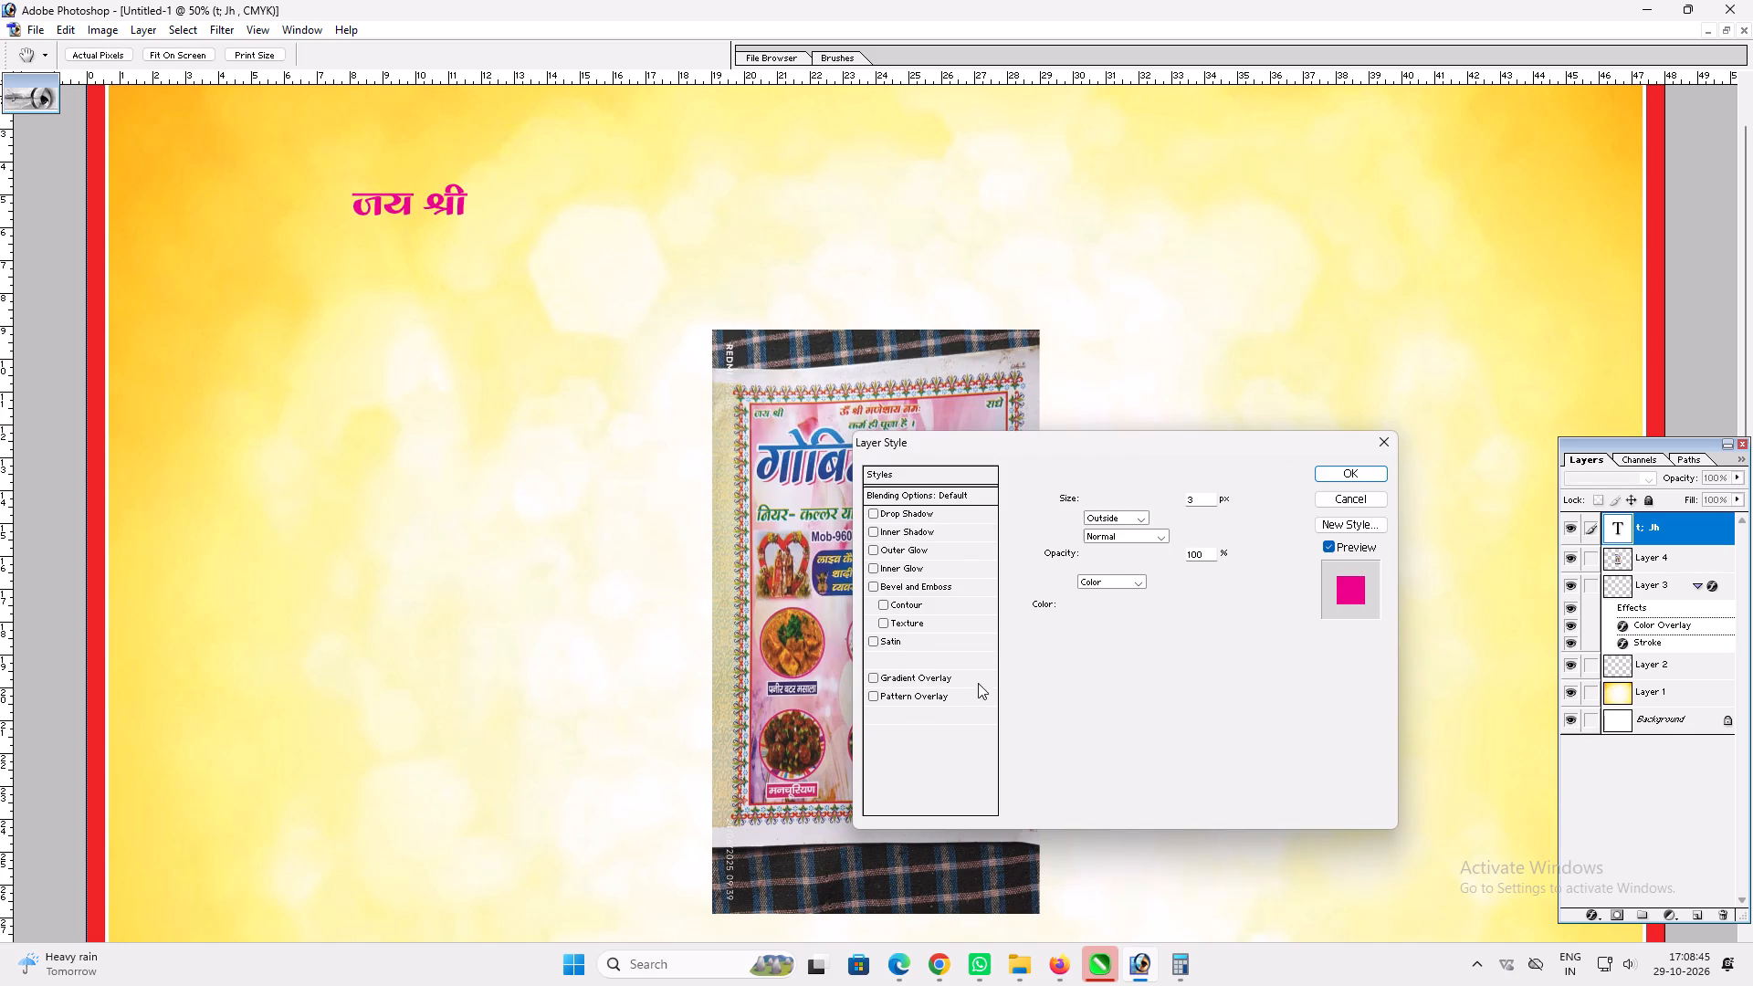
pyautogui.click(1081, 601)
pyautogui.moveTo(770, 470); pyautogui.dragTo(191, 169)
pyautogui.press('Return')
pyautogui.scroll(4, 887, 616)
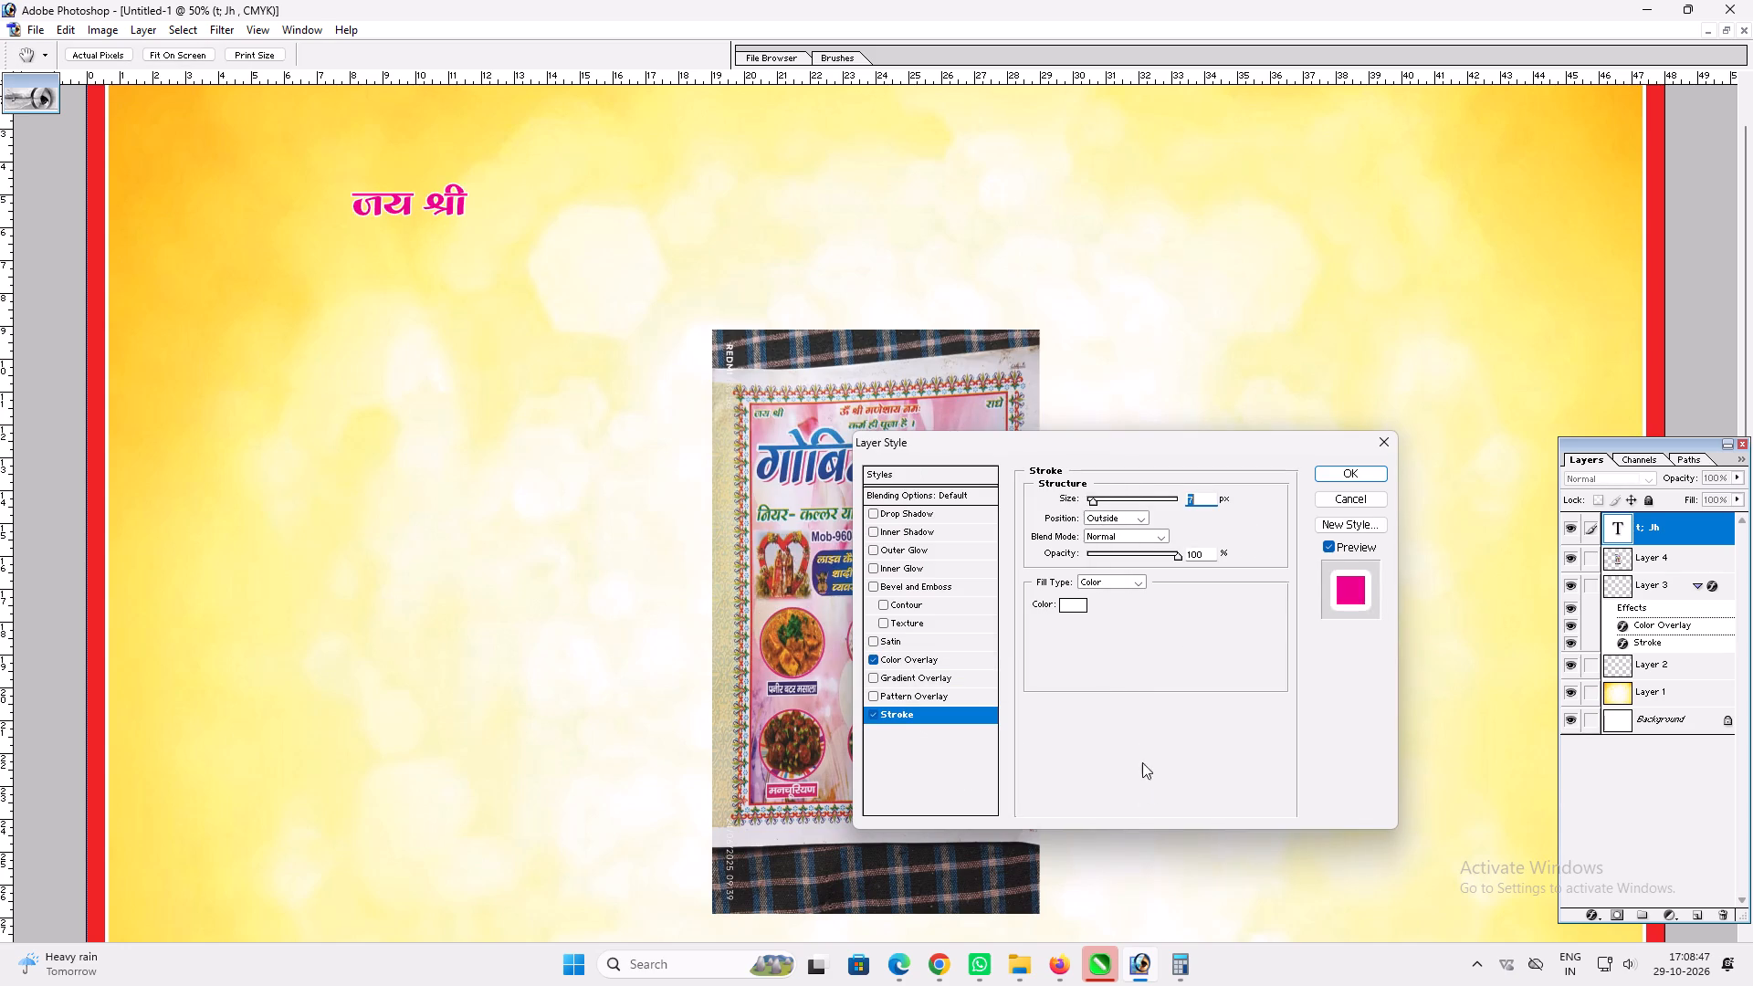
pyautogui.press('Return')
# Move the "जय श्री" text to the canvas's upper-left corner inside the border and scale it to about 179%.
pyautogui.press('v')
pyautogui.press('v')
pyautogui.press('space')
pyautogui.press('space')
pyautogui.press('space')
pyautogui.press('space')
pyautogui.press('space')
pyautogui.press('space')
pyautogui.press('space')
pyautogui.press('space')
pyautogui.press('space')
pyautogui.press('space')
pyautogui.press('space')
pyautogui.press('space')
pyautogui.press('space')
pyautogui.press('space')
pyautogui.press('space')
pyautogui.press('space')
pyautogui.press('space')
pyautogui.press('space')
pyautogui.press('space')
pyautogui.press('space')
pyautogui.rightClick(524, 460)
pyautogui.rightClick(541, 477)
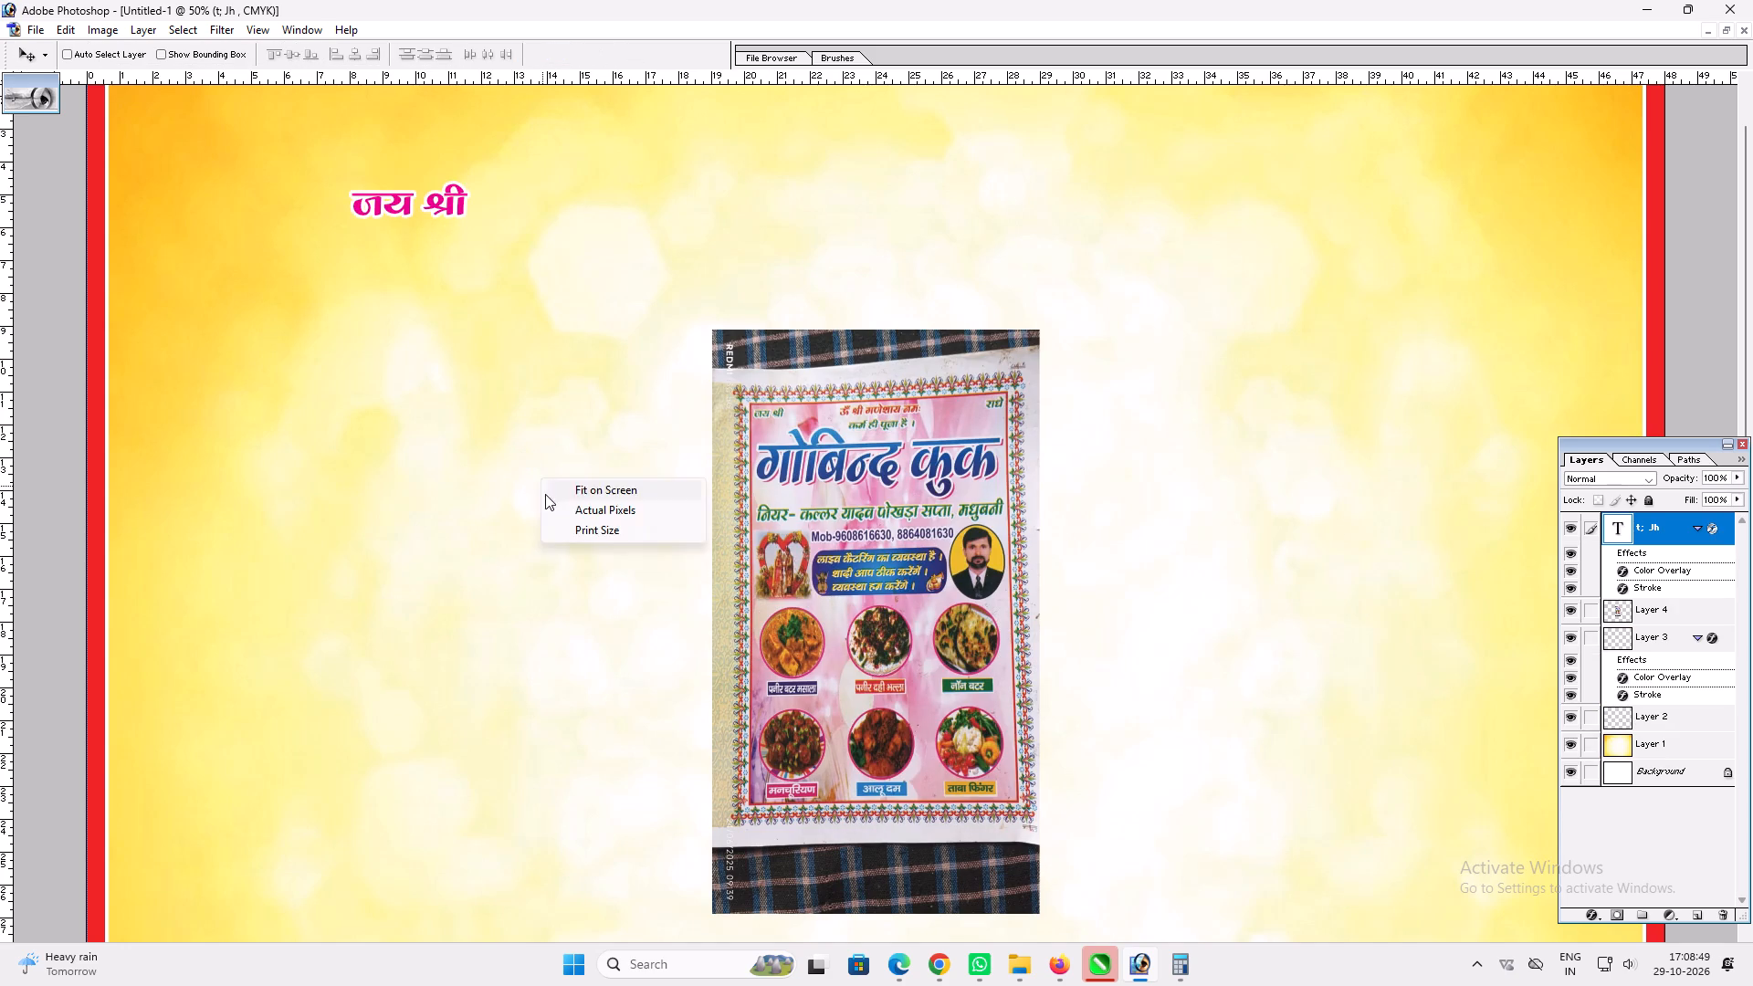
pyautogui.click(598, 491)
pyautogui.press('v')
pyautogui.press('v')
pyautogui.moveTo(589, 268); pyautogui.dragTo(437, 189)
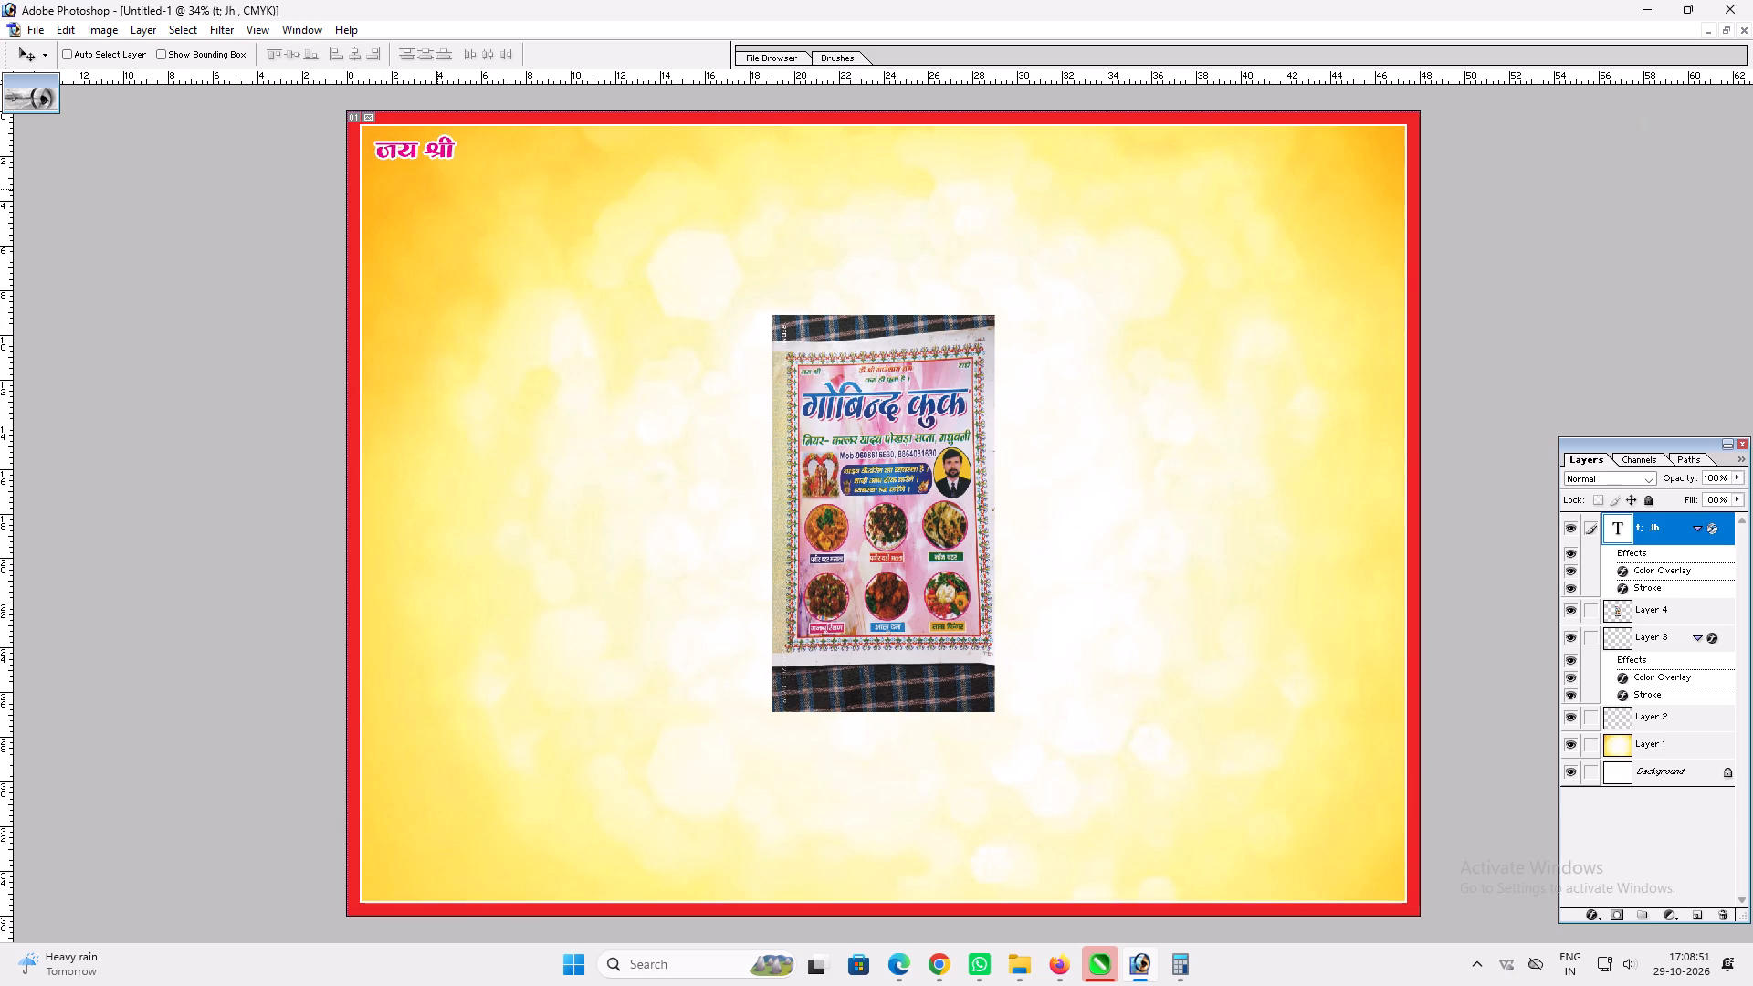
pyautogui.moveTo(437, 189); pyautogui.dragTo(439, 189)
pyautogui.hotkey('ctrl', 't')
pyautogui.keyDown('shift'); pyautogui.moveTo(459, 163); pyautogui.dragTo(524, 172); pyautogui.keyUp('shift')
pyautogui.hotkey('shift', 'Return')
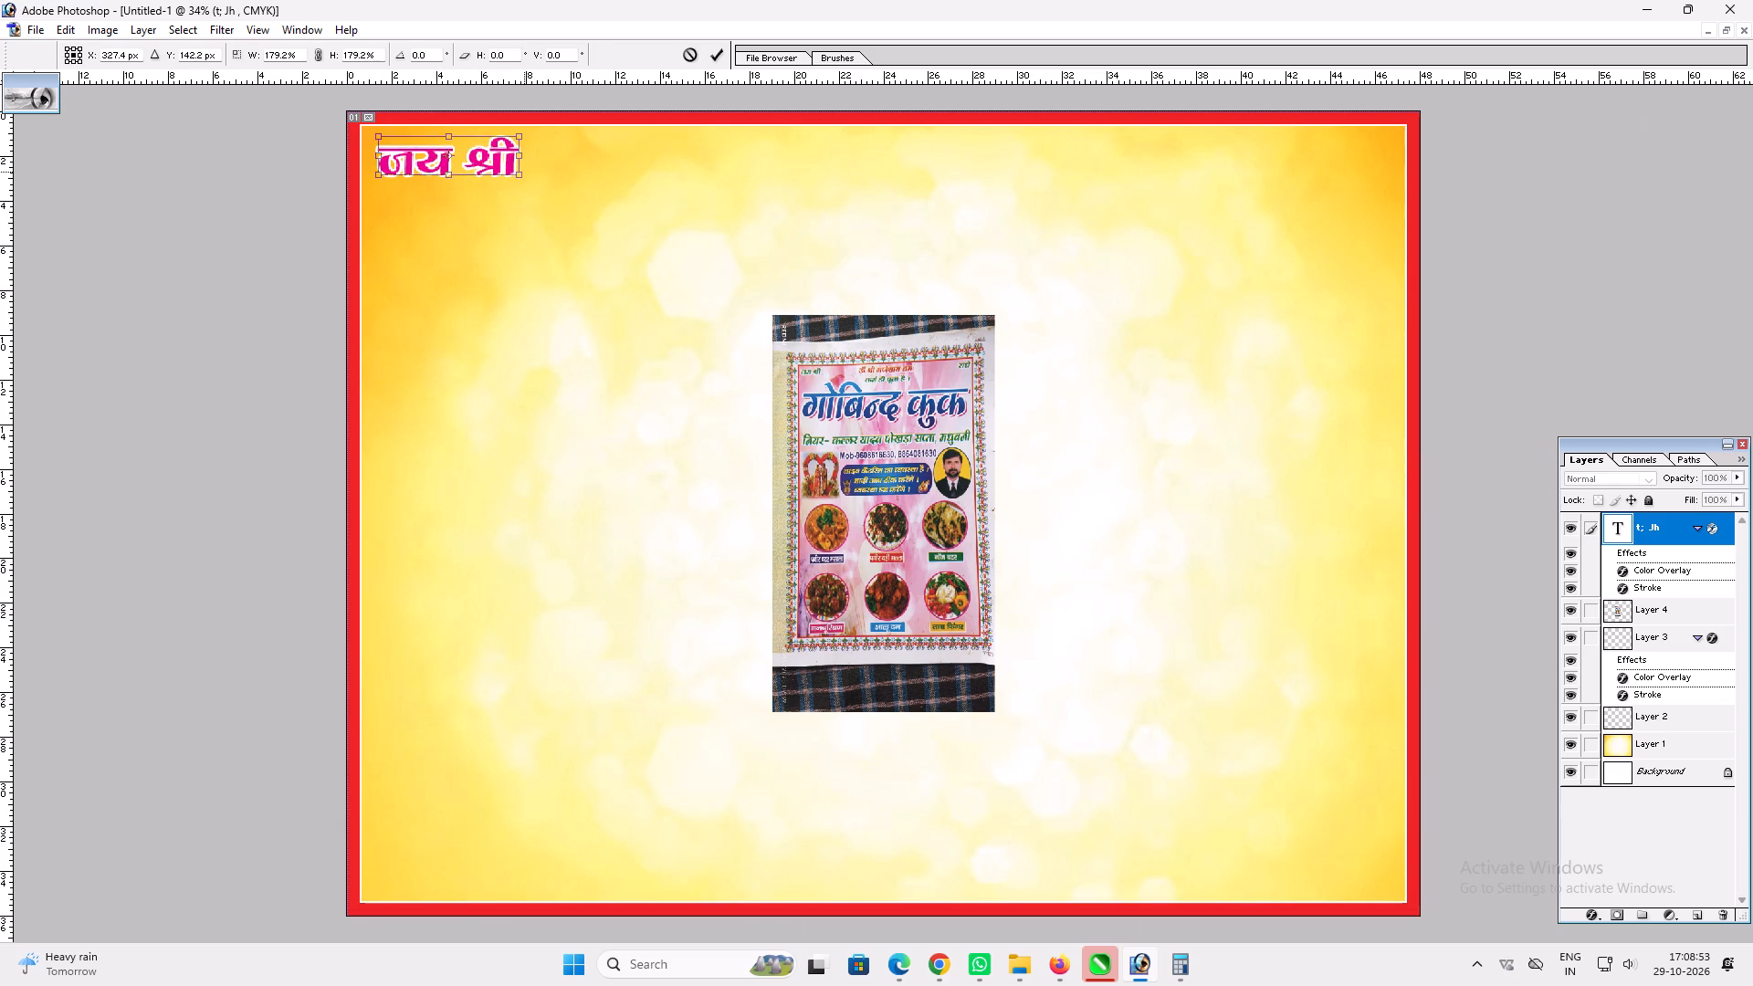
# Duplicate the "जय श्री" text to the upper-right corner and again to the top center of the canvas.
pyautogui.write('vv')
pyautogui.keyDown('alt'); pyautogui.keyDown('shift'); pyautogui.moveTo(497, 167); pyautogui.dragTo(1361, 173); pyautogui.keyUp('shift'); pyautogui.keyUp('alt')
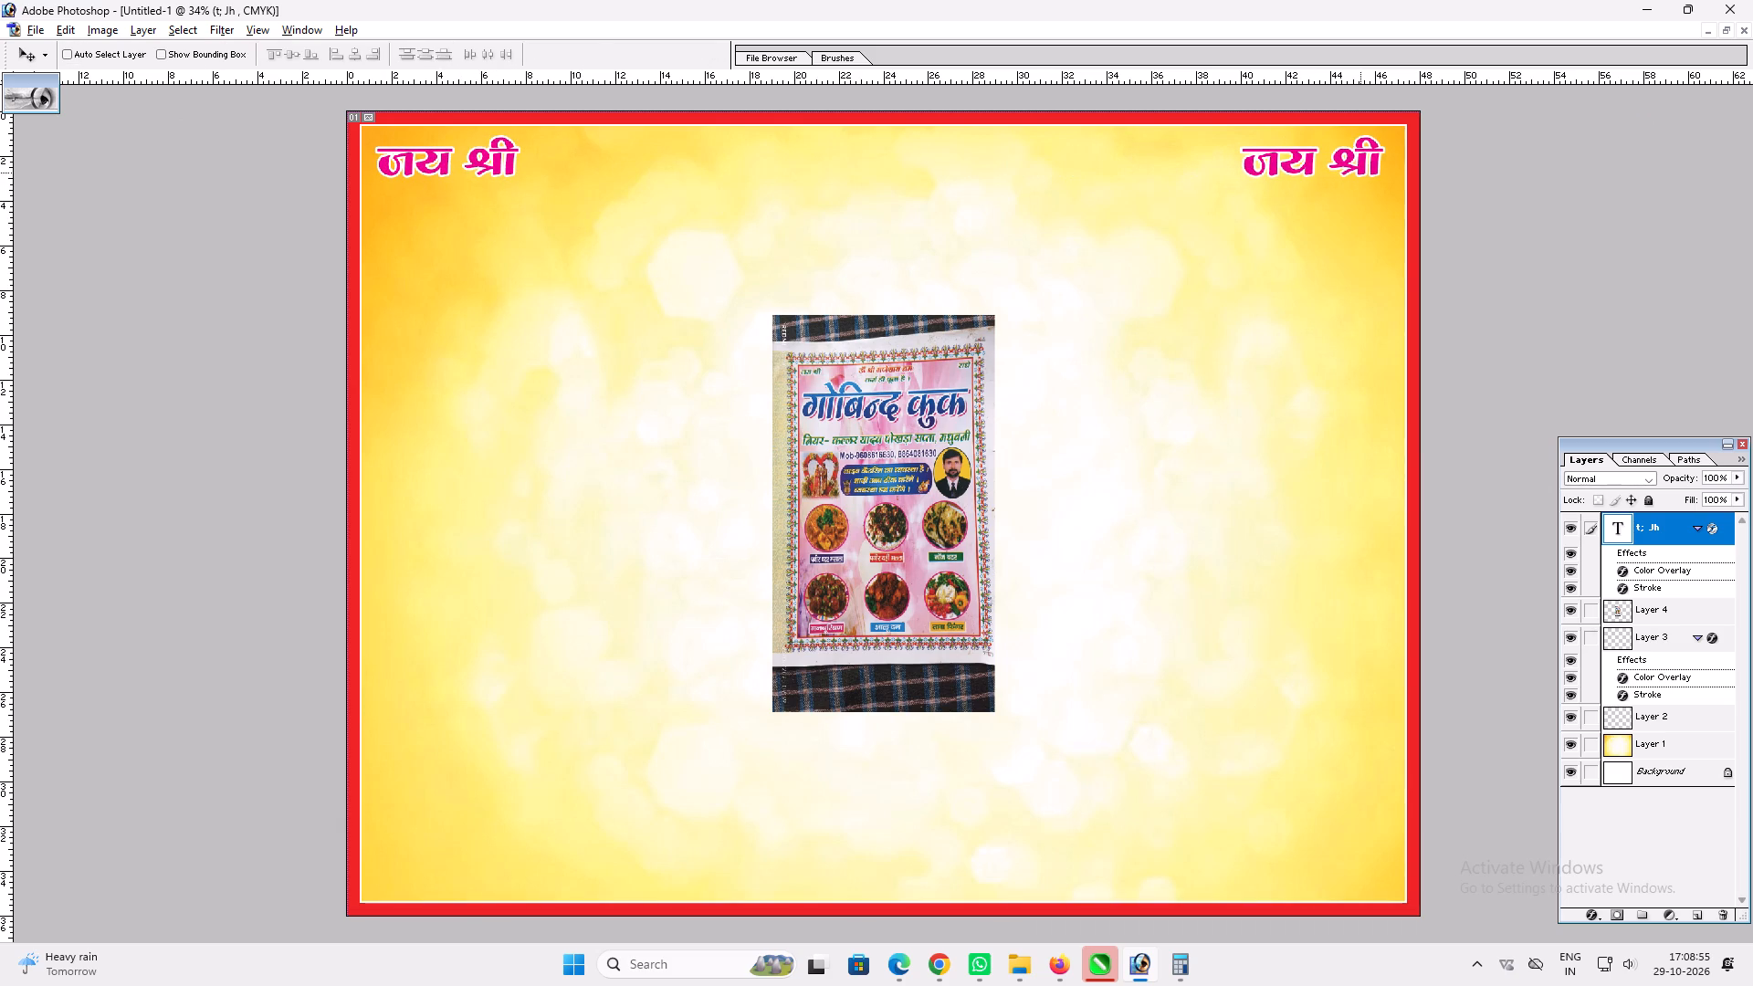
pyautogui.keyDown('alt'); pyautogui.keyDown('shift'); pyautogui.moveTo(1361, 173); pyautogui.dragTo(1366, 173); pyautogui.keyUp('shift'); pyautogui.keyUp('alt')
pyautogui.keyDown('alt'); pyautogui.keyDown('shift'); pyautogui.moveTo(1351, 170); pyautogui.dragTo(896, 186); pyautogui.keyUp('shift'); pyautogui.keyUp('alt')
# Replace the top-center copy's text with the symbol "ऊँ" followed by a space.
pyautogui.press('t')
pyautogui.click(866, 163)
pyautogui.hotkey('ctrl', 'a')
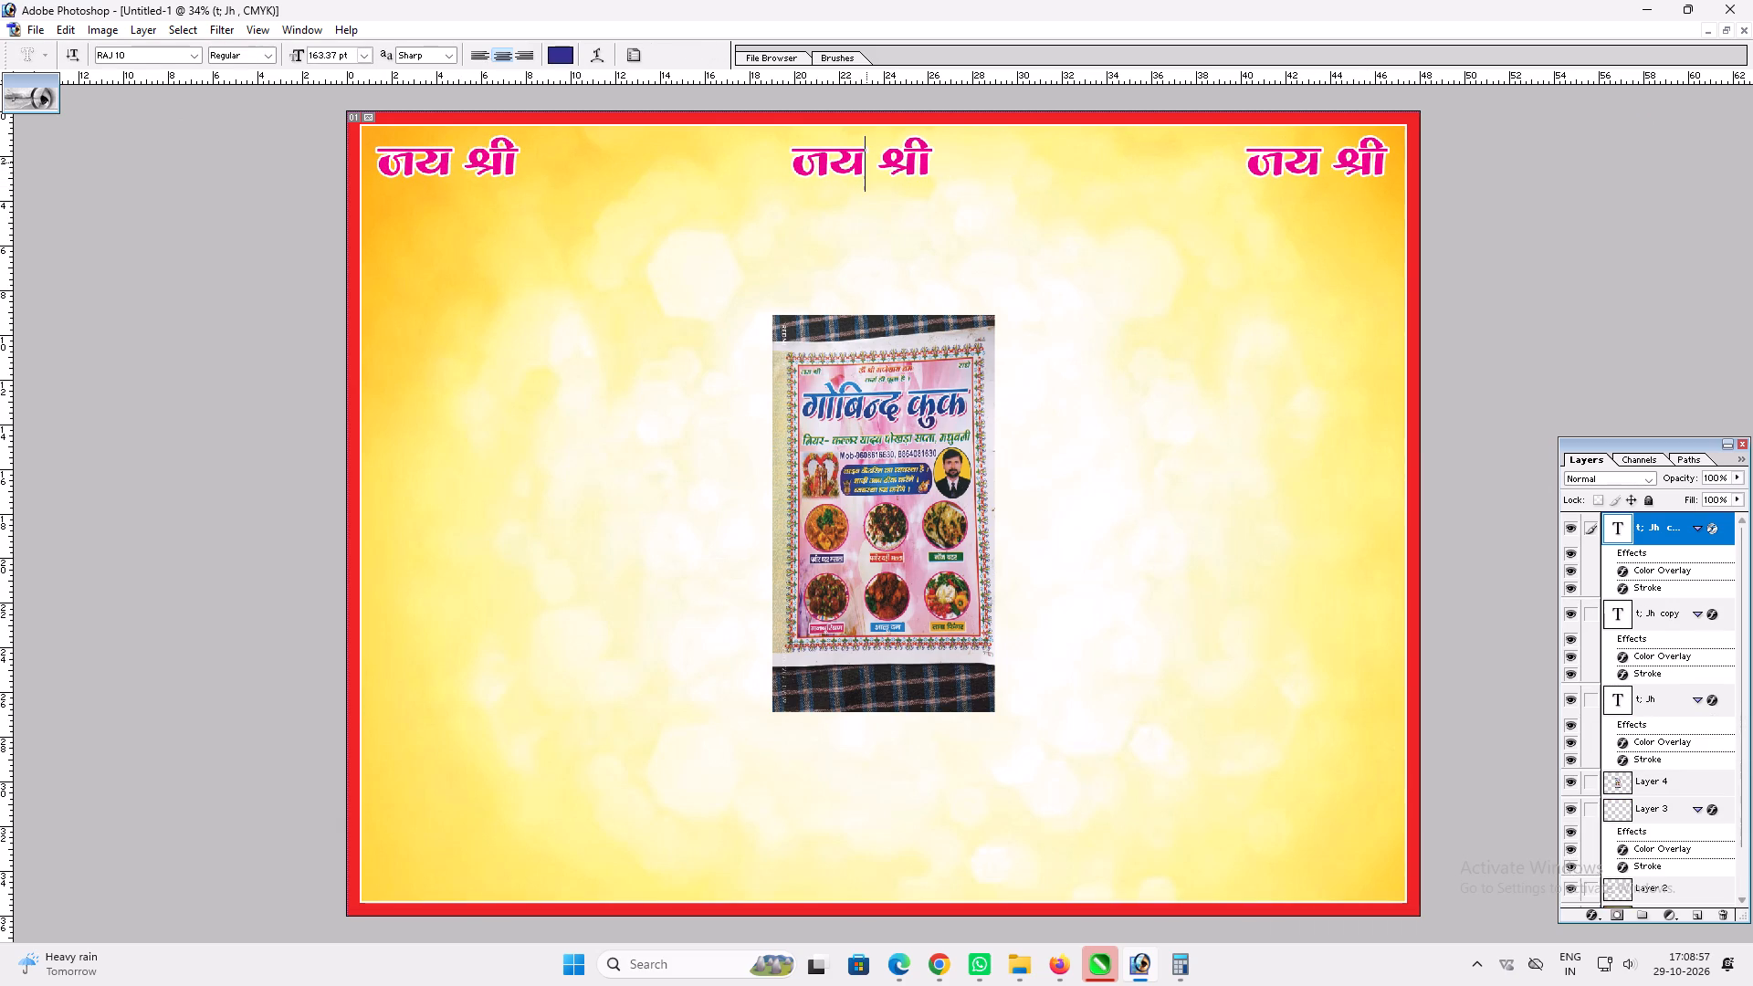
pyautogui.press('m')
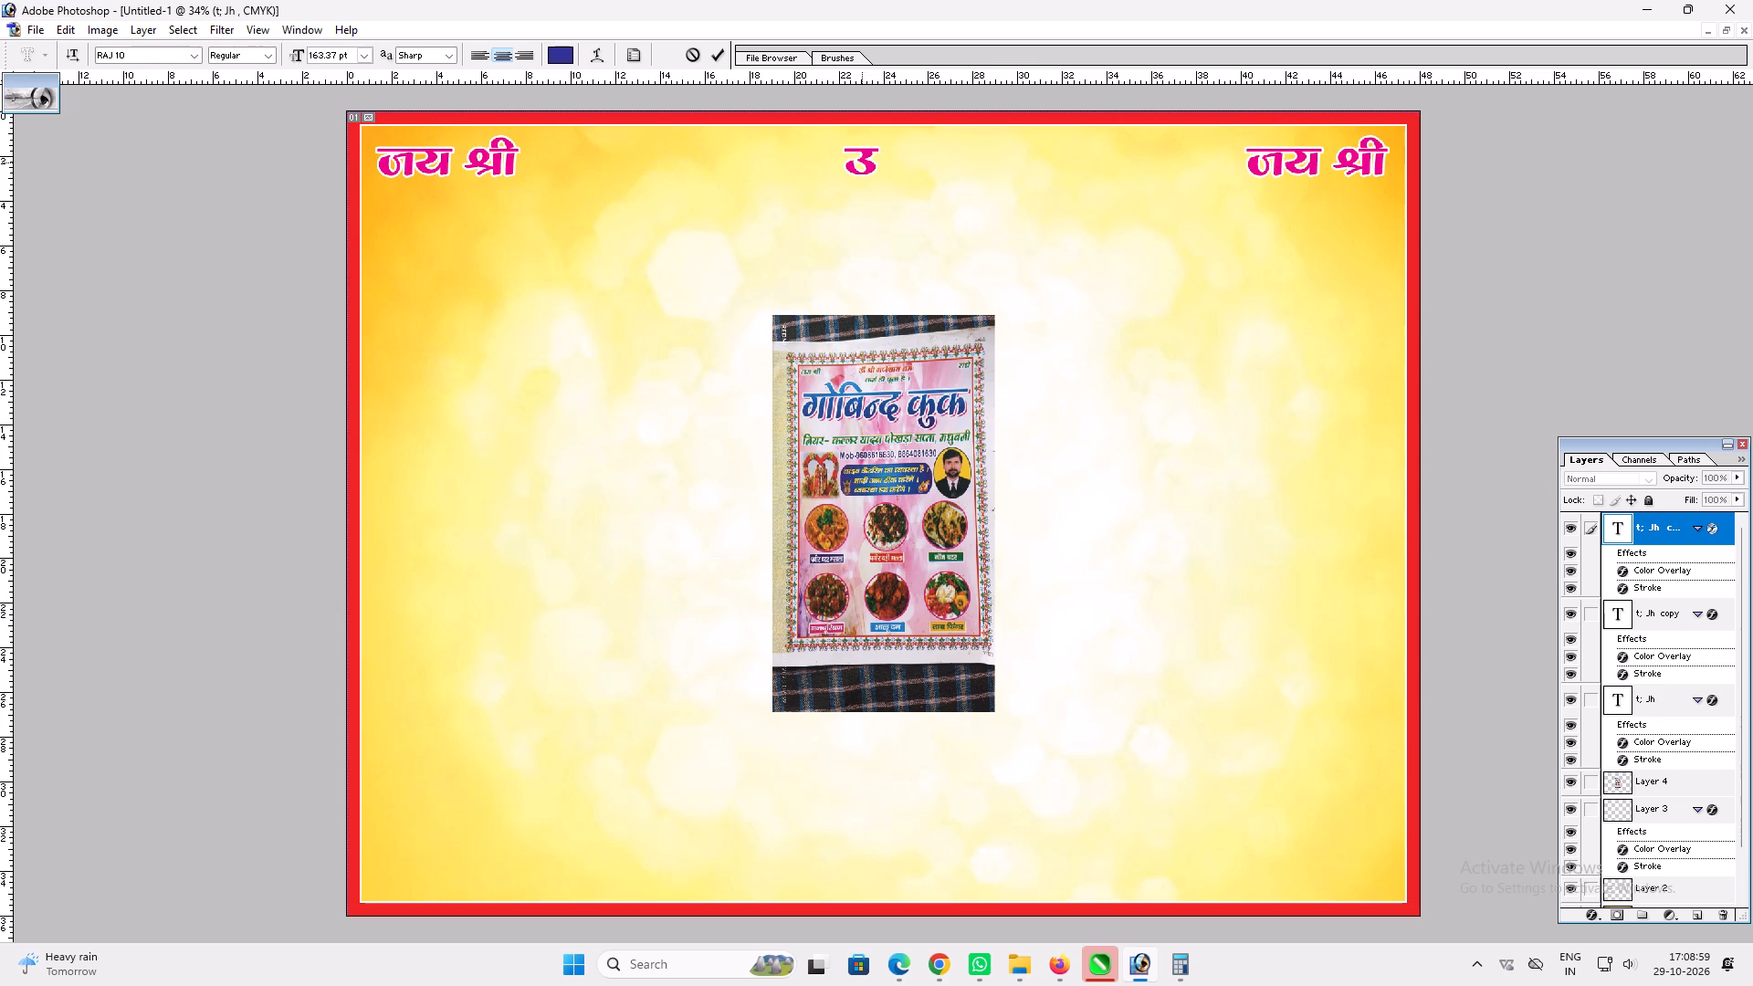
pyautogui.hotkey('alt', '0')
pyautogui.hotkey('alt', '1')
pyautogui.hotkey('alt', '6')
pyautogui.hotkey('alt', '5')
pyautogui.press('BackSpace')
pyautogui.press('BackSpace')
pyautogui.hotkey('alt', '0')
pyautogui.hotkey('alt', '1')
pyautogui.hotkey('alt', '9')
pyautogui.hotkey('alt', '7')
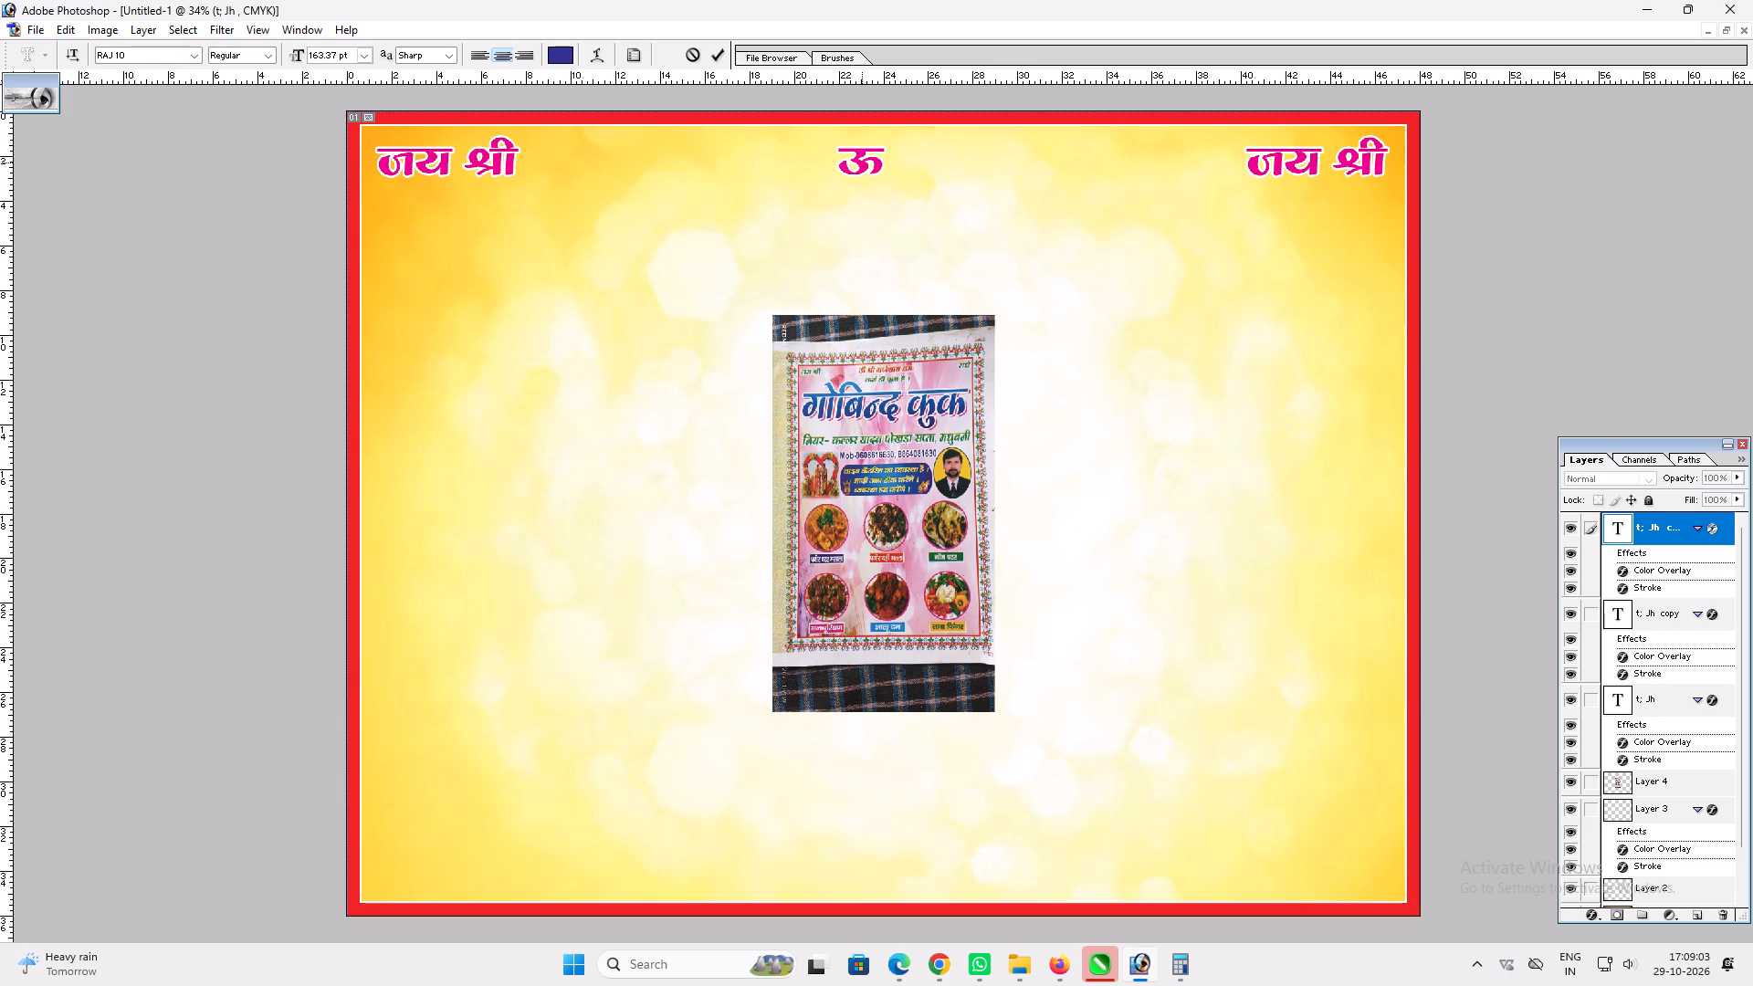
pyautogui.press('BackSpace')
pyautogui.hotkey('alt', '0')
pyautogui.hotkey('alt', '1')
pyautogui.hotkey('alt', '9')
pyautogui.hotkey('alt', '7')
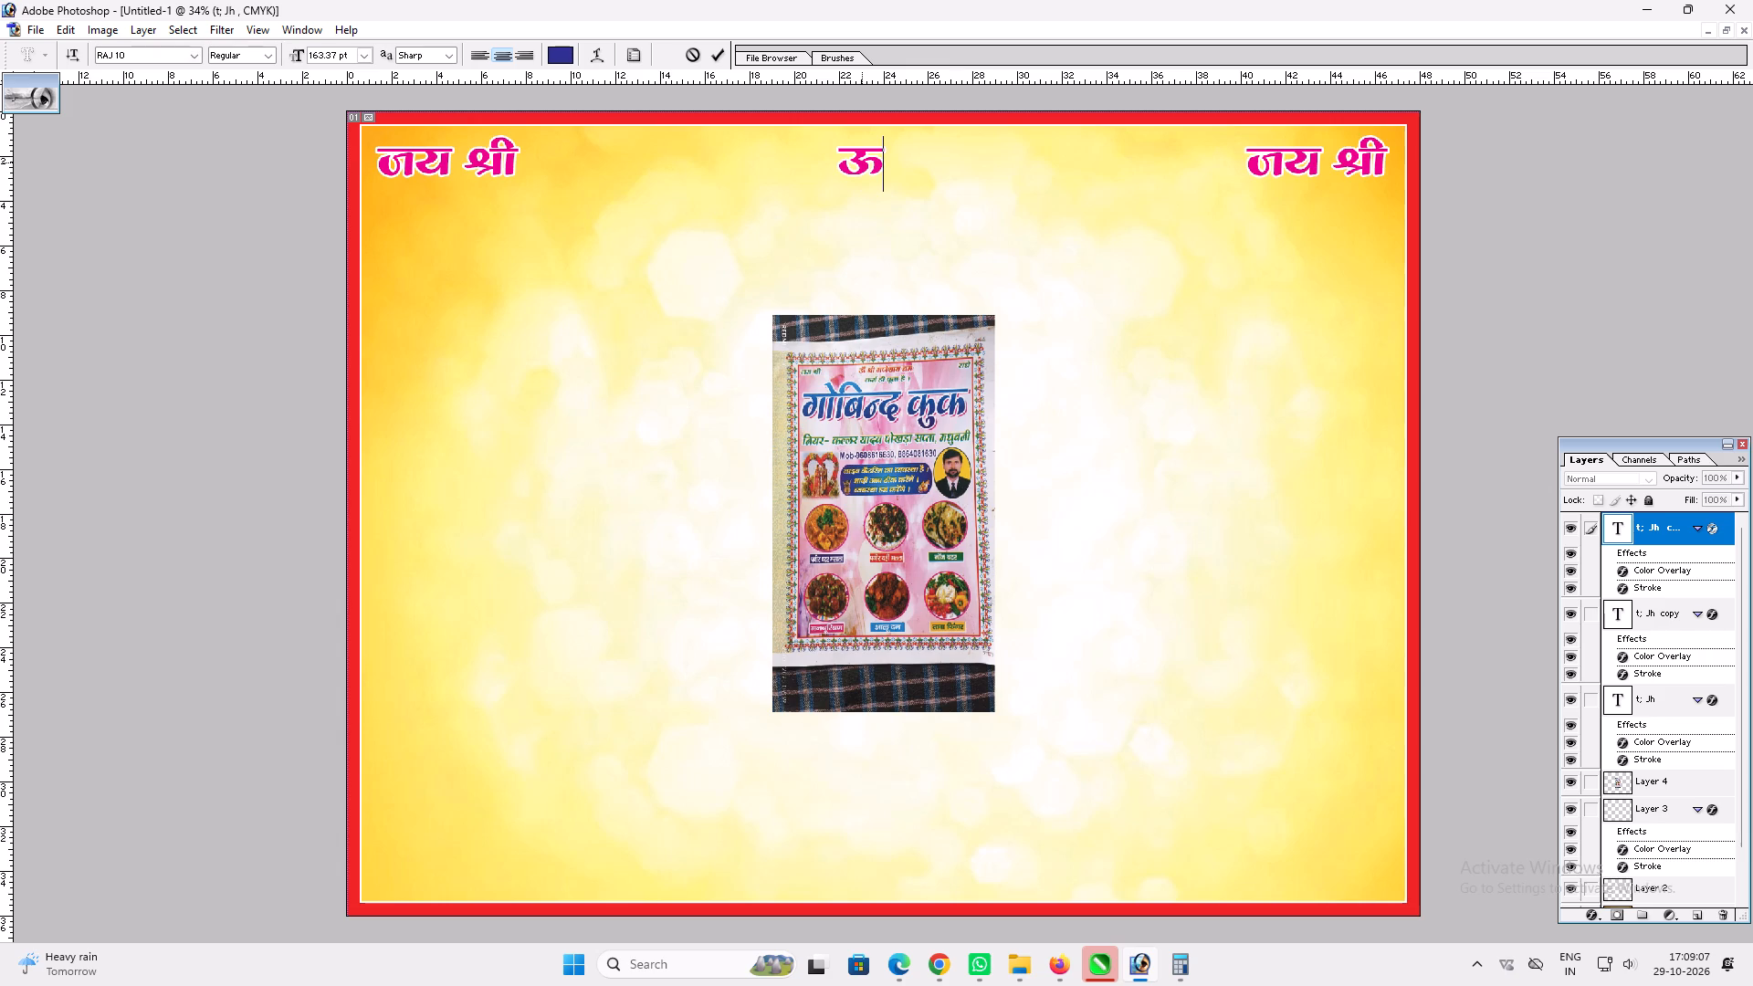
pyautogui.hotkey('alt', '0')
pyautogui.hotkey('alt', '1')
pyautogui.hotkey('alt', '6')
pyautogui.hotkey('alt', '1')
pyautogui.press('space')
# Complete the top-center line so that it reads "!! ऊँ श्री गणेशाय नम : !!".
pyautogui.write('Jh x')
pyautogui.write('.ks')
pyautogui.press('Return')
pyautogui.press('BackSpace')
pyautogui.write("'kk;")
pyautogui.press('space')
pyautogui.write('ue %')
pyautogui.press('space')
pyautogui.write('!!')
pyautogui.hotkey('shift', 'Home')
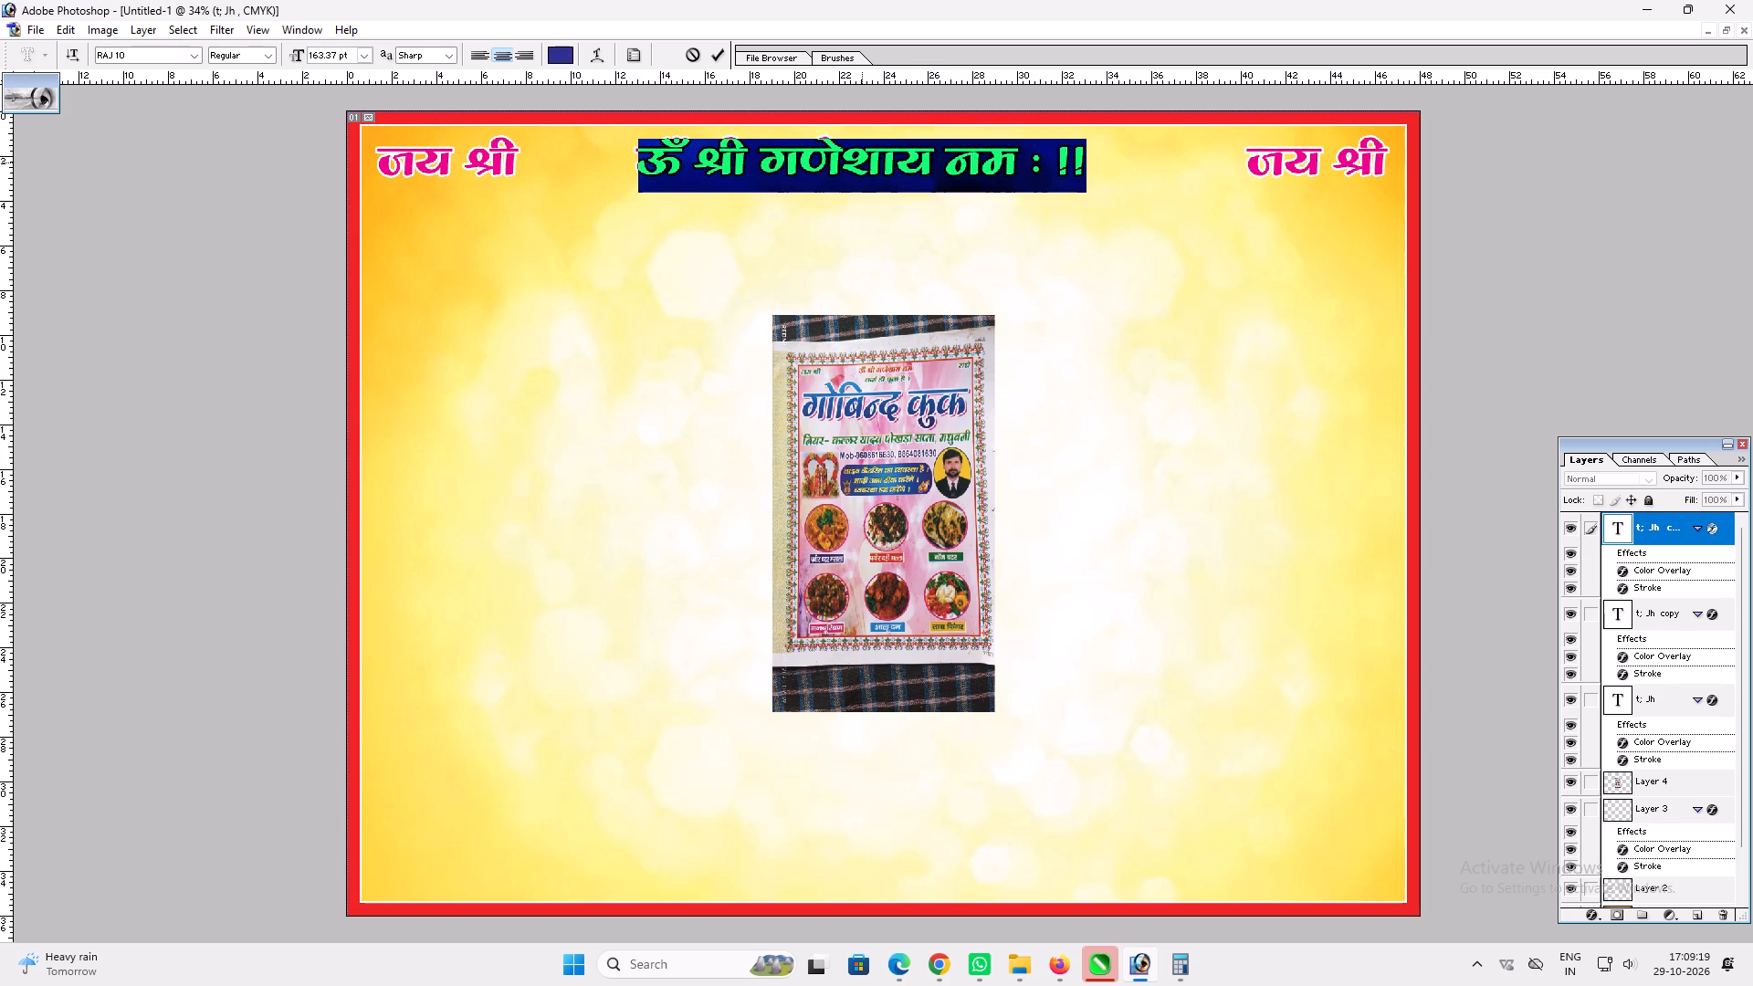
pyautogui.click(945, 154)
pyautogui.press('Home')
pyautogui.write('!!')
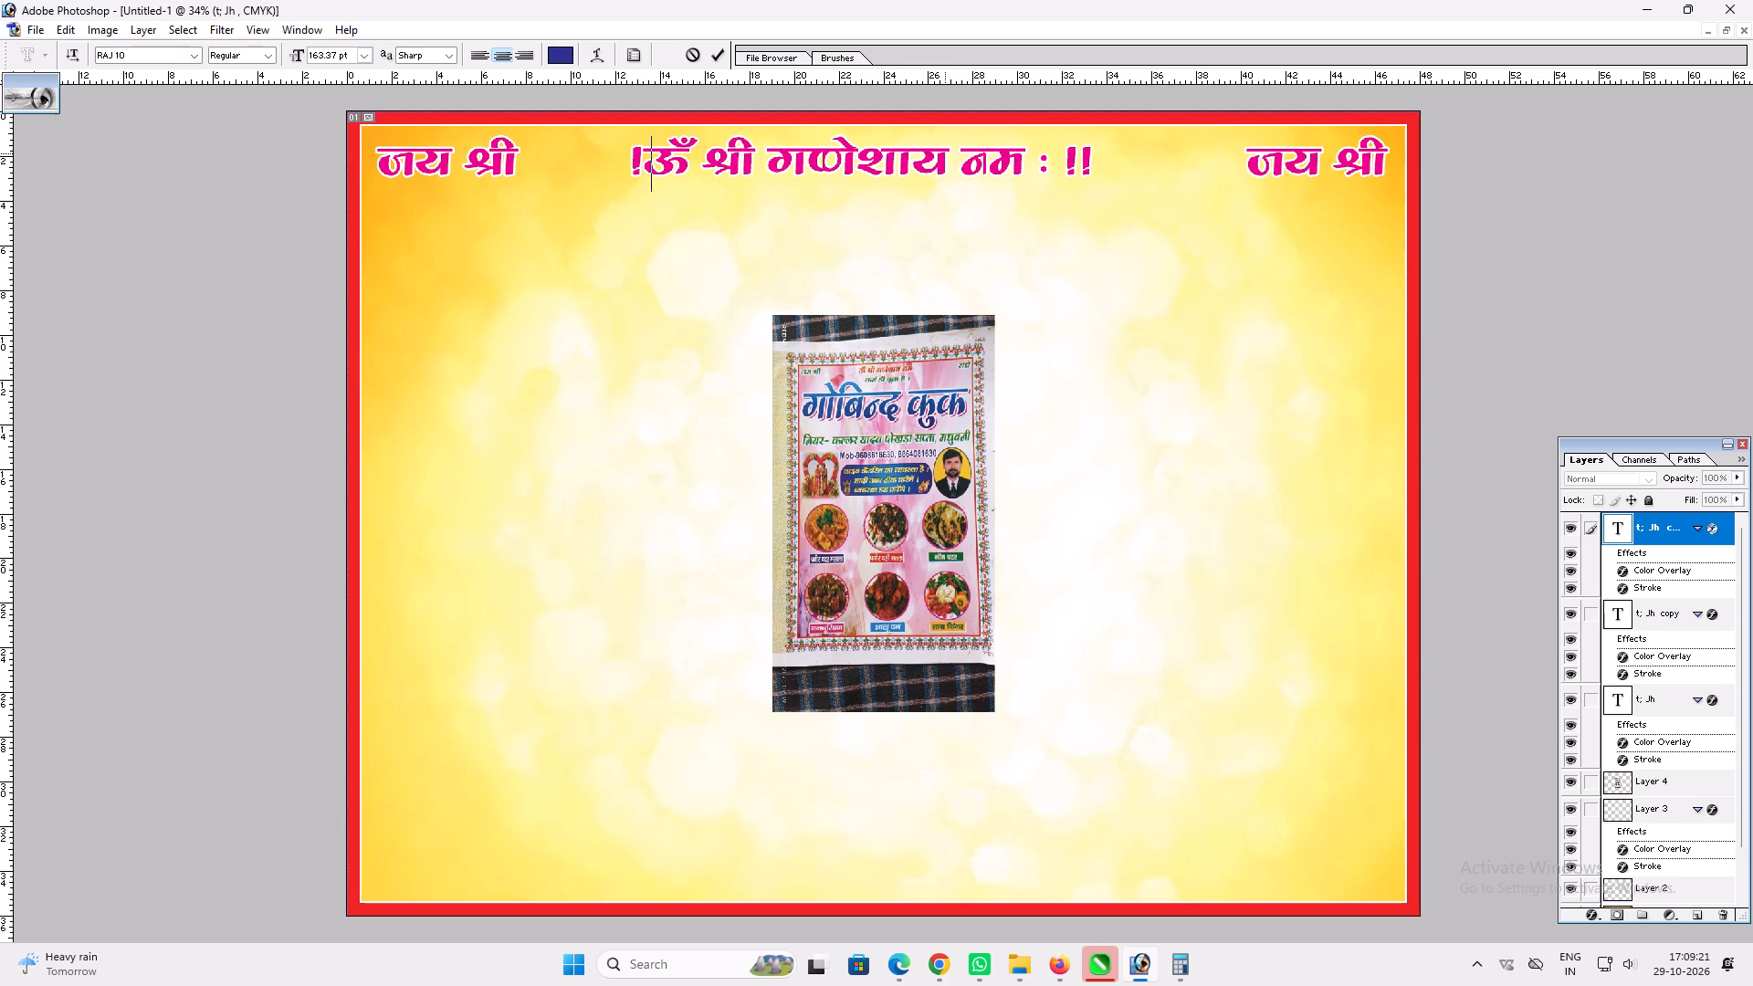
pyautogui.press('space')
pyautogui.press('Return')
# Scale the top-center "!! ऊँ श्री गणेशाय नम : !!" line down to about 95%.
pyautogui.press('v')
pyautogui.hotkey('ctrl', 't')
pyautogui.keyDown('alt'); pyautogui.keyDown('shift'); pyautogui.moveTo(1099, 176); pyautogui.dragTo(1087, 178); pyautogui.keyUp('shift'); pyautogui.keyUp('alt')
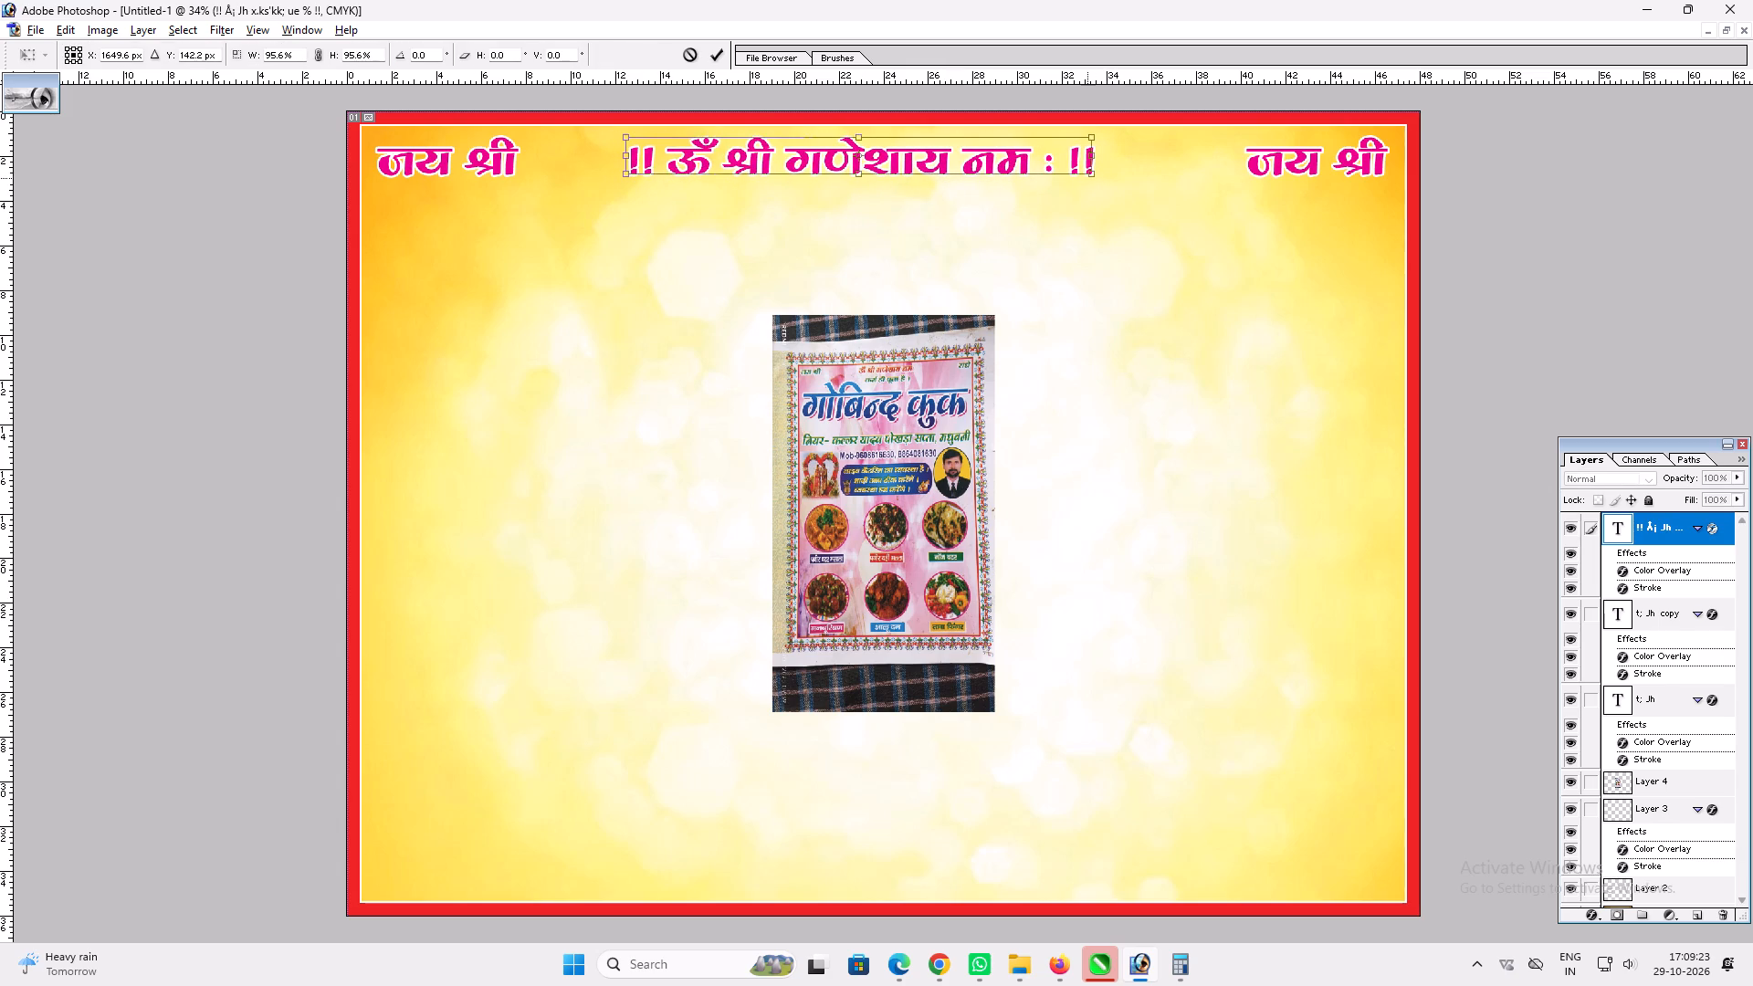
pyautogui.keyDown('alt'); pyautogui.keyDown('shift'); pyautogui.moveTo(1087, 178); pyautogui.dragTo(1085, 178); pyautogui.keyUp('shift'); pyautogui.keyUp('alt')
pyautogui.press('Return')
# Change the top-center line's Color Overlay to the same red as the canvas border.
pyautogui.press('v')
pyautogui.hotkey('alt', 'l')
pyautogui.hotkey('alt', 'y')
pyautogui.press('n')
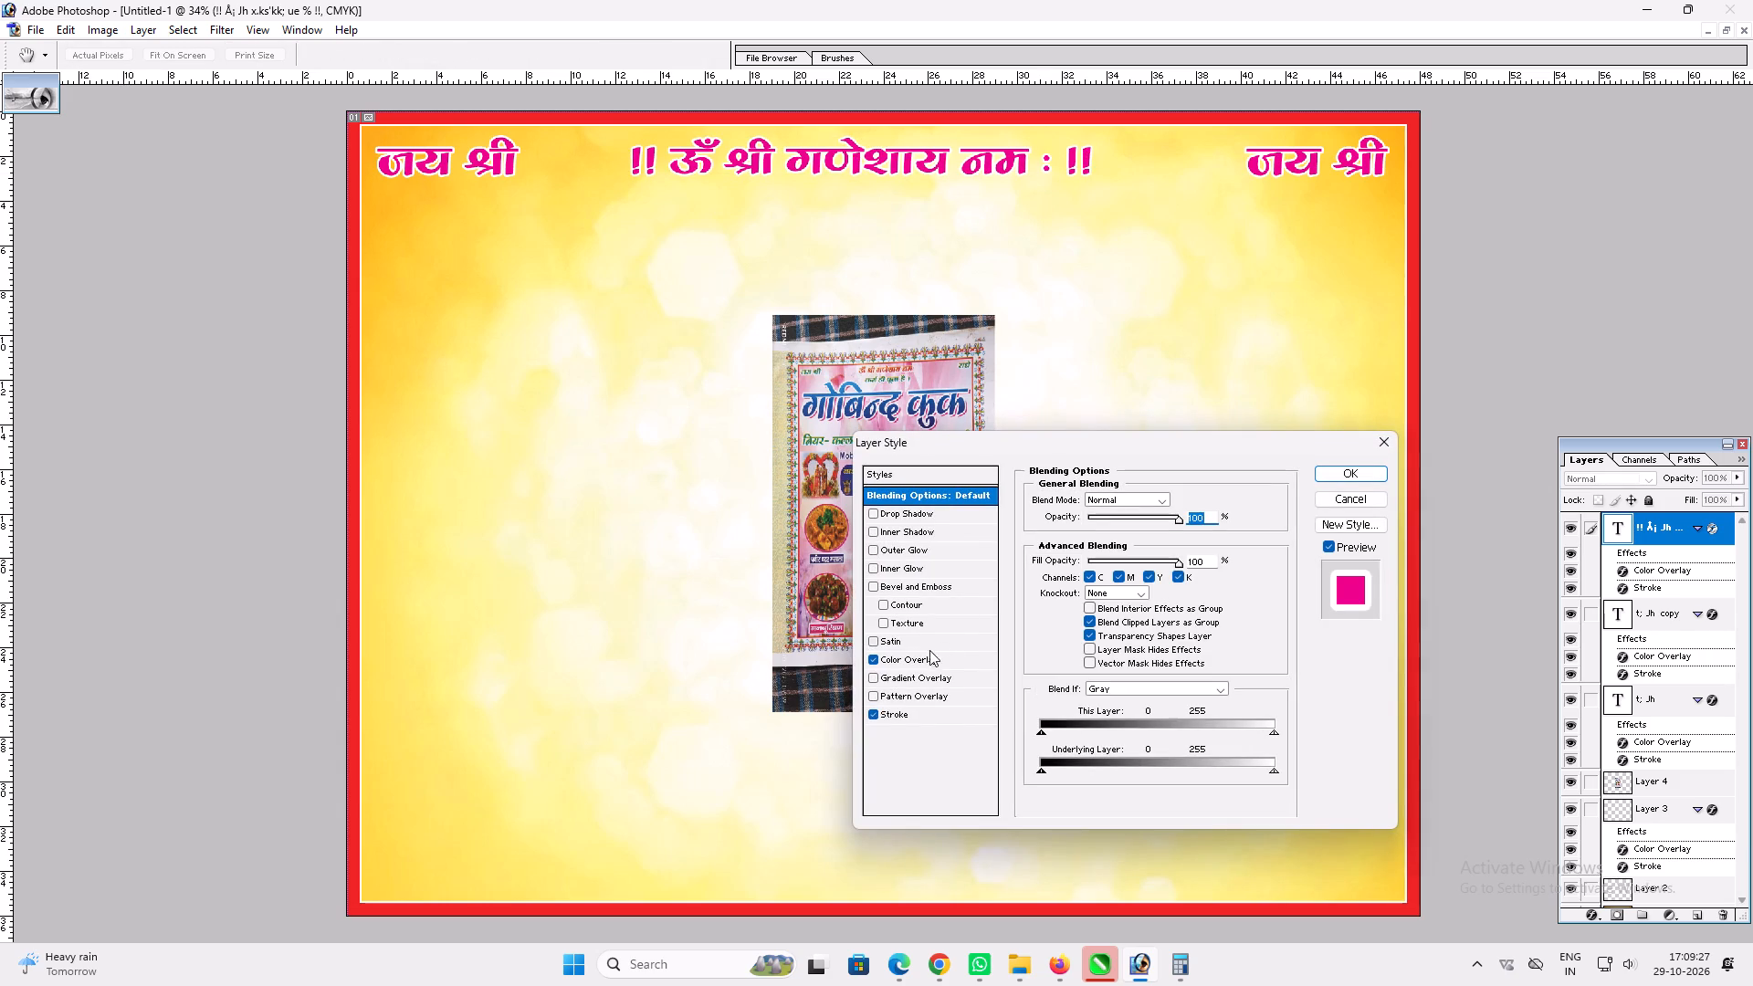
pyautogui.click(922, 656)
pyautogui.click(1190, 498)
pyautogui.click(1420, 300)
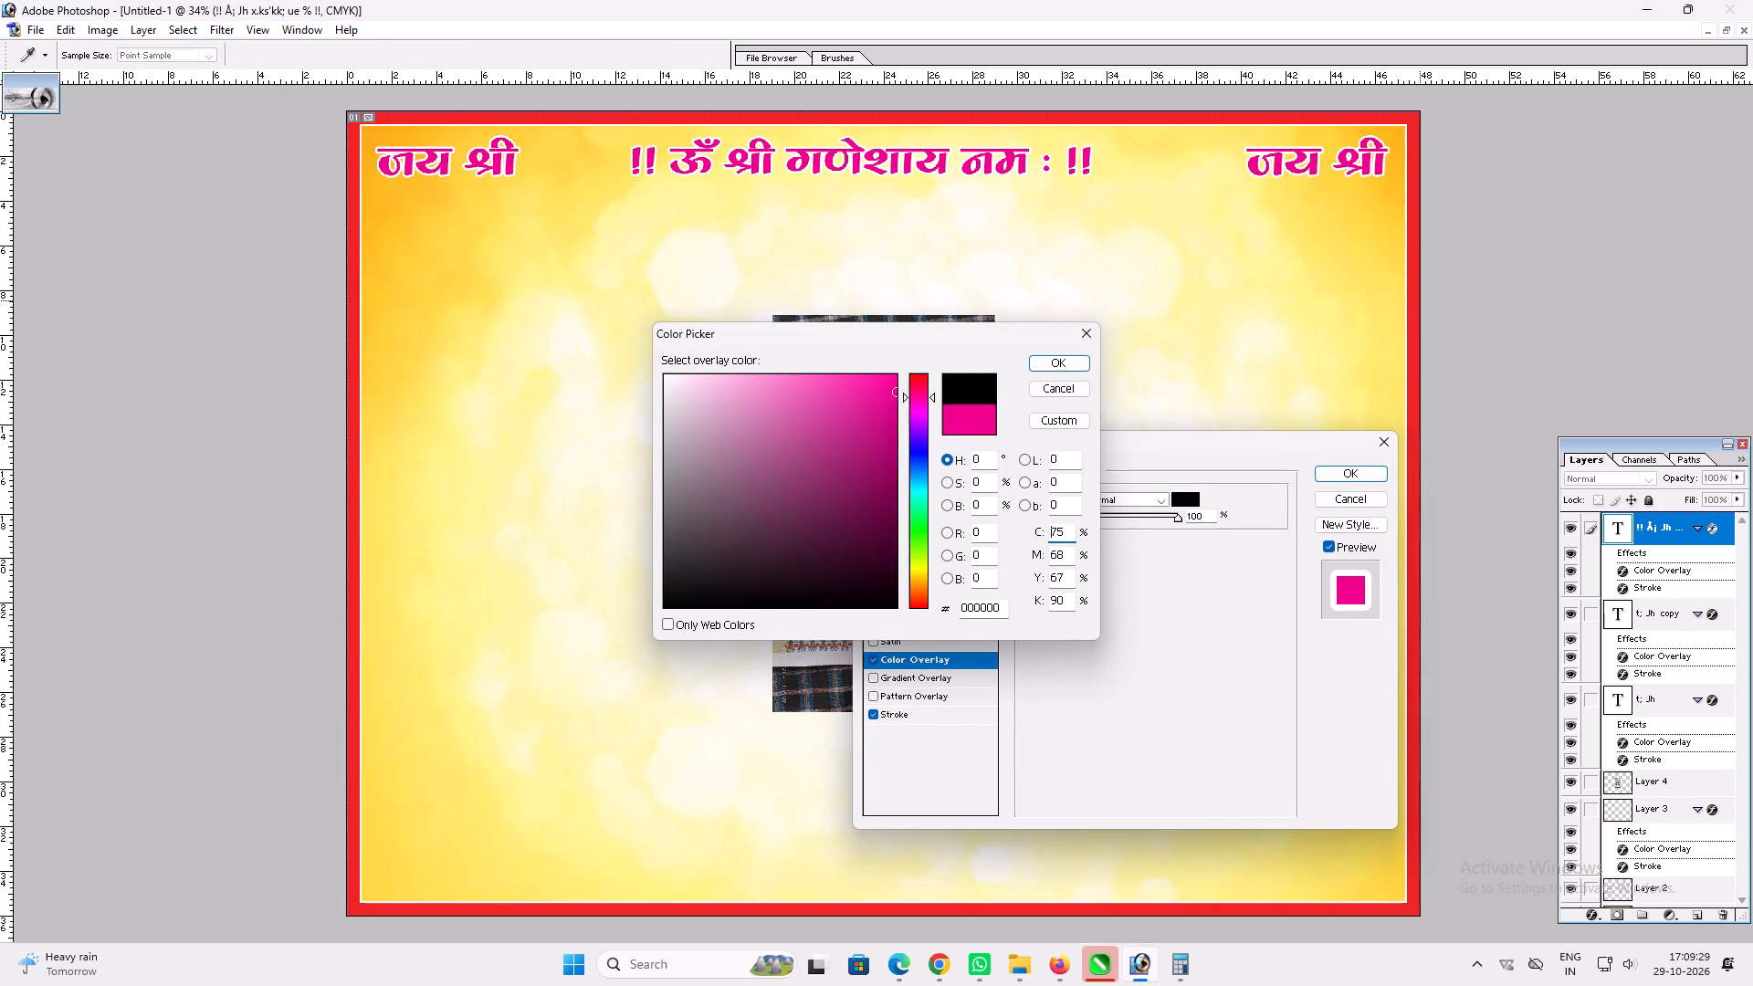
pyautogui.press('Return')
pyautogui.click(1181, 497)
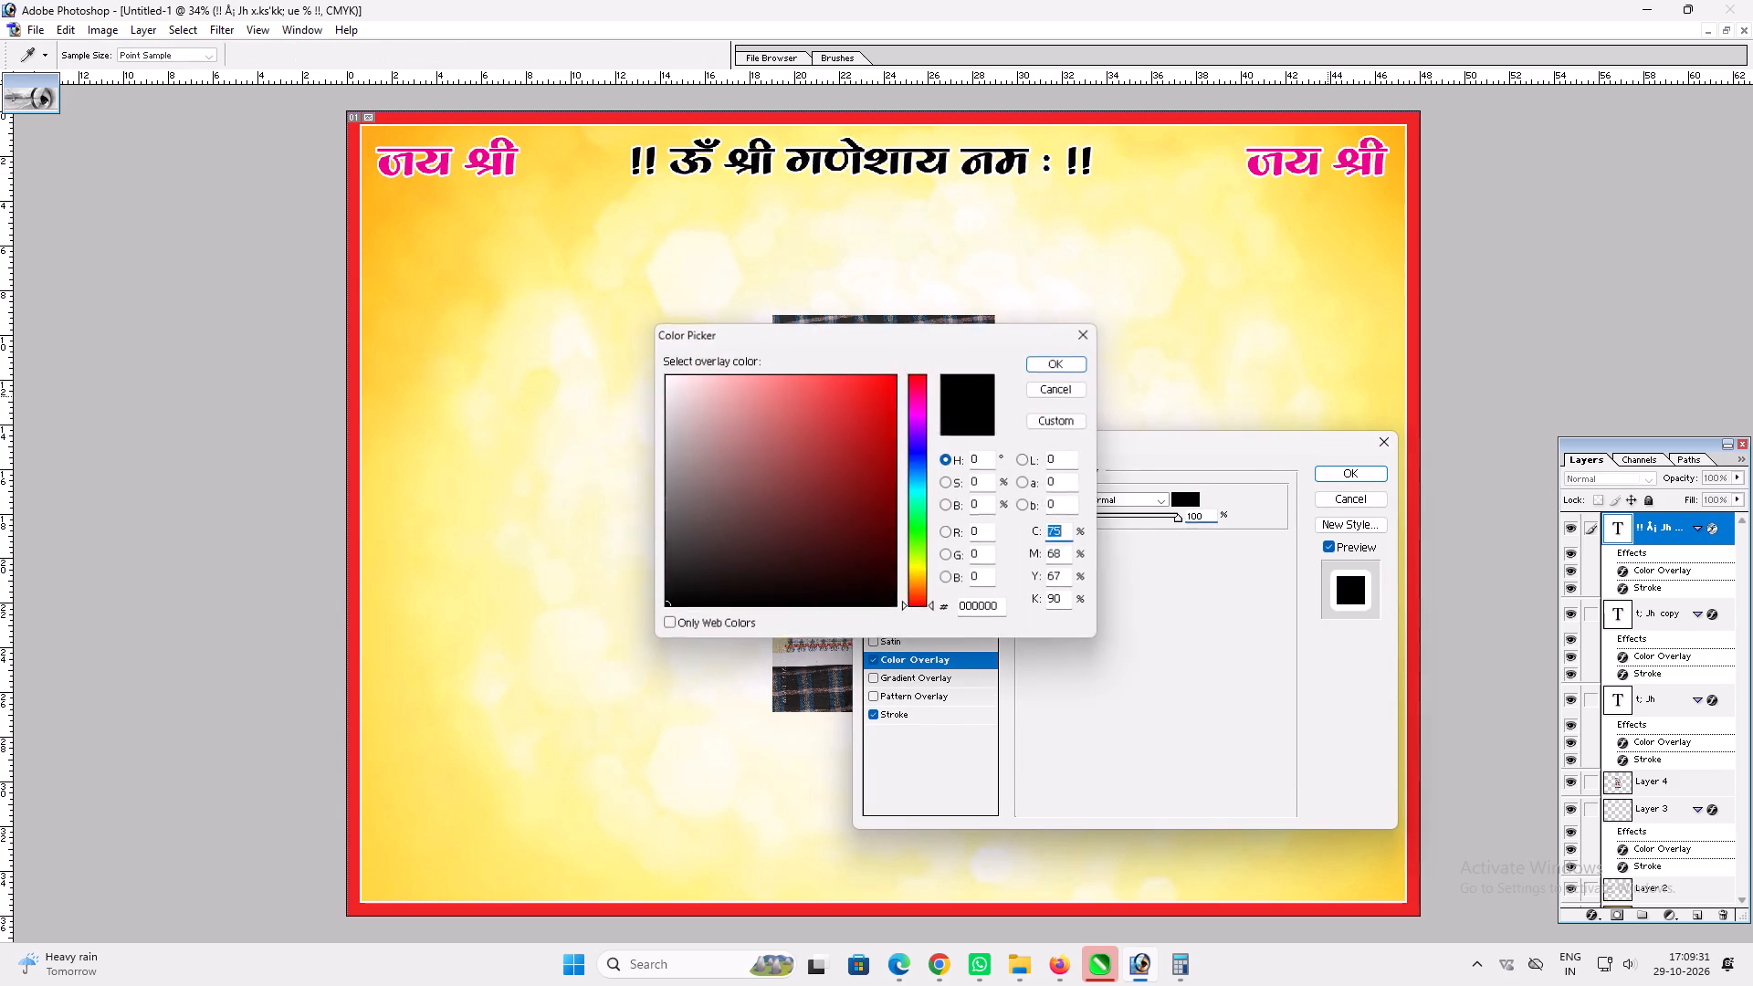
pyautogui.click(1411, 307)
pyautogui.press('Return')
pyautogui.press('Return')
pyautogui.write('vv')
pyautogui.moveTo(1014, 208); pyautogui.dragTo(1020, 208)
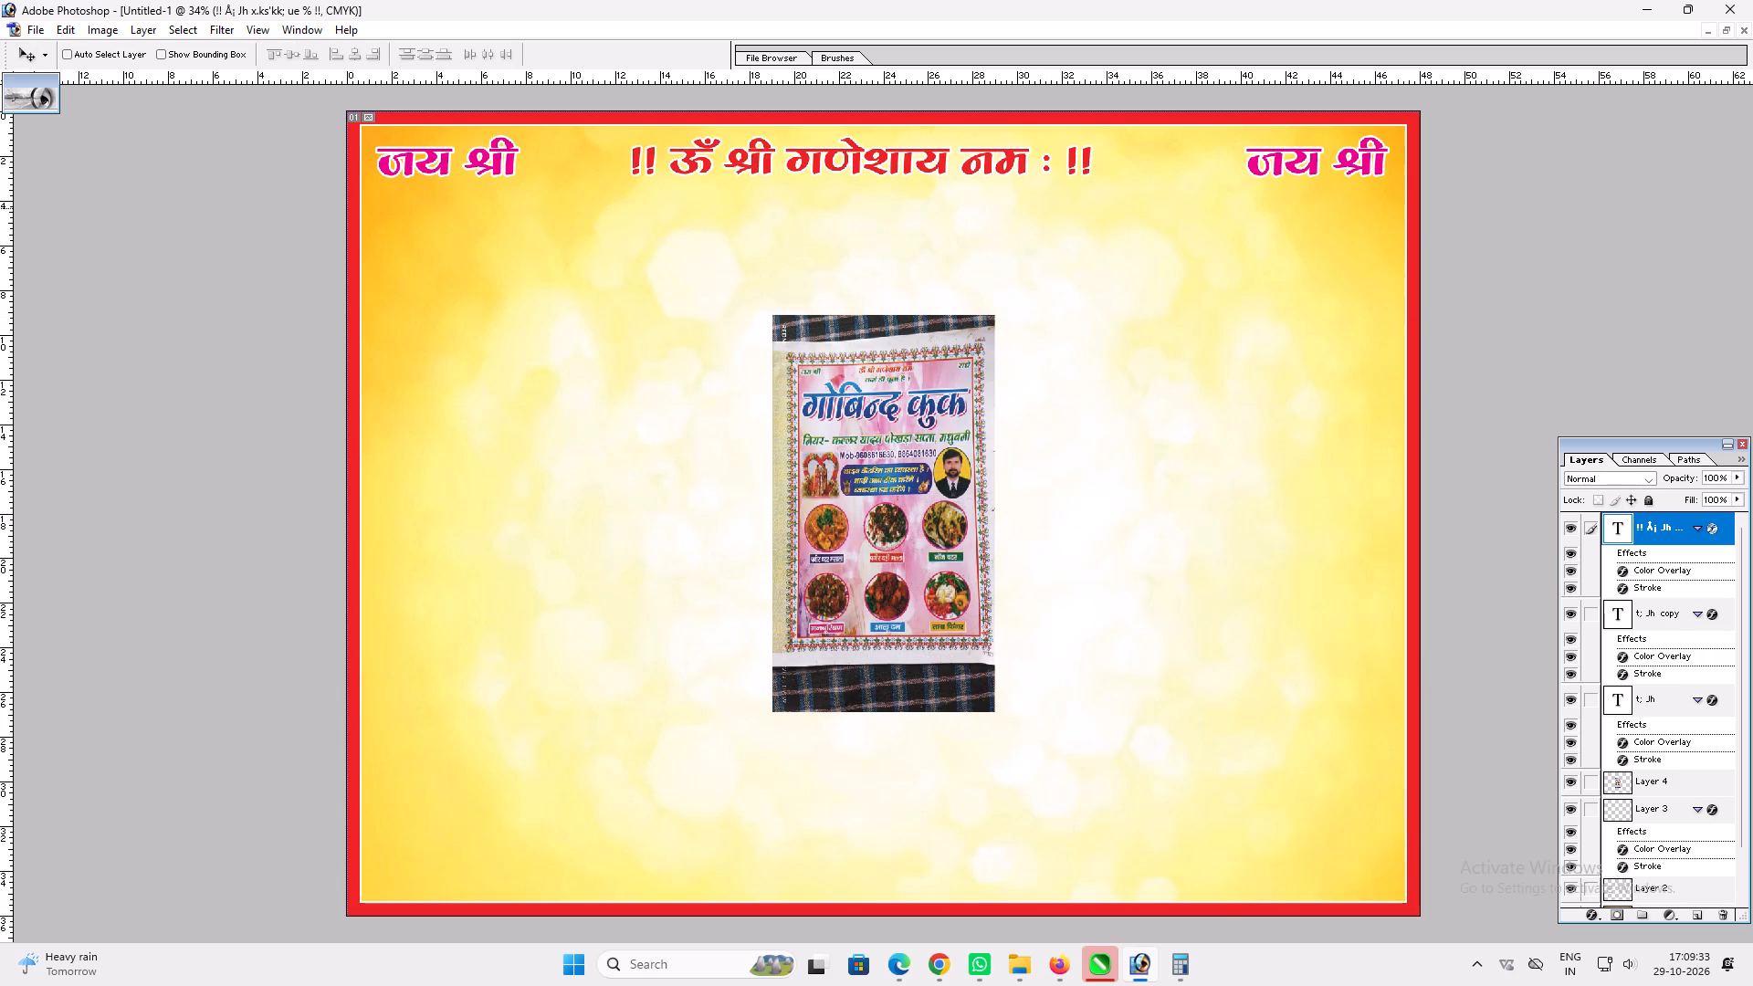
# Centre the "!! ऊँ श्री गणेशाय नम : !!" line between the two "जय श्री" texts and place a copy directly below it.
pyautogui.moveTo(1020, 208); pyautogui.dragTo(1031, 208)
pyautogui.keyDown('alt'); pyautogui.moveTo(993, 176); pyautogui.dragTo(984, 230); pyautogui.keyUp('alt')
pyautogui.press('t')
pyautogui.click(964, 231)
pyautogui.hotkey('ctrl', 'a')
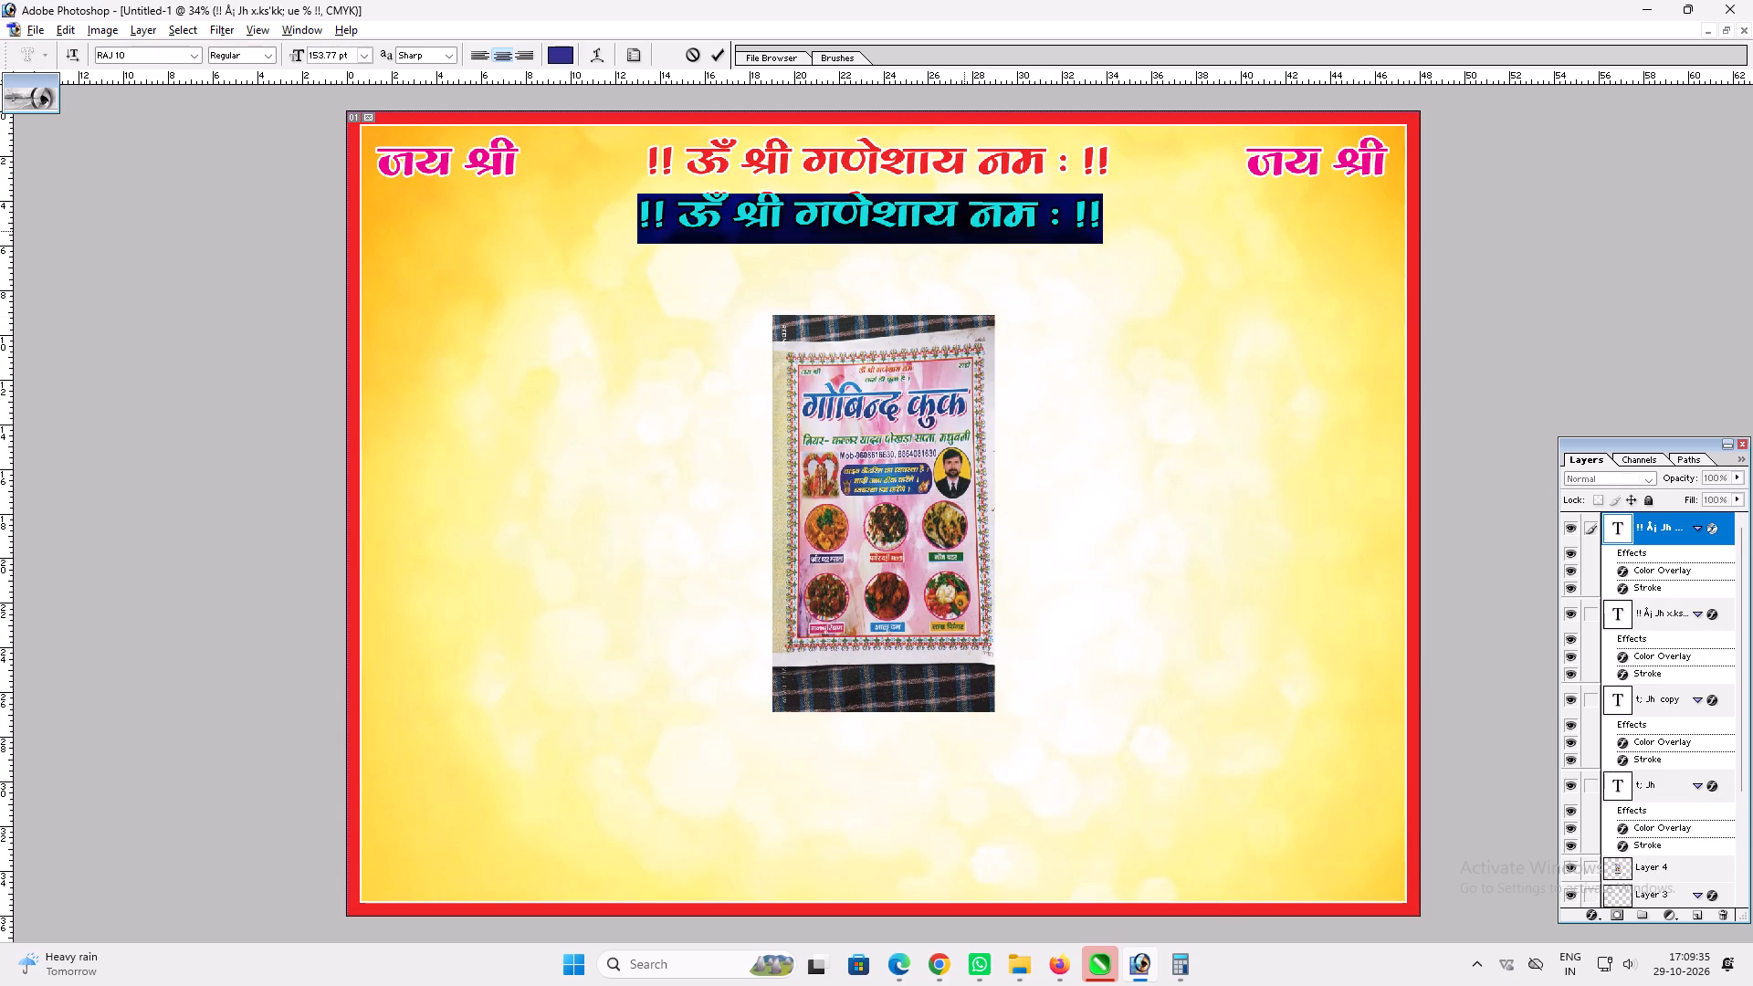
pyautogui.write('xks')
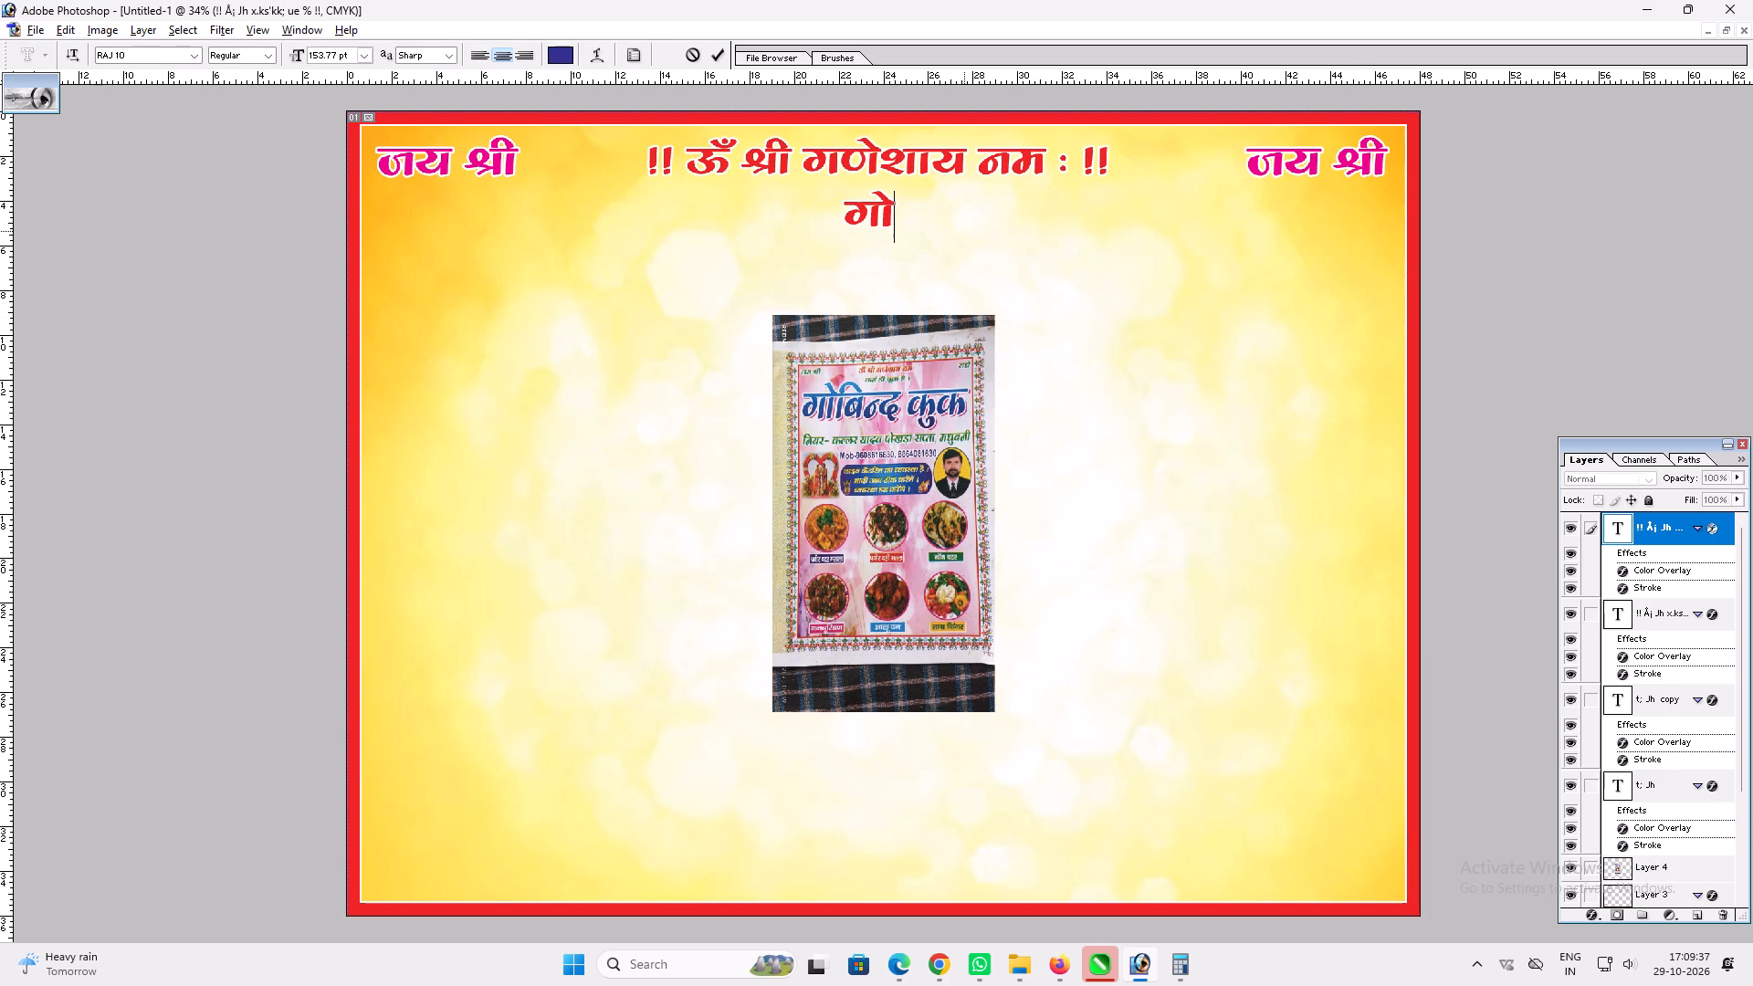
pyautogui.press('c')
pyautogui.press('BackSpace')
pyautogui.press('f')
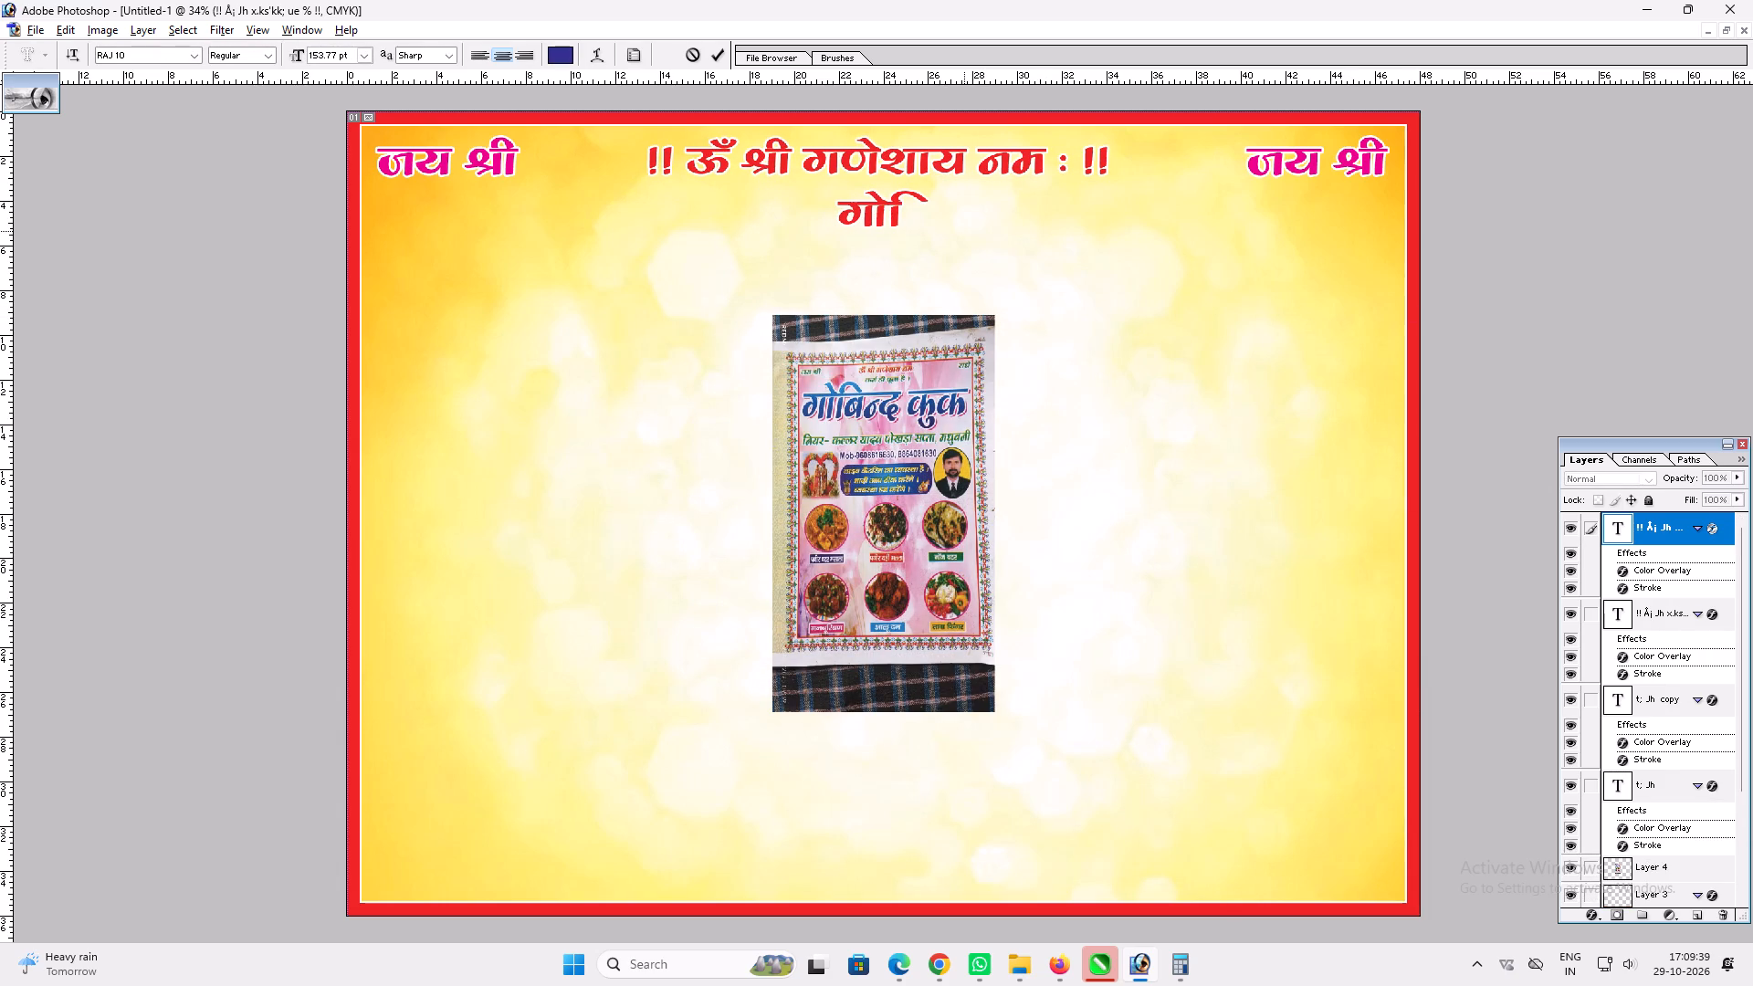
pyautogui.press('c')
pyautogui.write('Un d1')
pyautogui.press('BackSpace')
pyautogui.write('`d')
pyautogui.press('BackSpace')
pyautogui.press('BackSpace')
pyautogui.write('qd')
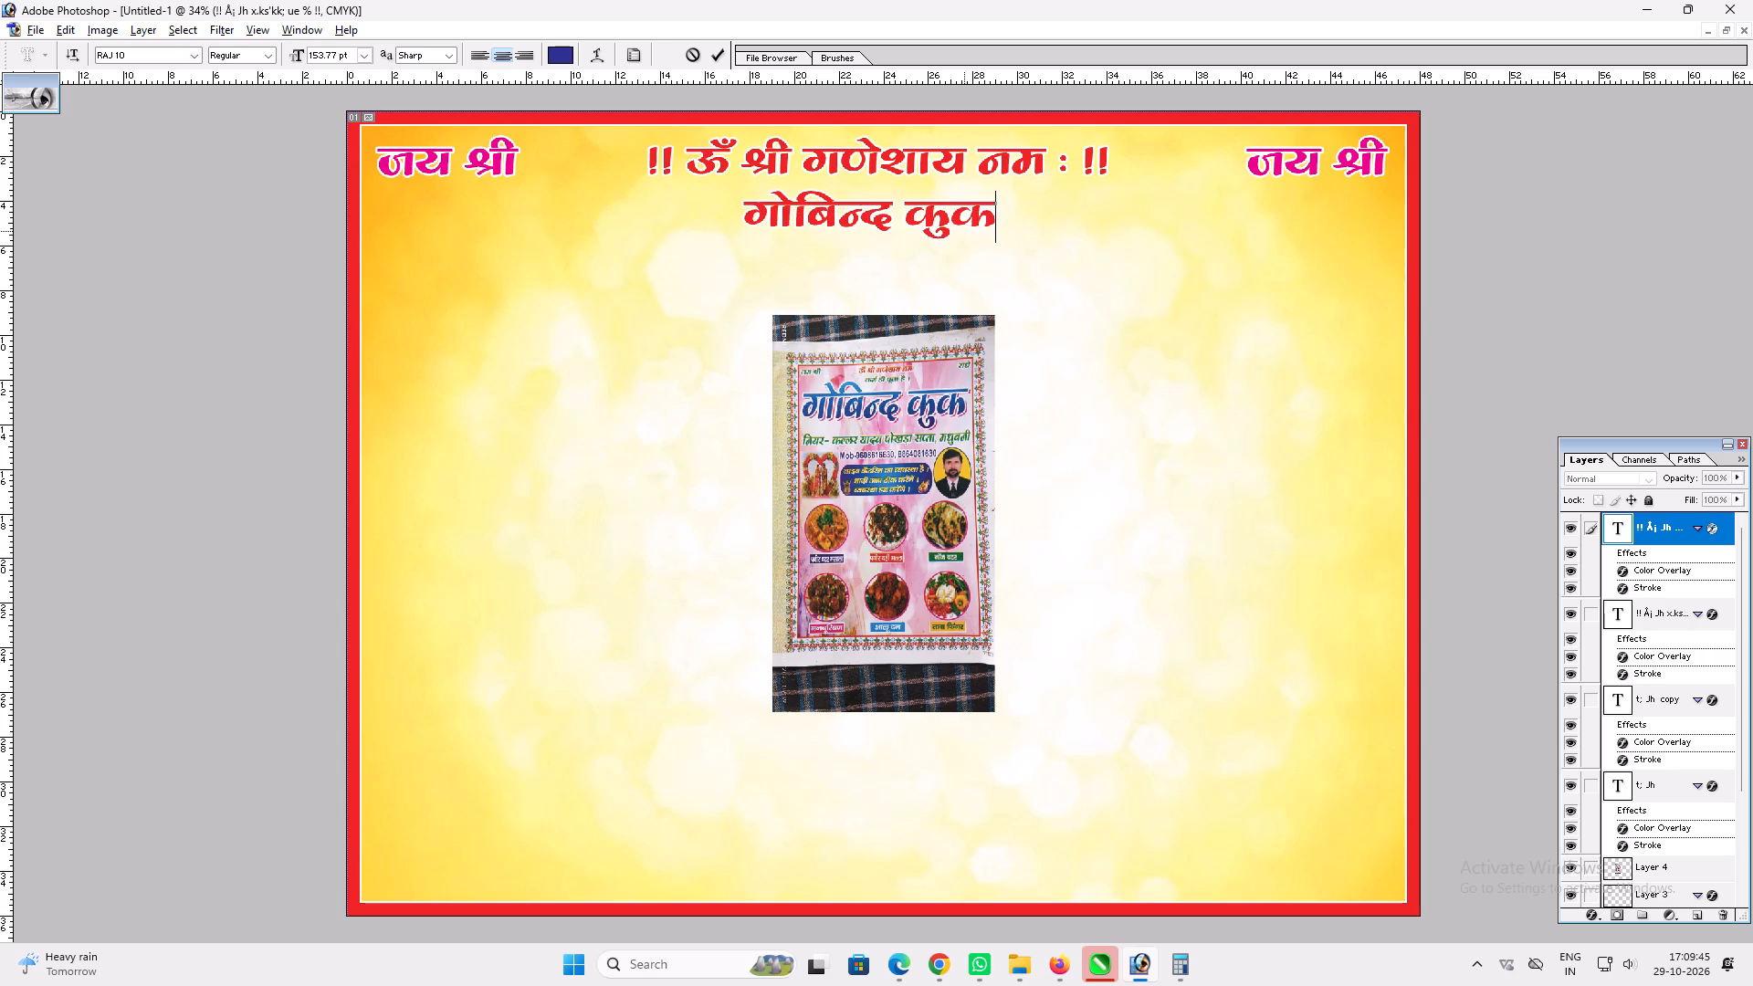
pyautogui.press('Return')
pyautogui.write('vv')
pyautogui.moveTo(969, 240); pyautogui.dragTo(603, 240)
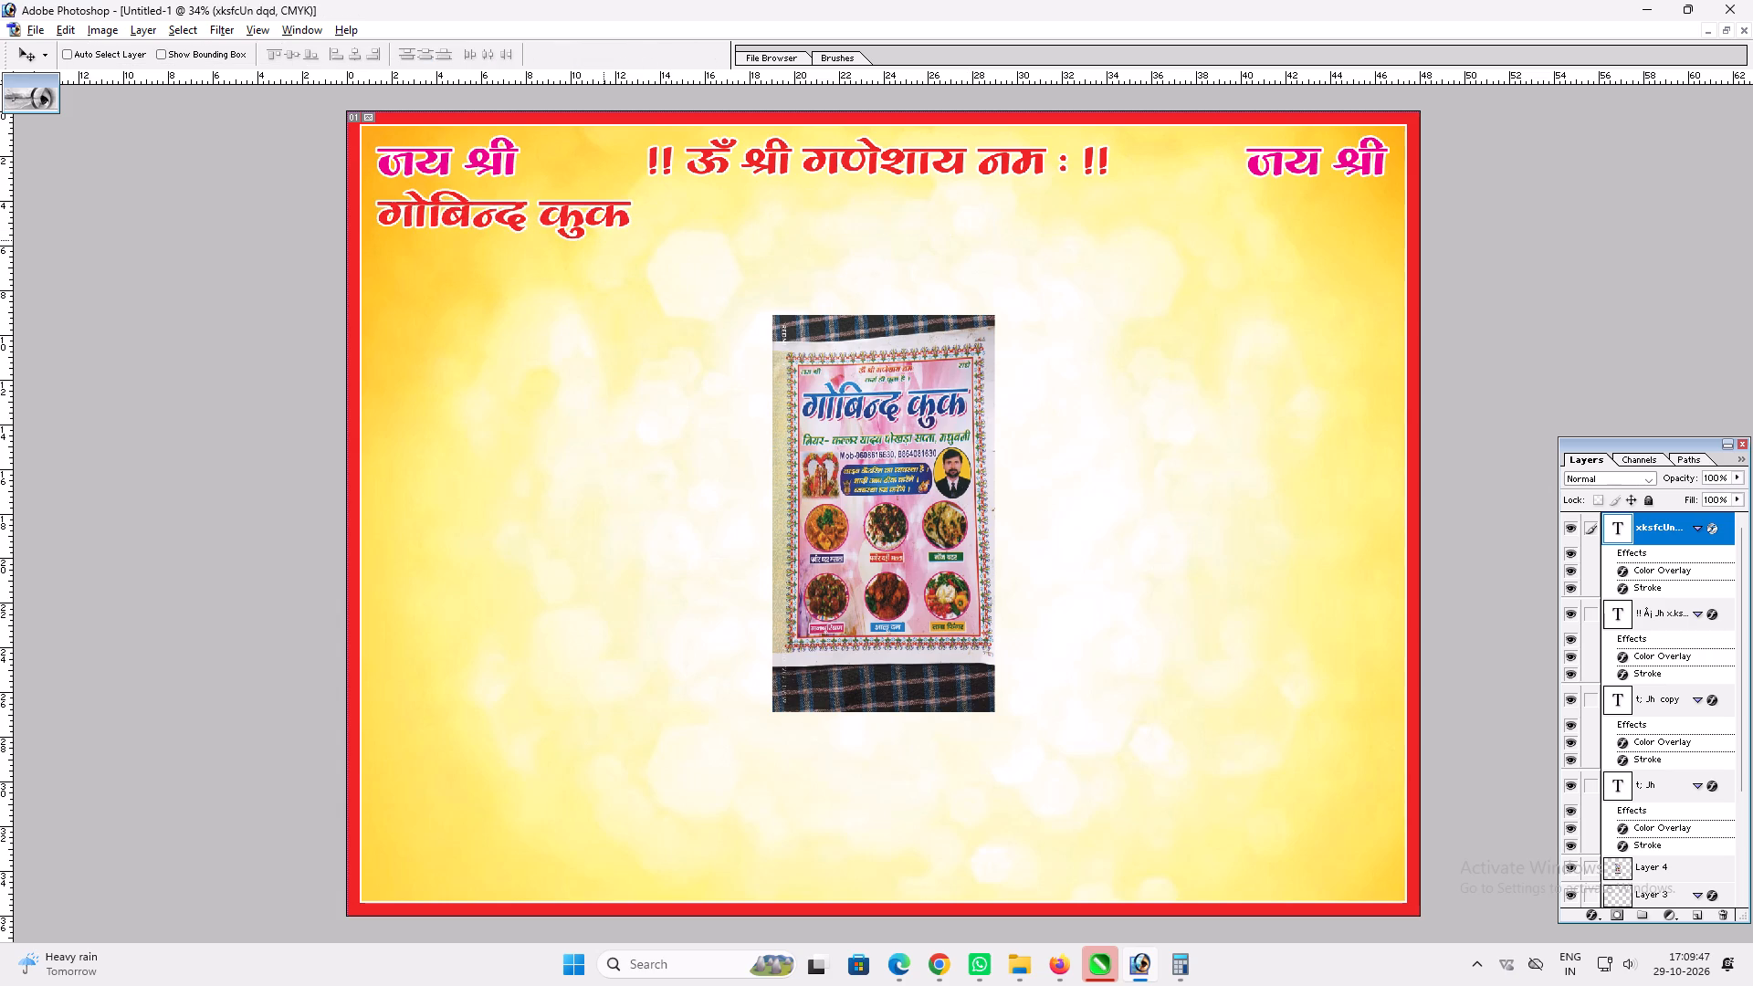
pyautogui.moveTo(603, 240); pyautogui.dragTo(604, 238)
pyautogui.hotkey('ctrl', 't')
pyautogui.keyDown('shift'); pyautogui.moveTo(627, 226); pyautogui.dragTo(1349, 303); pyautogui.keyUp('shift')
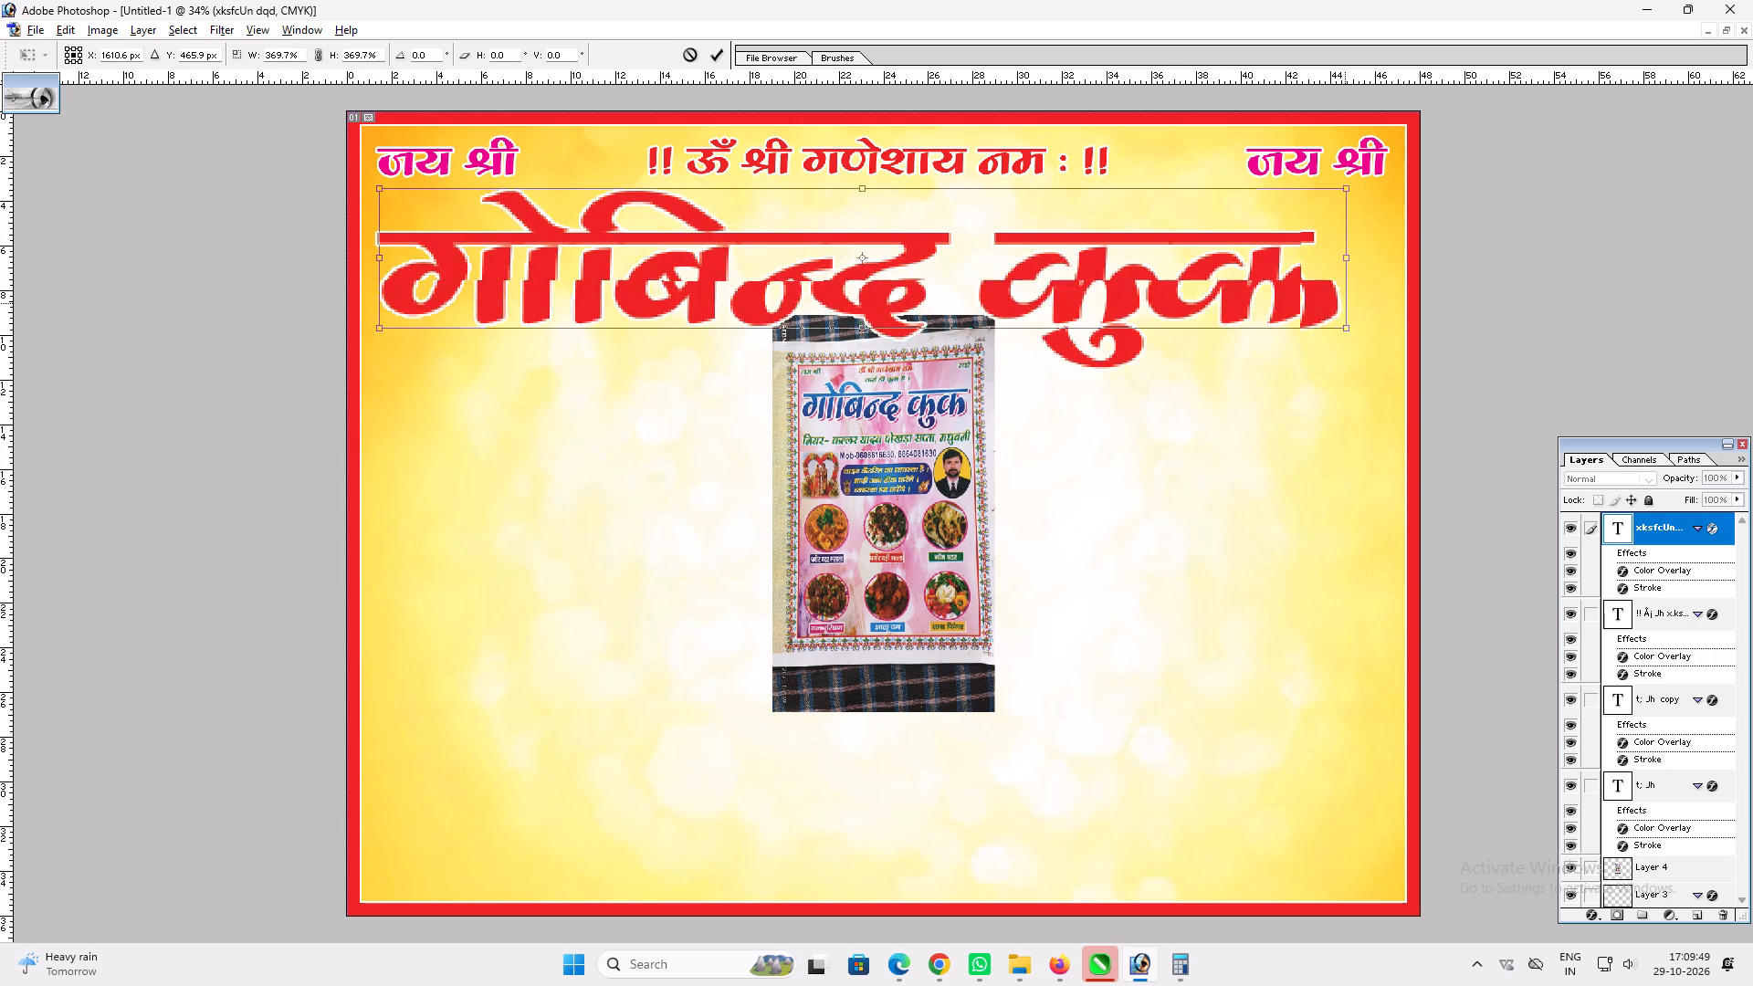
pyautogui.keyDown('shift'); pyautogui.moveTo(1349, 303); pyautogui.dragTo(1358, 303); pyautogui.keyUp('shift')
pyautogui.hotkey('shift', 'Return')
pyautogui.press('v')
pyautogui.moveTo(1153, 358); pyautogui.dragTo(1179, 356)
pyautogui.press('t')
pyautogui.click(1063, 330)
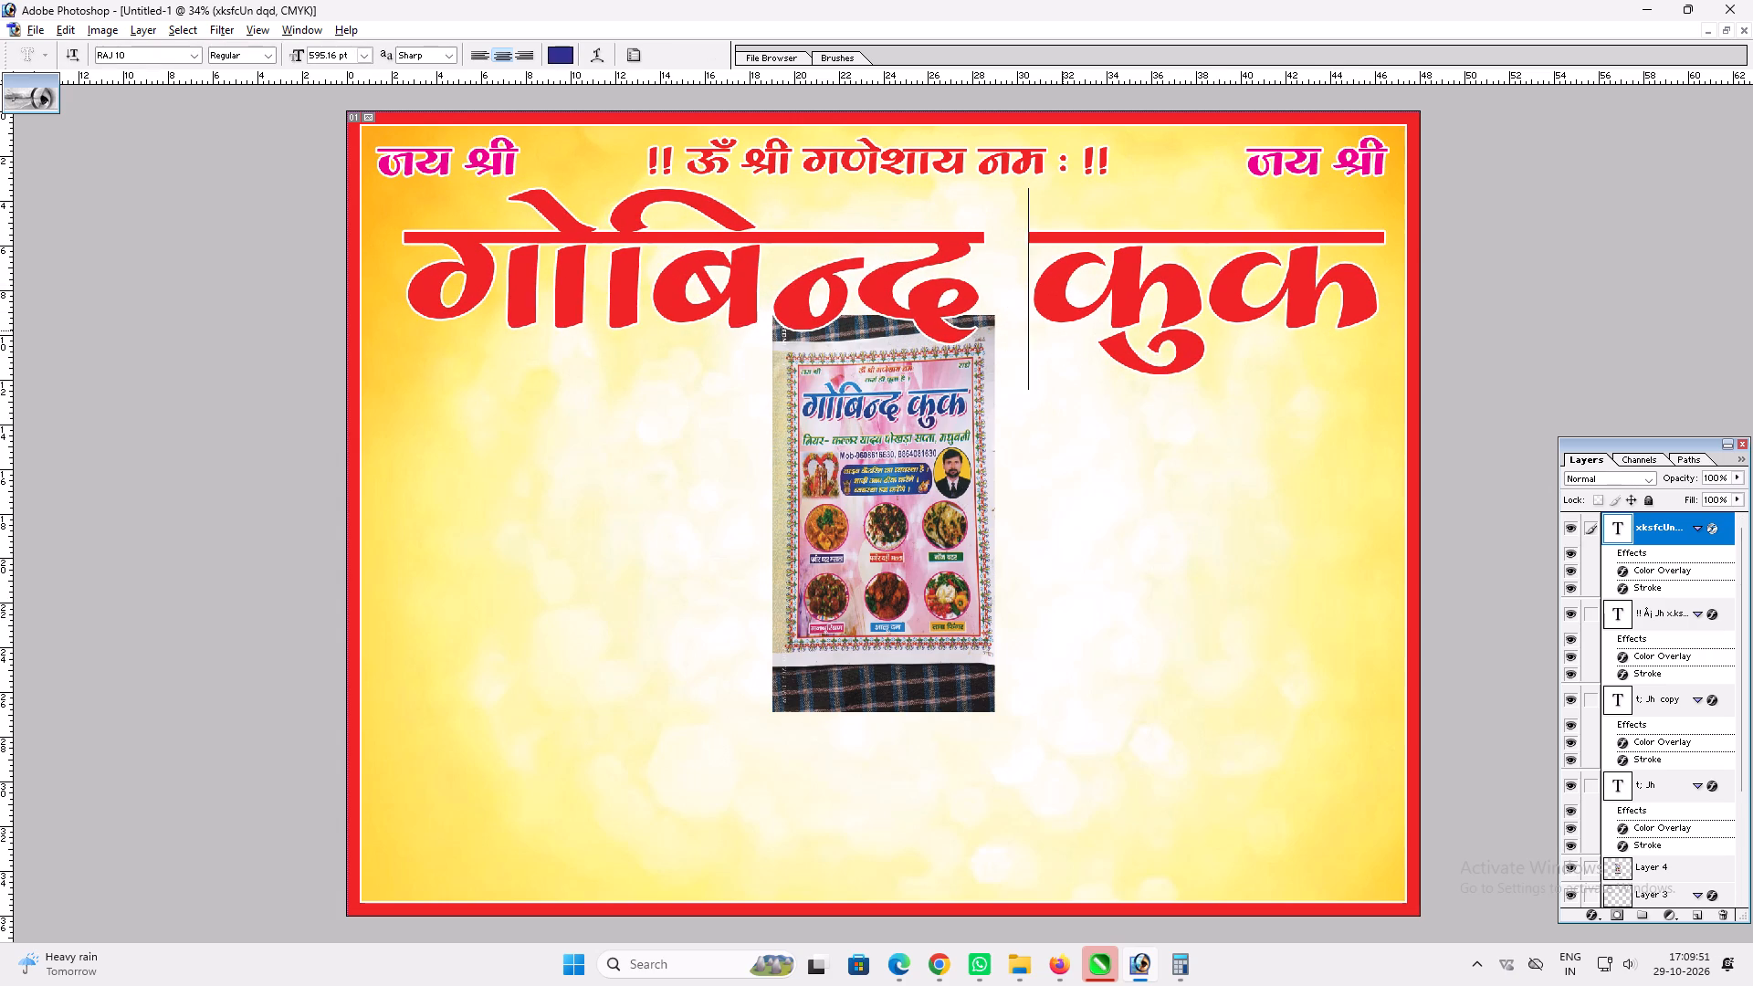
pyautogui.hotkey('ctrl', 'a')
pyautogui.click(154, 58)
pyautogui.write('ra')
pyautogui.press('Down')
pyautogui.press('Down')
pyautogui.press('Up')
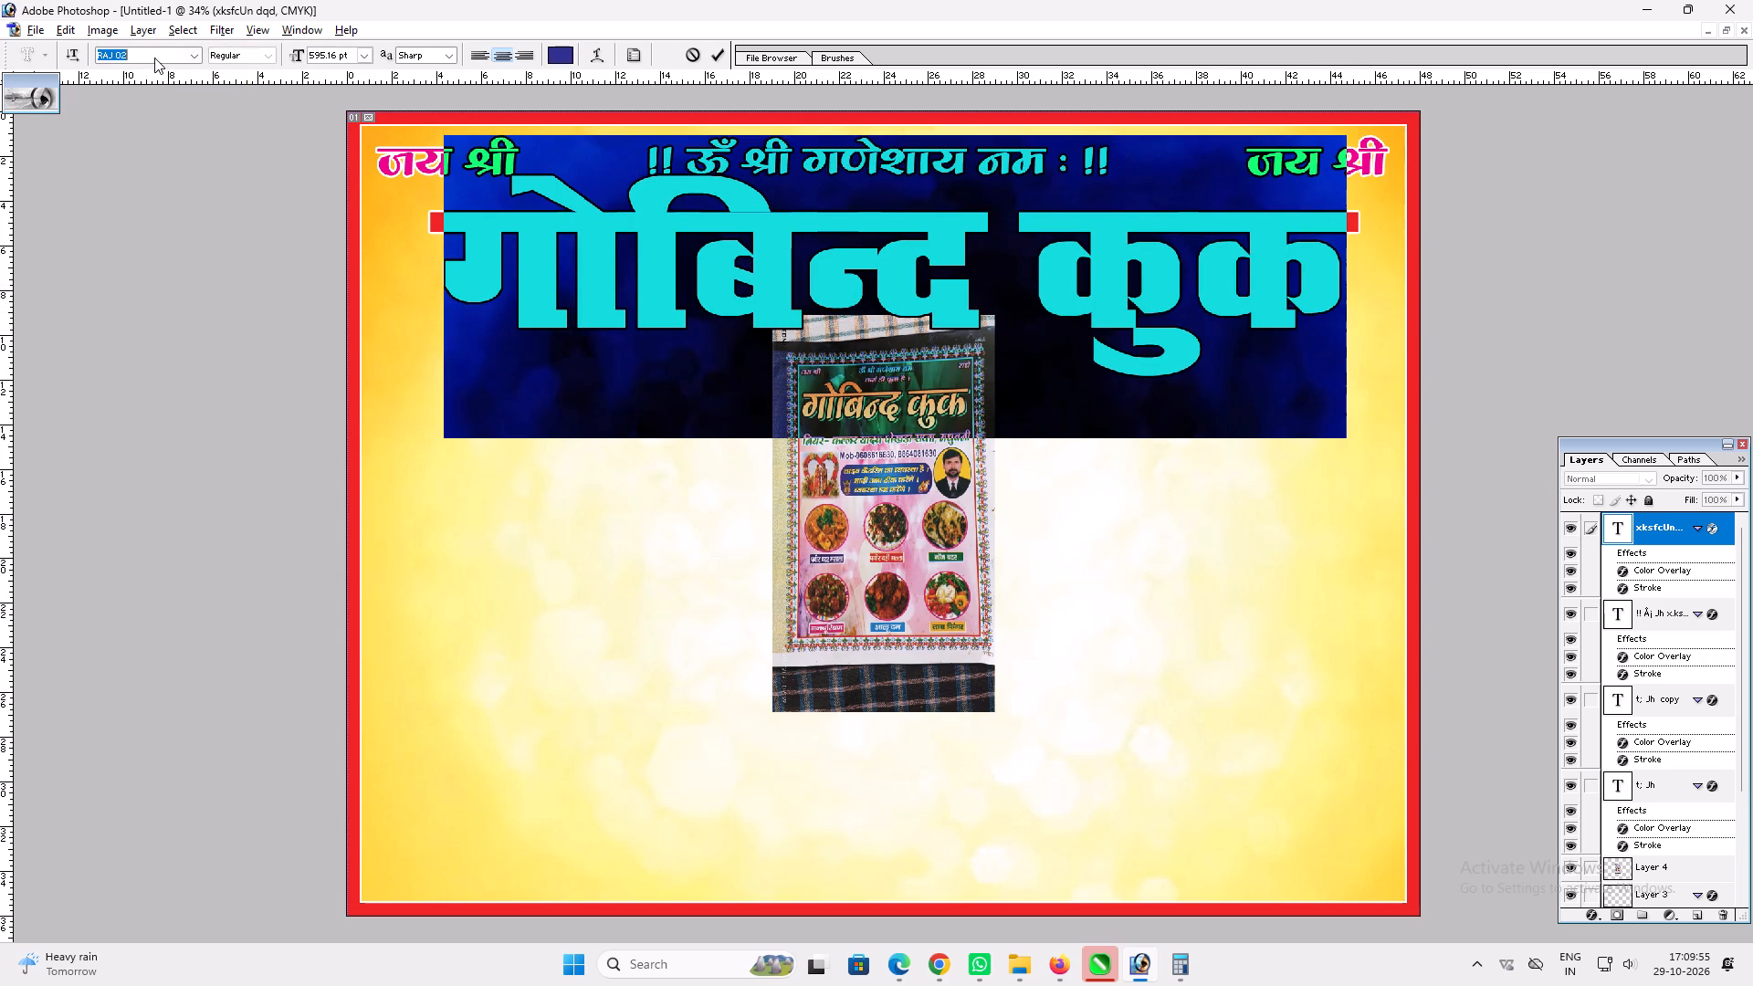
pyautogui.press('Return')
pyautogui.press('Return')
pyautogui.write('vv')
pyautogui.moveTo(794, 338); pyautogui.dragTo(754, 361)
pyautogui.hotkey('ctrl', 't')
pyautogui.keyDown('shift'); pyautogui.moveTo(1331, 351); pyautogui.dragTo(1391, 350); pyautogui.keyUp('shift')
pyautogui.keyDown('shift'); pyautogui.moveTo(1356, 359); pyautogui.dragTo(1344, 375); pyautogui.keyUp('shift')
pyautogui.hotkey('shift', 'Return')
pyautogui.press('v')
pyautogui.keyDown('alt'); pyautogui.keyDown('shift'); pyautogui.moveTo(998, 351); pyautogui.dragTo(1002, 534); pyautogui.keyUp('shift'); pyautogui.keyUp('alt')
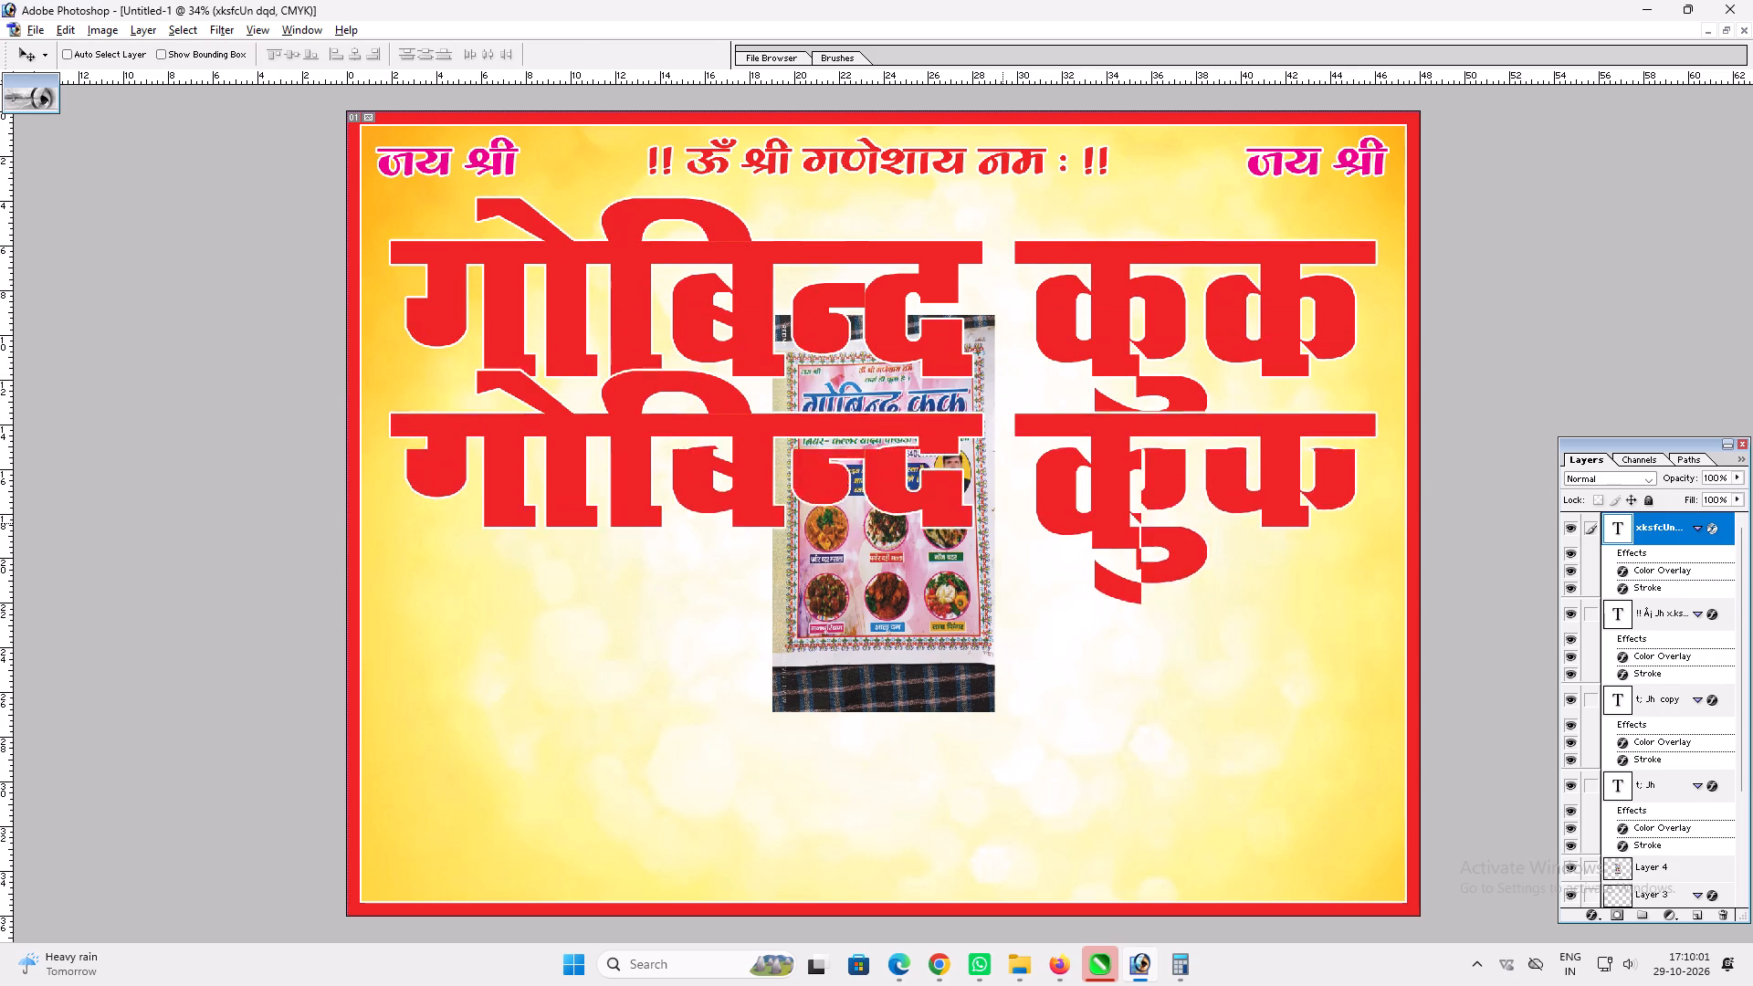
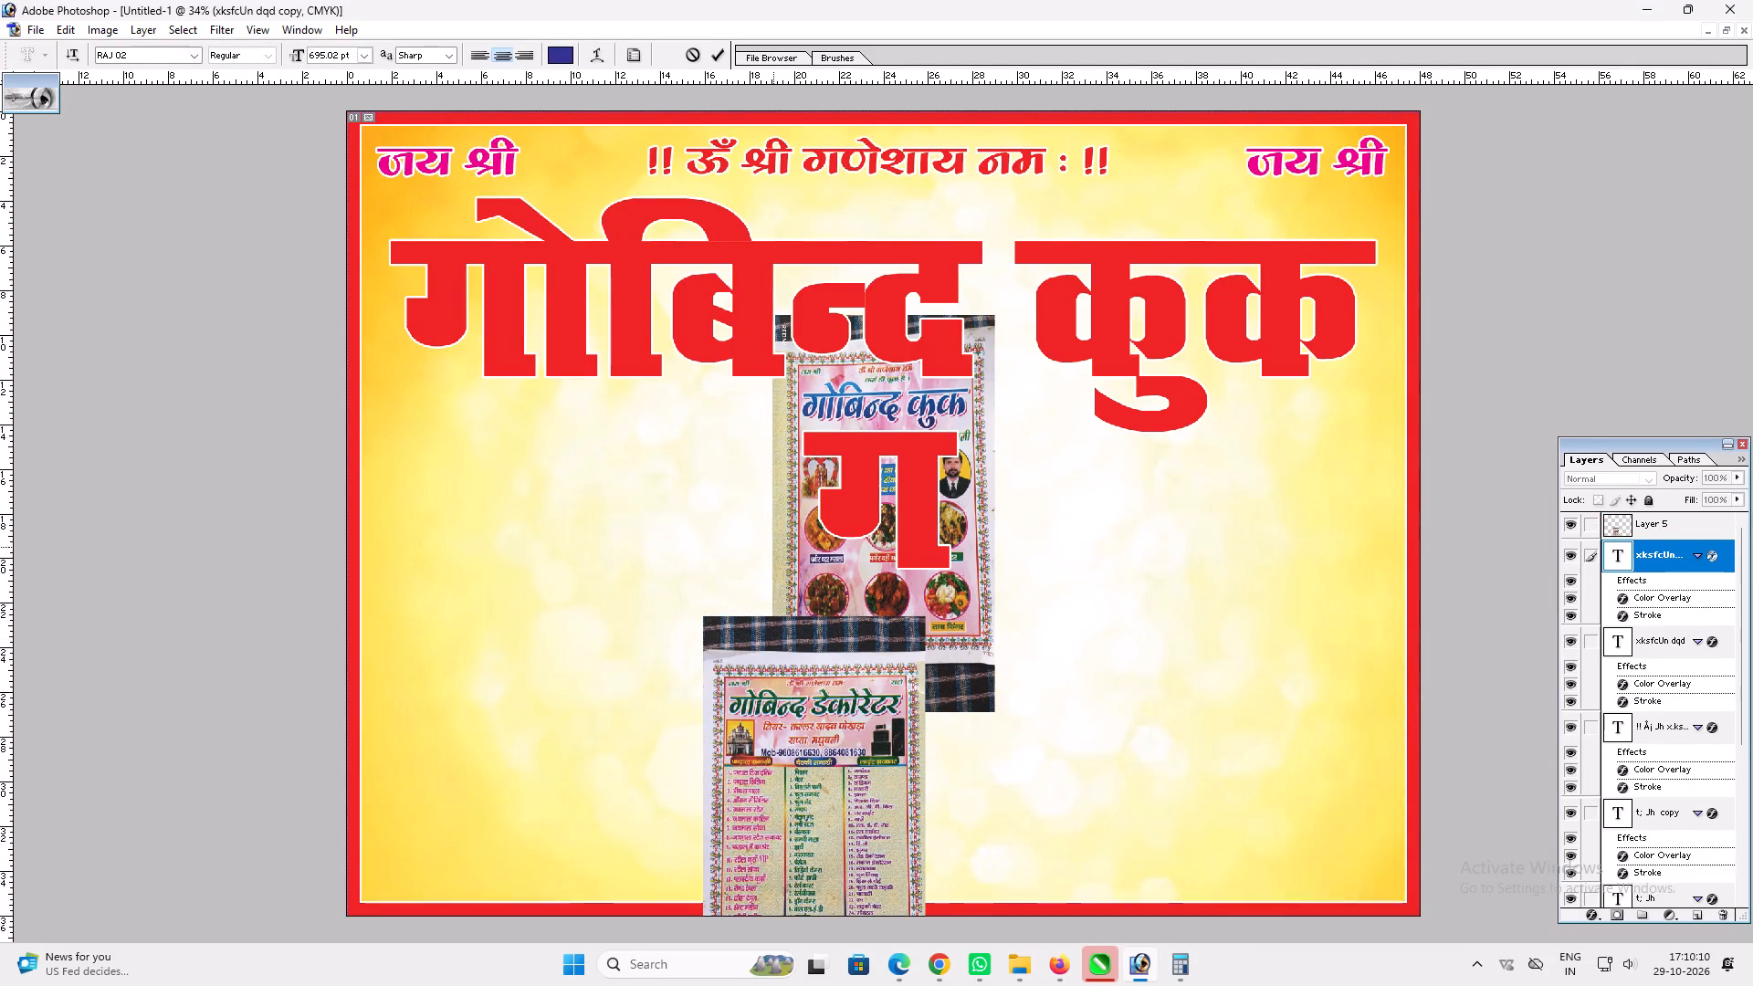
# Replace the copied heading's text with "गोबिन्द डेकोरेटर".
pyautogui.write('sfc')
pyautogui.write('Unz')
pyautogui.press('BackSpace')
pyautogui.press('space')
pyautogui.write('Mks')
pyautogui.press('BackSpace')
pyautogui.press('BackSpace')
pyautogui.write('sdksjs')
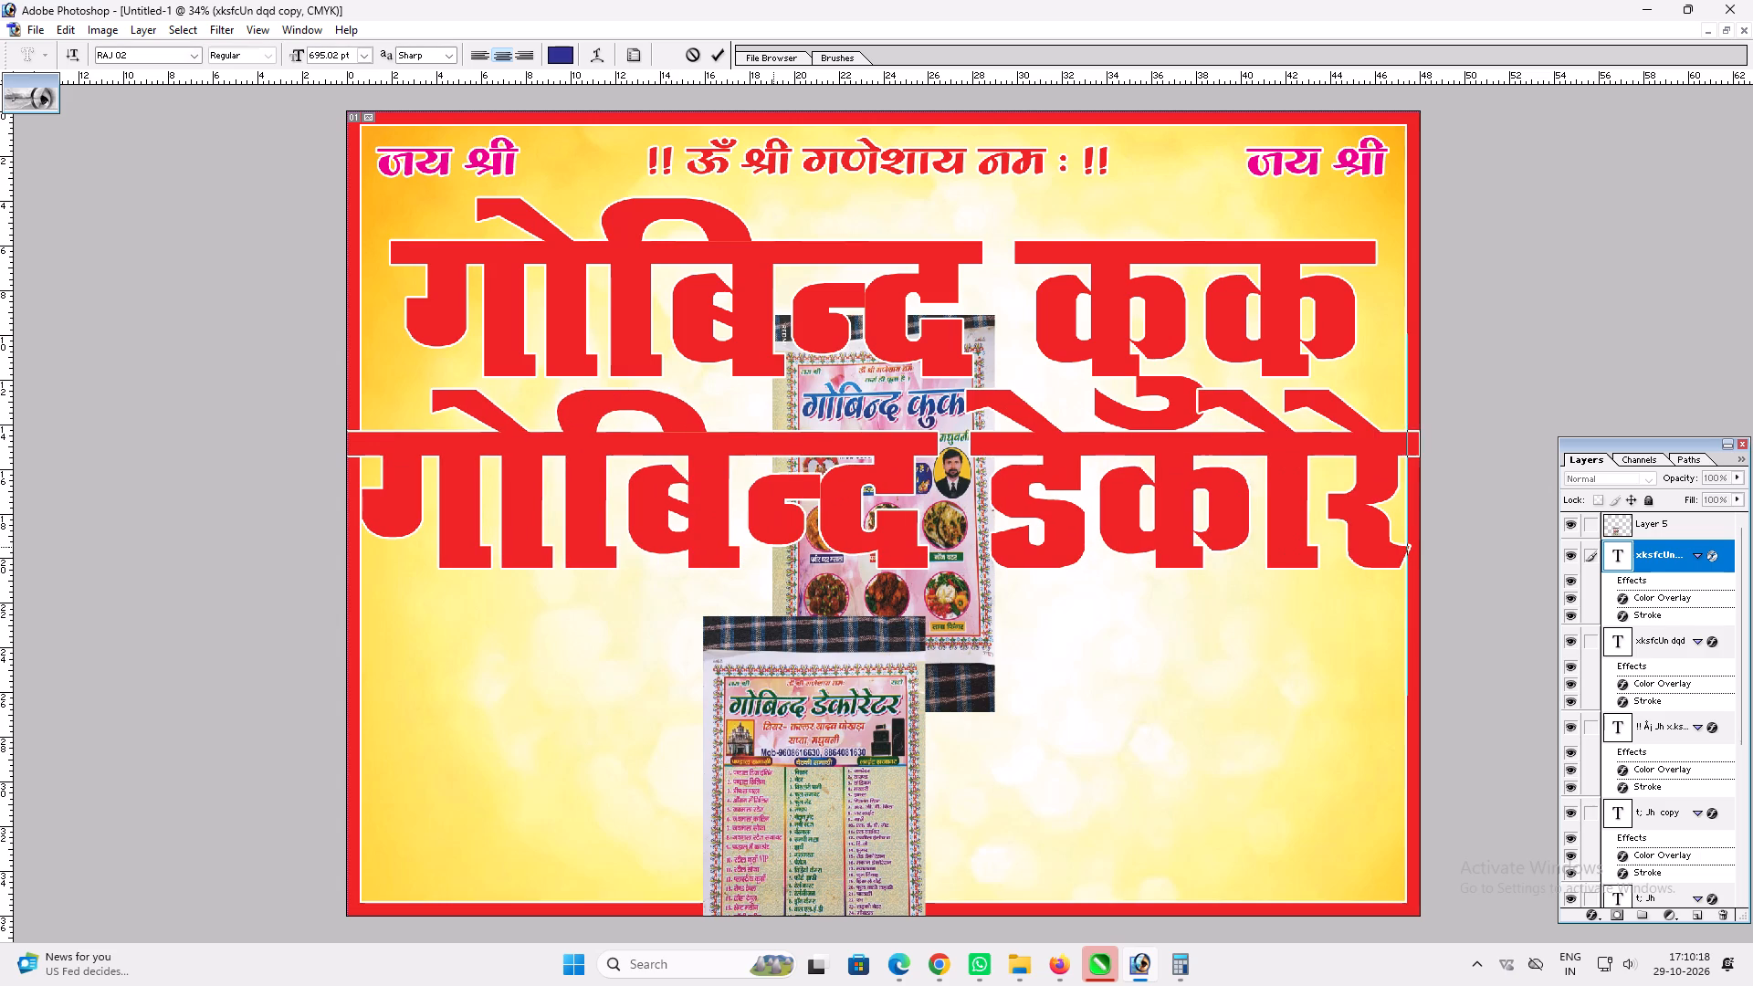
pyautogui.hotkey('shift', 'v')
pyautogui.press('j')
pyautogui.press('Return')
pyautogui.press('v')
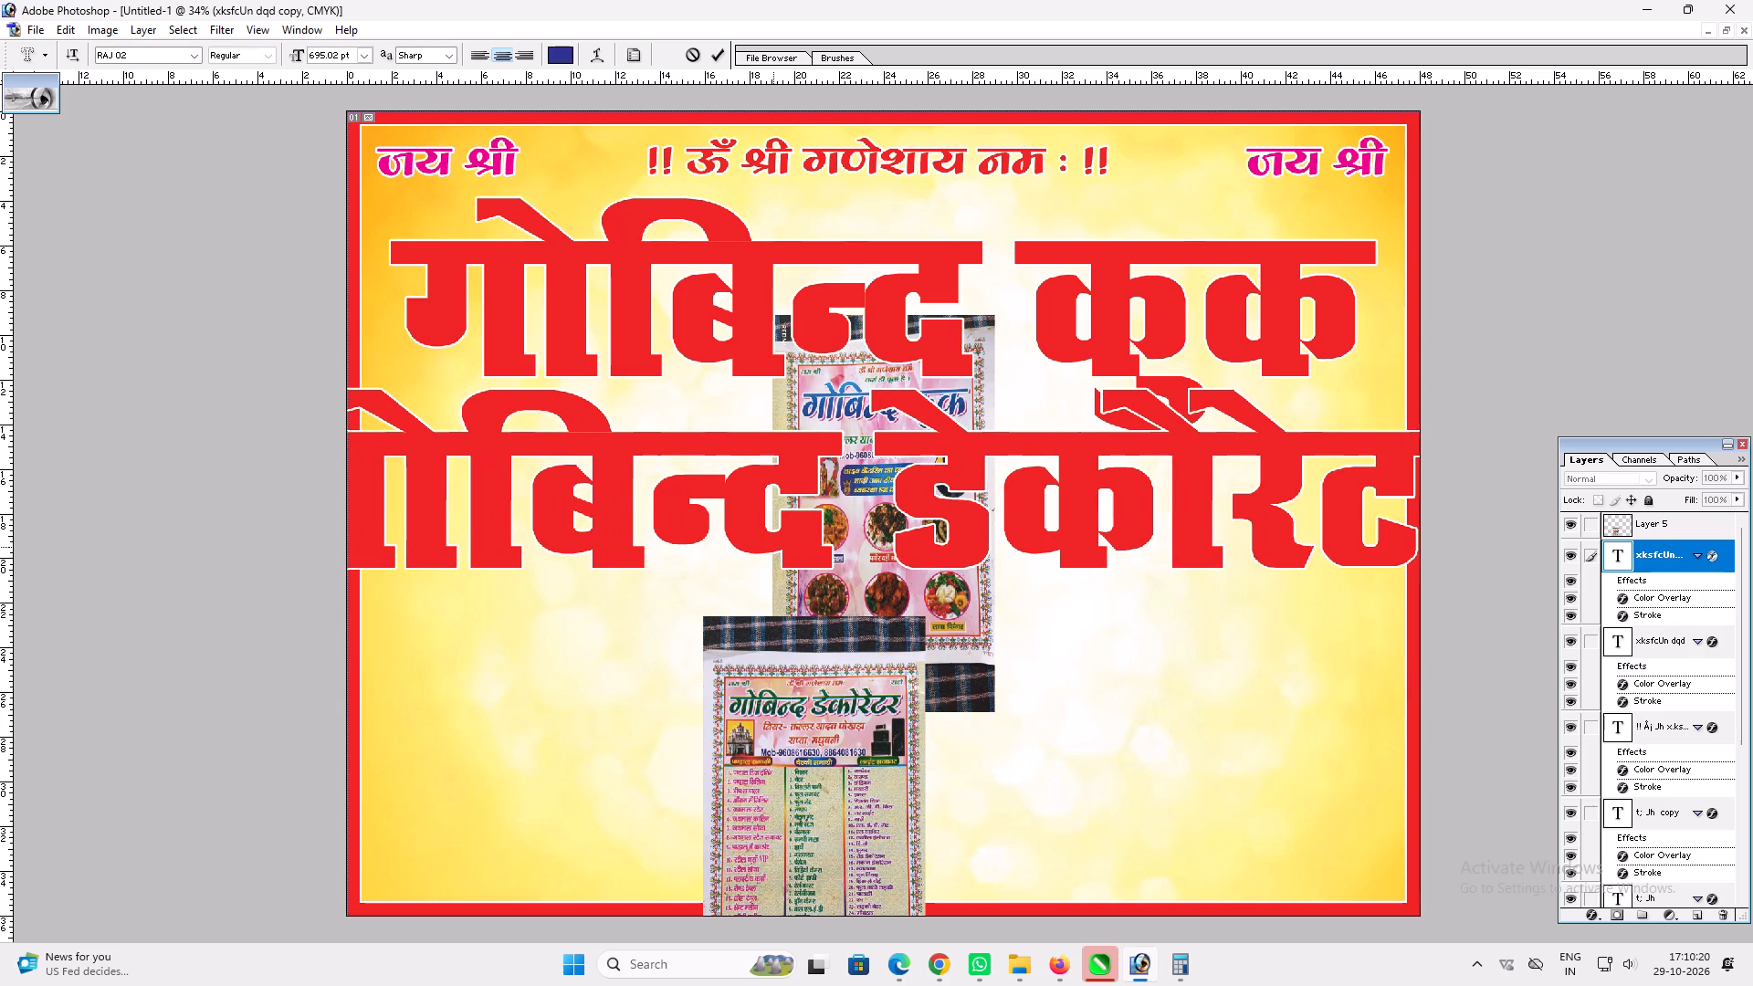
# Narrow the "गोबिन्द डेकोरेटर" heading until it fits inside the red border, and centre it horizontally on the banner.
pyautogui.hotkey('ctrl', 't')
pyautogui.keyDown('alt'); pyautogui.keyDown('shift'); pyautogui.moveTo(1514, 446); pyautogui.dragTo(1437, 435); pyautogui.keyUp('shift'); pyautogui.keyUp('alt')
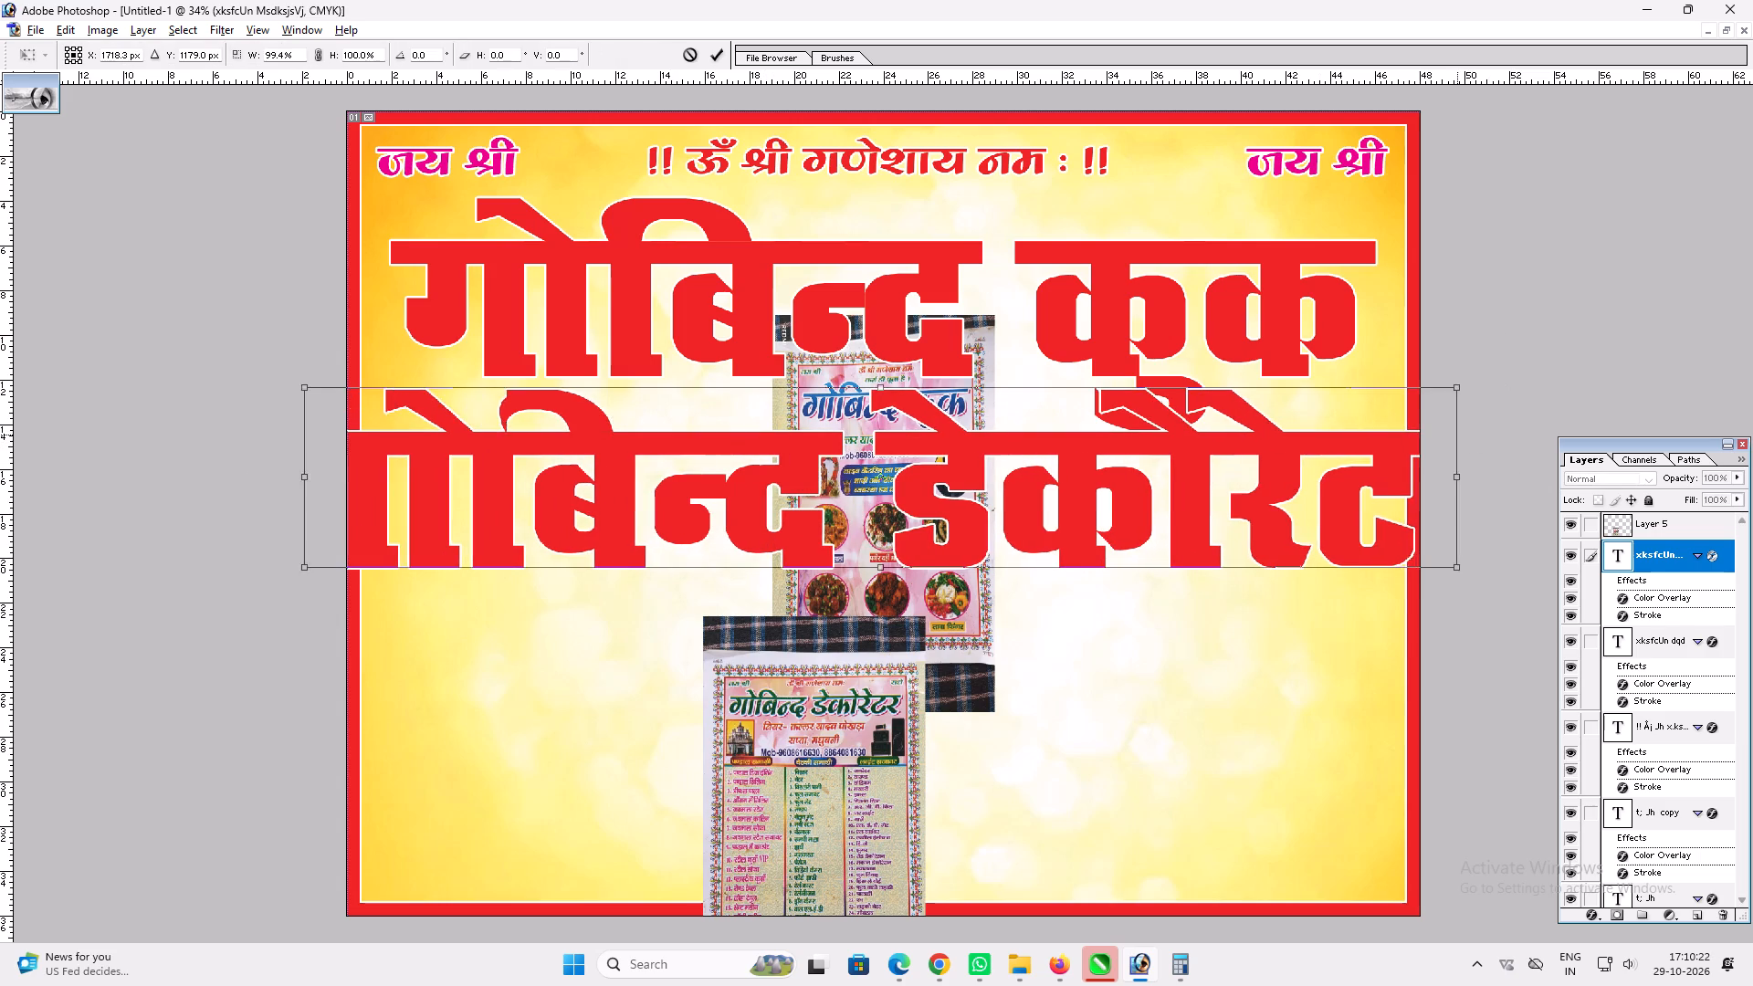
pyautogui.keyDown('alt'); pyautogui.keyDown('shift'); pyautogui.moveTo(1437, 435); pyautogui.dragTo(1359, 444); pyautogui.keyUp('shift'); pyautogui.keyUp('alt')
pyautogui.hotkey('shift', 'Return')
pyautogui.press('v')
pyautogui.press('v')
pyautogui.moveTo(1178, 513); pyautogui.dragTo(1177, 514)
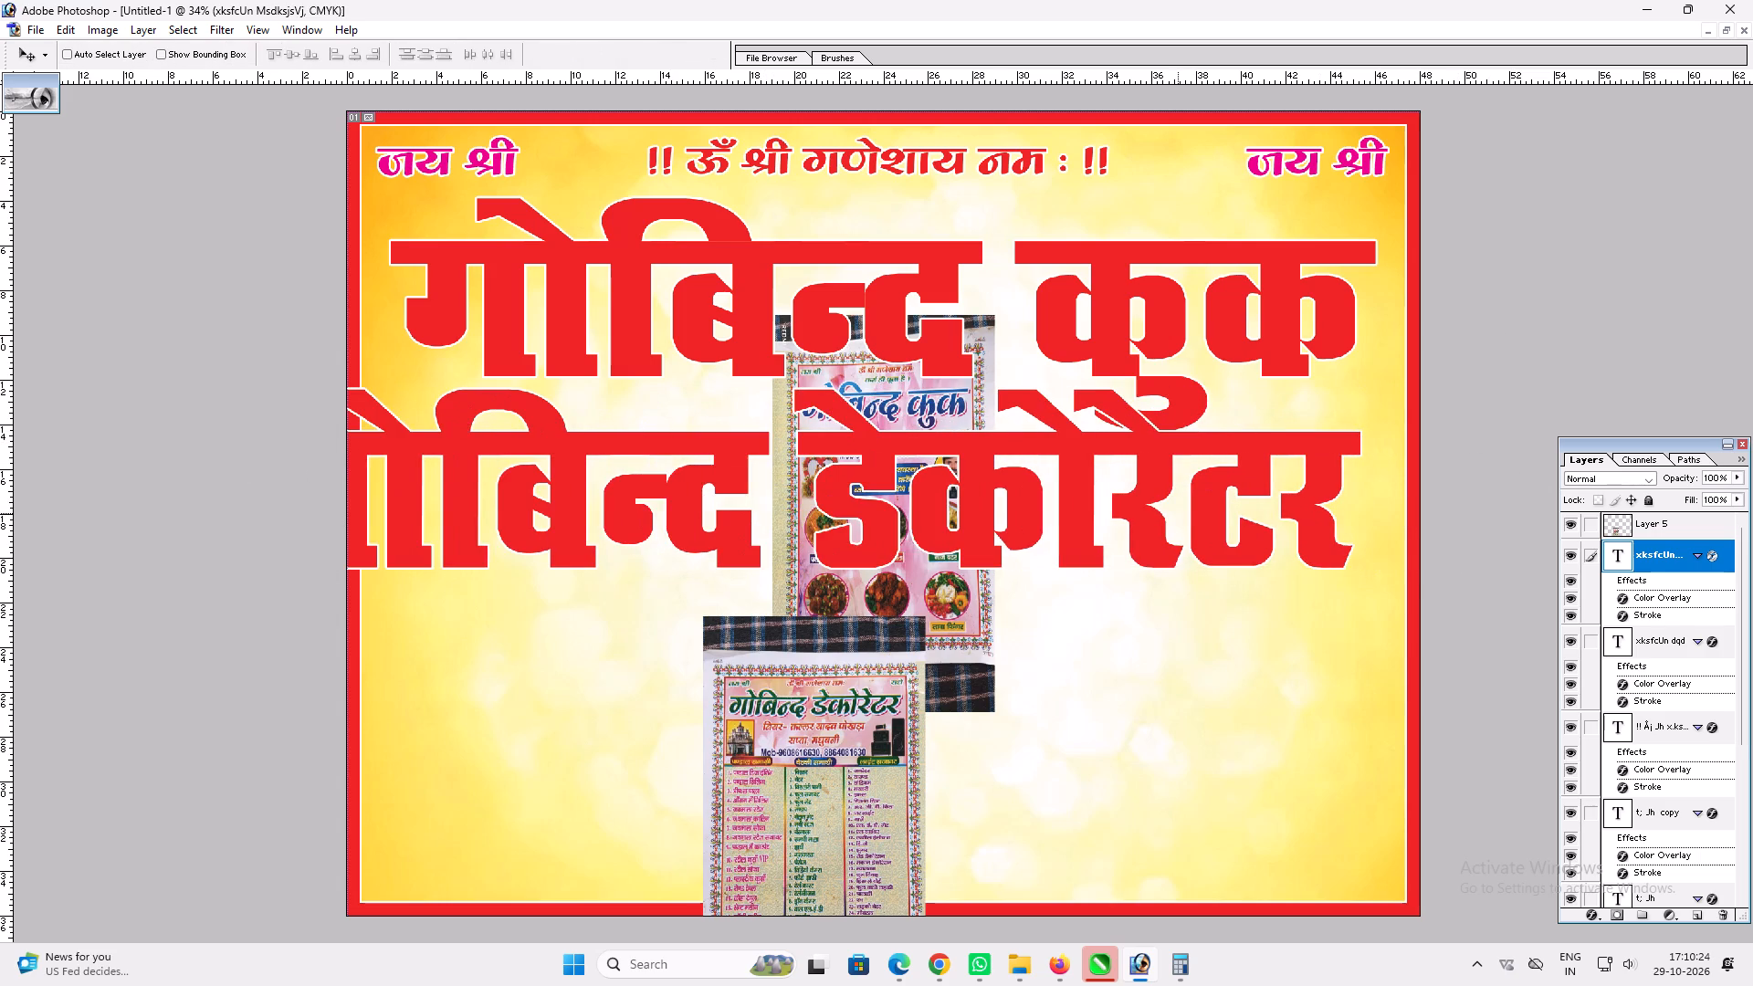
pyautogui.moveTo(1177, 514); pyautogui.dragTo(1201, 530)
pyautogui.hotkey('ctrl', 't')
pyautogui.keyDown('alt'); pyautogui.keyDown('shift'); pyautogui.moveTo(1387, 483); pyautogui.dragTo(1312, 477); pyautogui.keyUp('shift'); pyautogui.keyUp('alt')
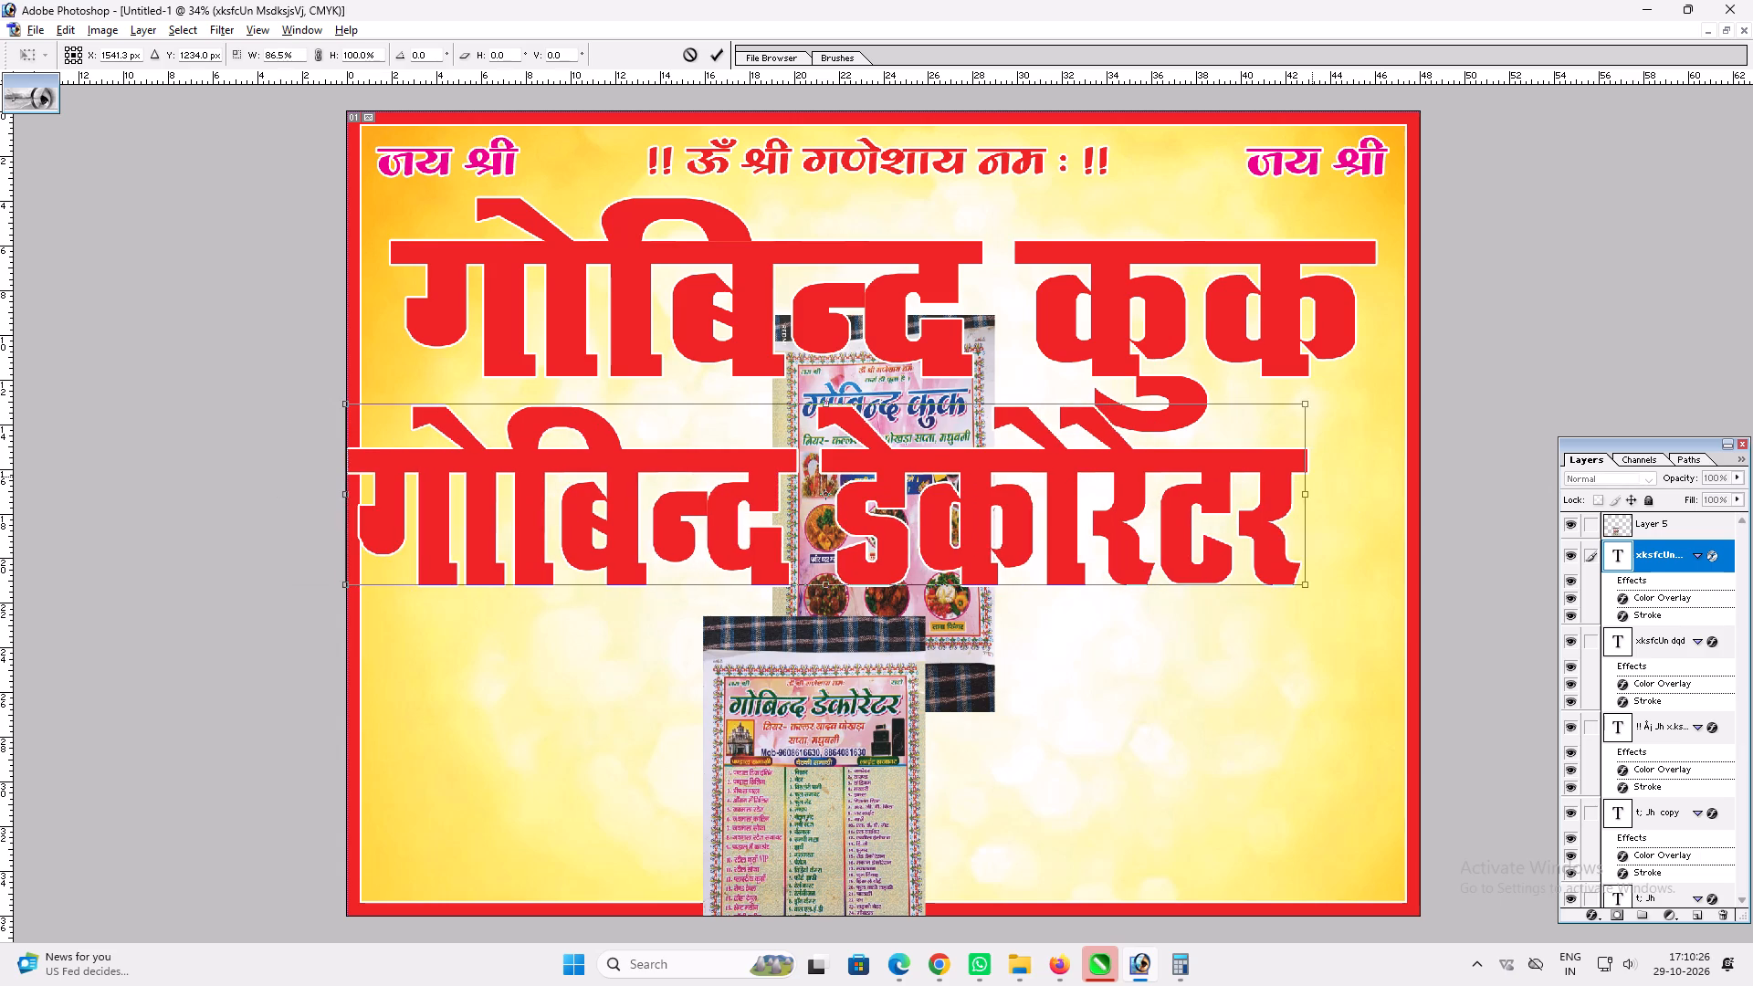
pyautogui.keyDown('alt'); pyautogui.keyDown('shift'); pyautogui.moveTo(1312, 477); pyautogui.dragTo(1267, 482); pyautogui.keyUp('shift'); pyautogui.keyUp('alt')
pyautogui.hotkey('shift', 'Return')
pyautogui.hotkey('ctrl', 'a')
pyautogui.hotkey('alt', 'l')
pyautogui.hotkey('alt', 'i')
pyautogui.hotkey('alt', 'h')
pyautogui.hotkey('ctrl', 'd')
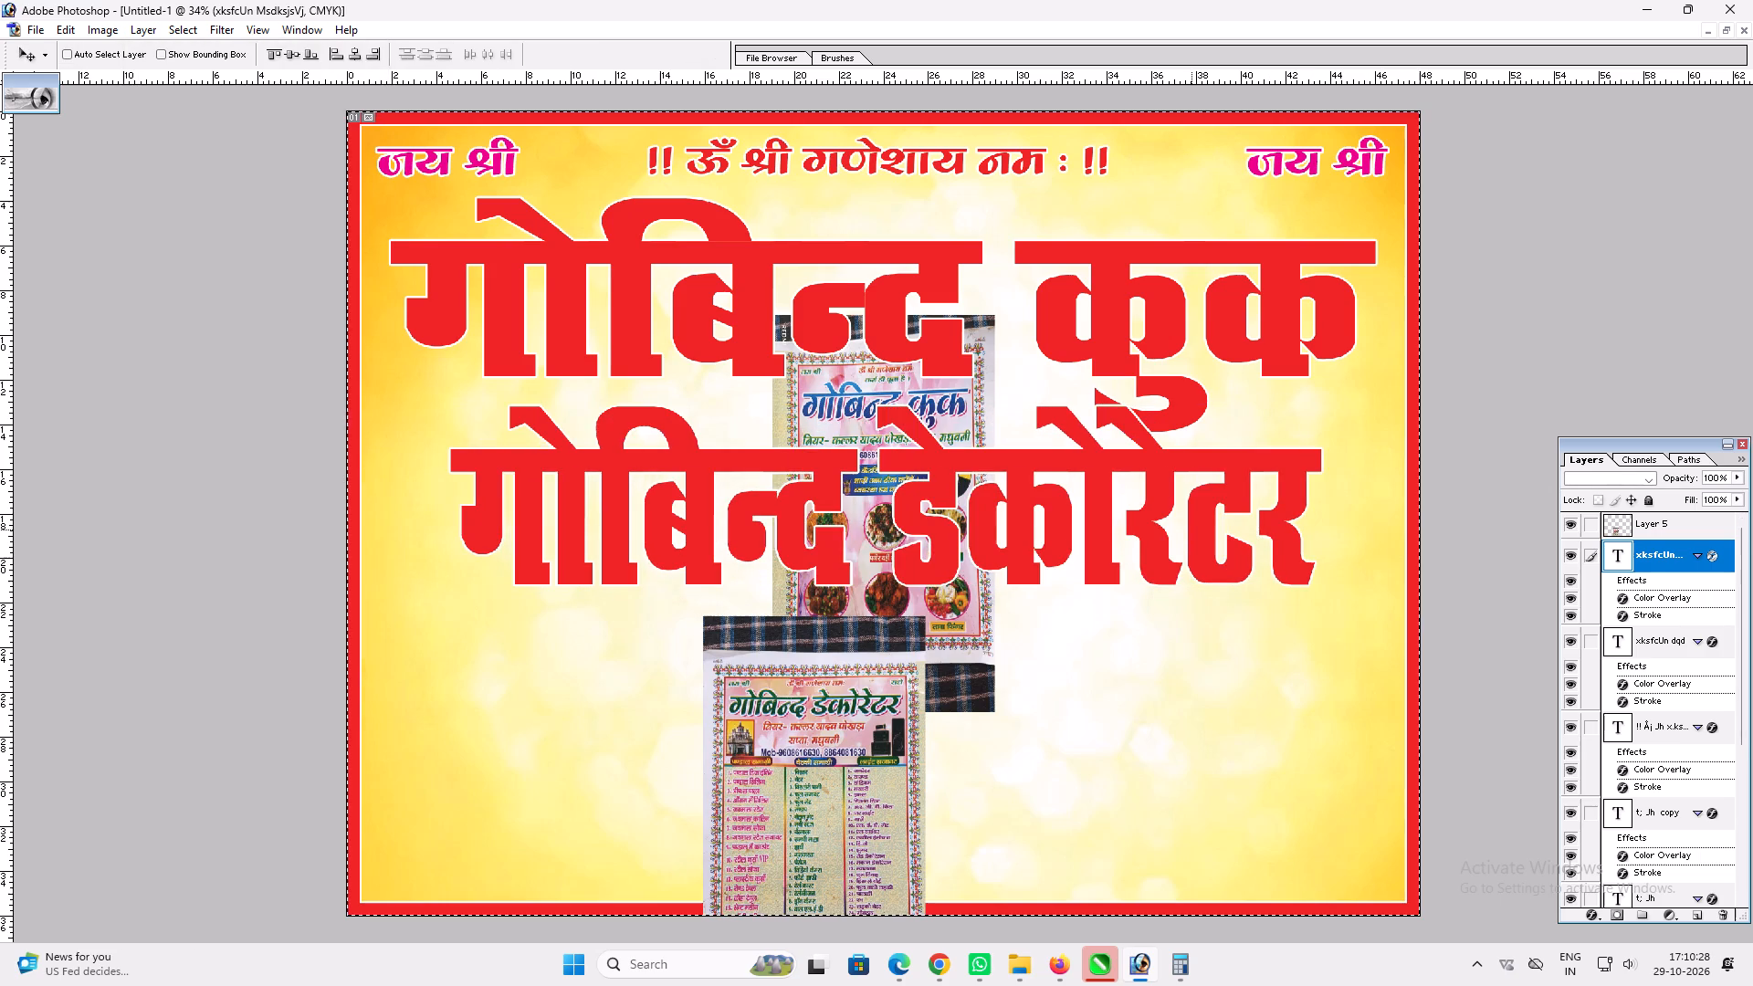
# Move the "गोबिन्द डेकोरेटर" heading below "गोबिन्द कुक" and stretch it to nearly the full inner width and slightly taller.
pyautogui.press('v')
pyautogui.moveTo(1143, 534); pyautogui.dragTo(1072, 577)
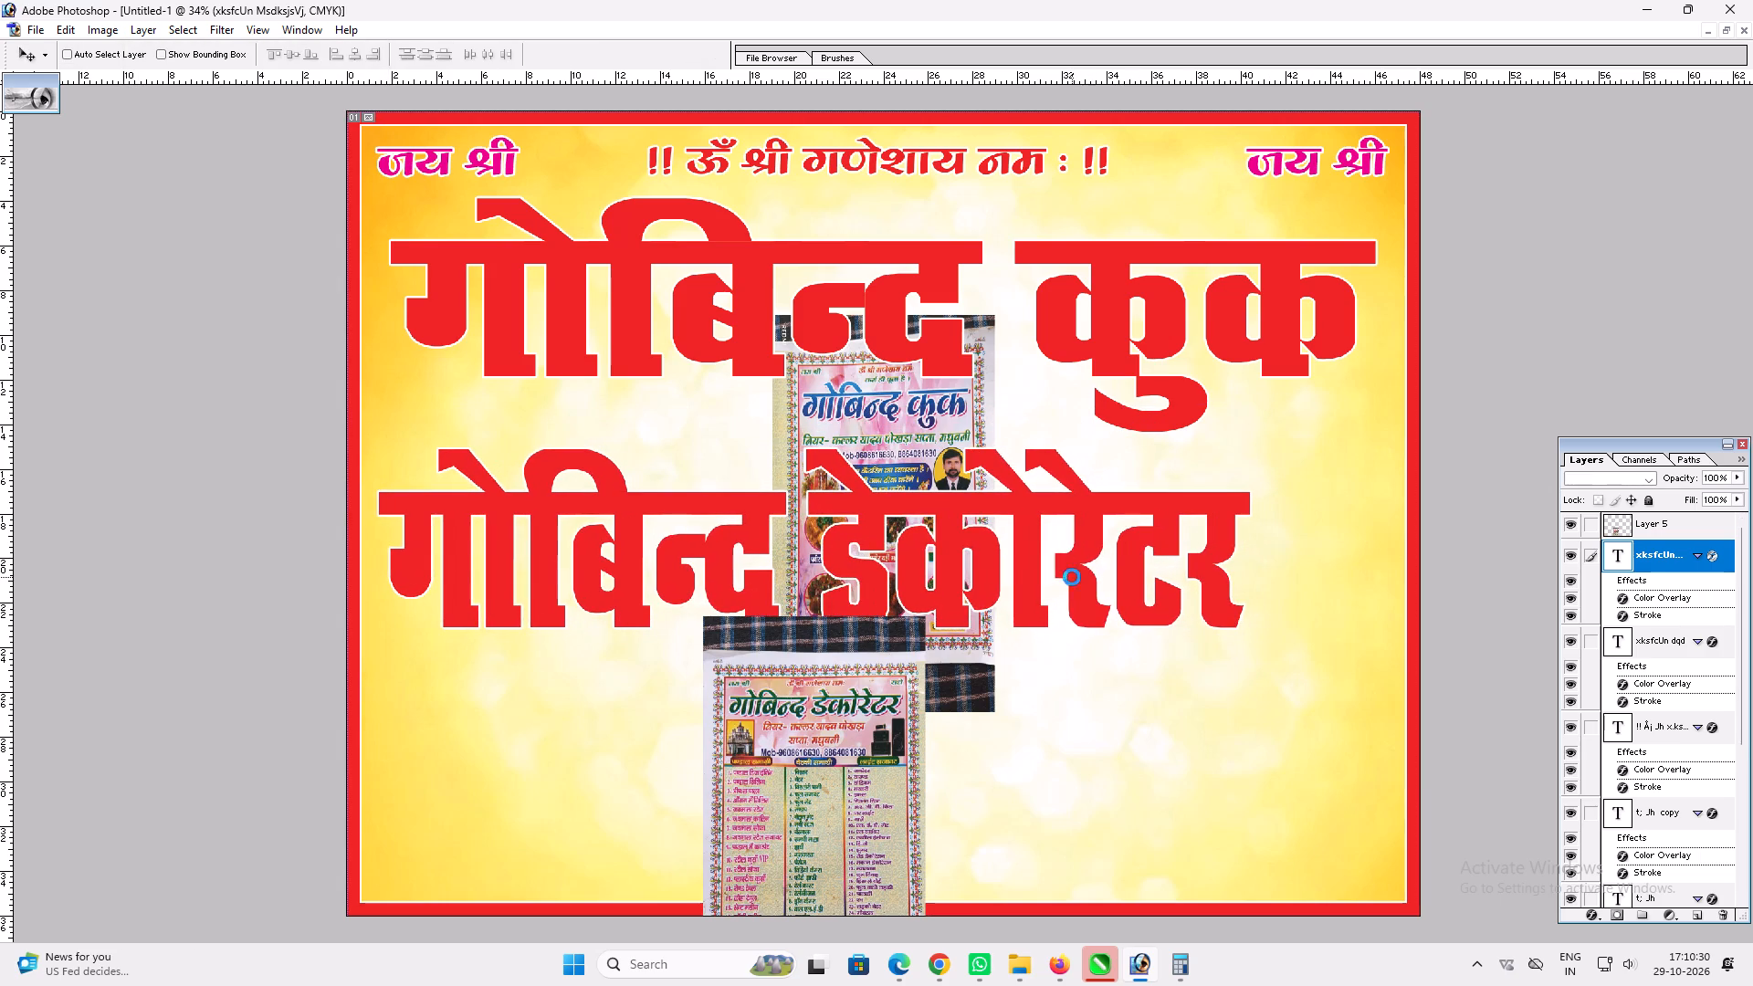
pyautogui.hotkey('ctrl', 't')
pyautogui.keyDown('shift'); pyautogui.moveTo(1251, 543); pyautogui.dragTo(1385, 531); pyautogui.keyUp('shift')
pyautogui.hotkey('shift', 'Return')
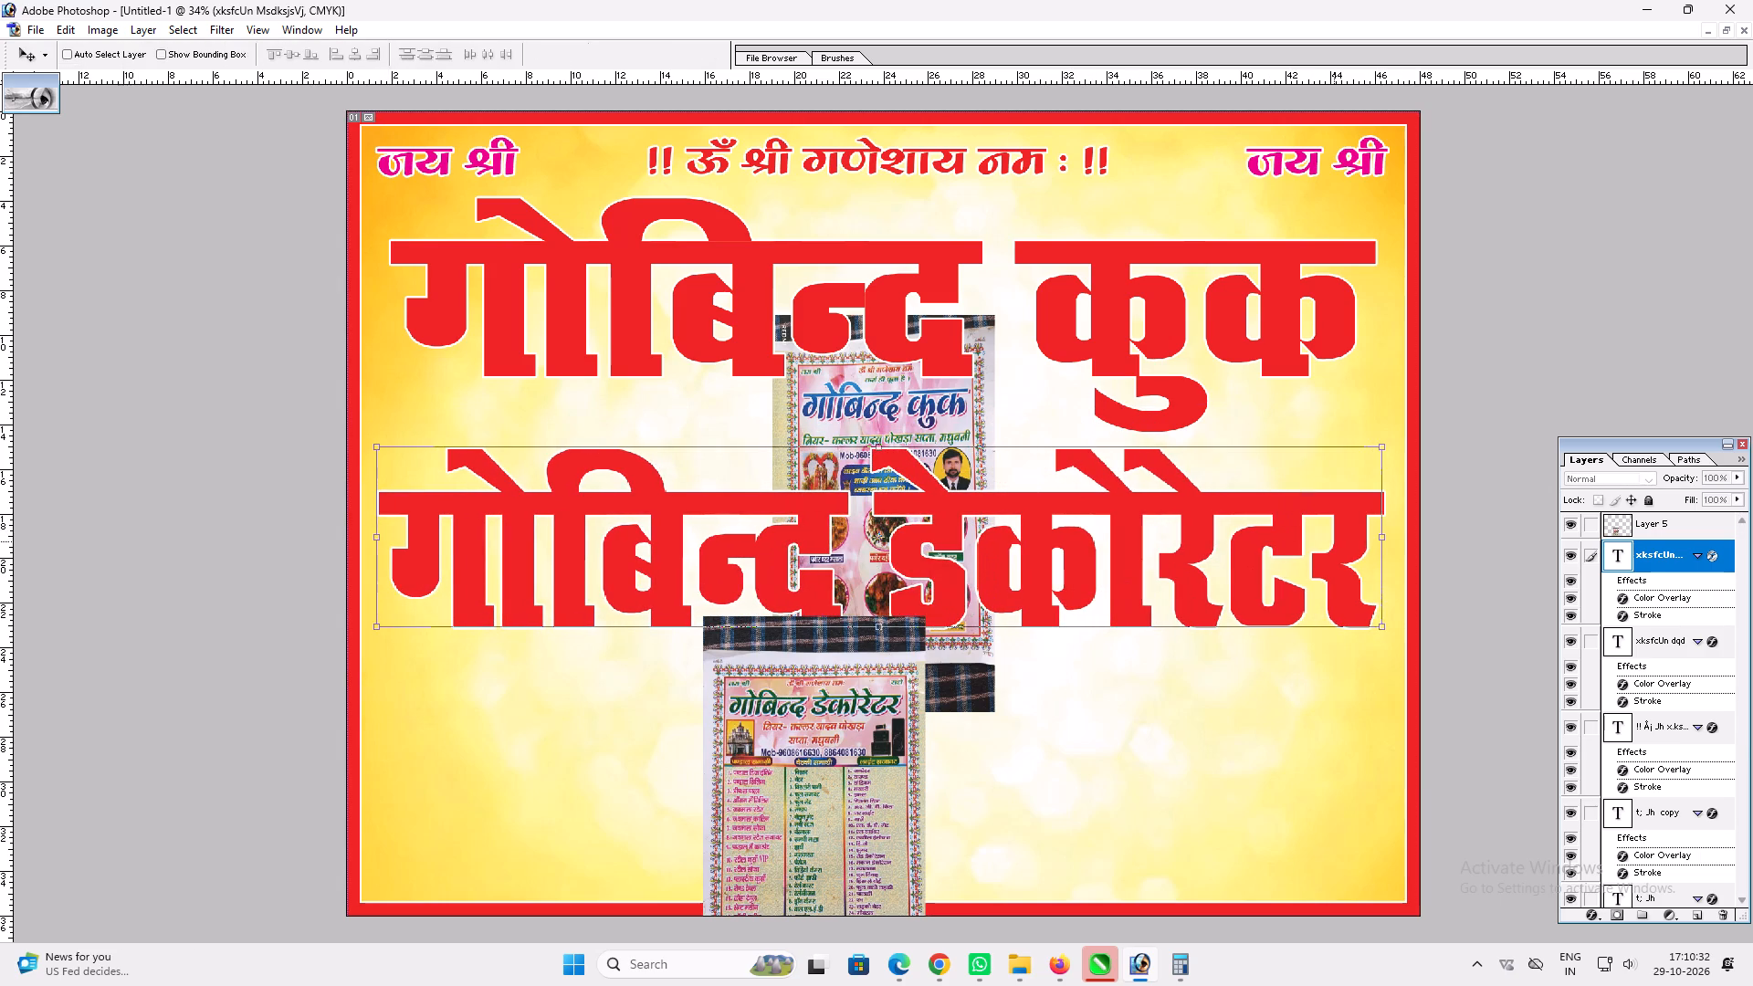
pyautogui.hotkey('ctrl', 't')
pyautogui.keyDown('shift'); pyautogui.moveTo(1097, 455); pyautogui.dragTo(1099, 437); pyautogui.keyUp('shift')
pyautogui.hotkey('shift', 'Return')
pyautogui.press('v')
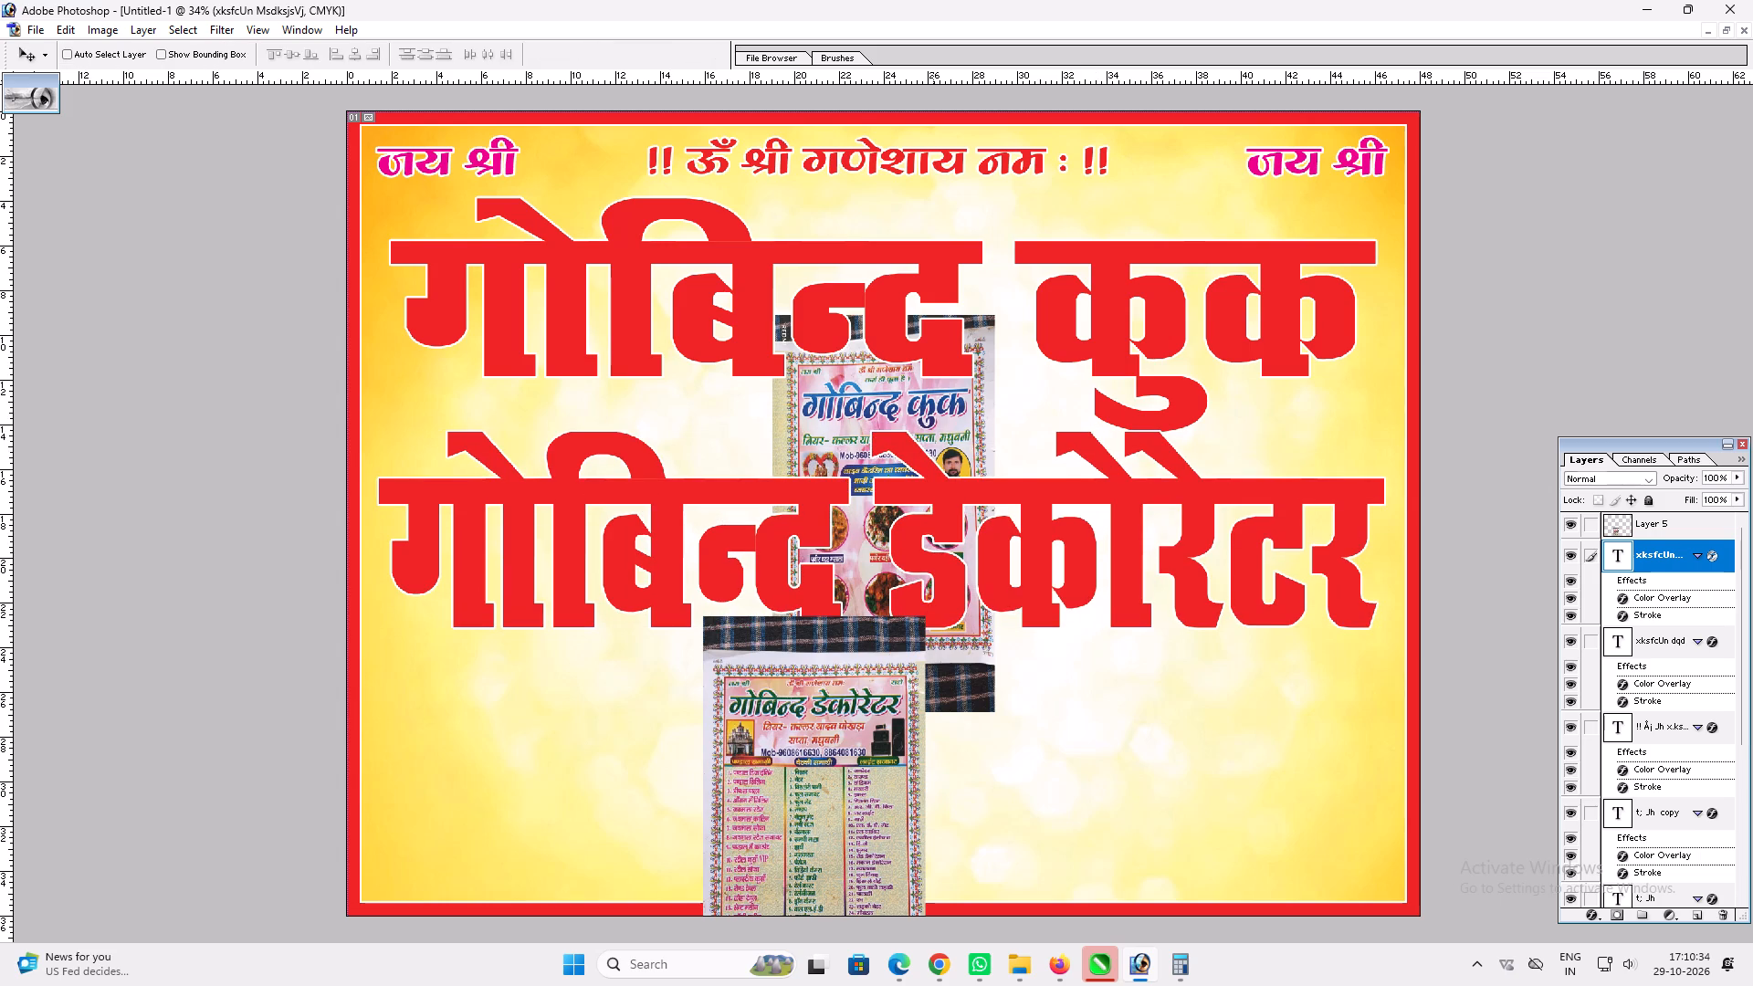
# Place a copy of the "!! ऊँ श्री गणेशाय नम : !!" line between the two headings and change its text to "एण्ड".
pyautogui.keyDown('ctrl'); pyautogui.click(1004, 157); pyautogui.keyUp('ctrl')
pyautogui.keyDown('alt'); pyautogui.moveTo(1004, 157); pyautogui.dragTo(853, 395); pyautogui.keyUp('alt')
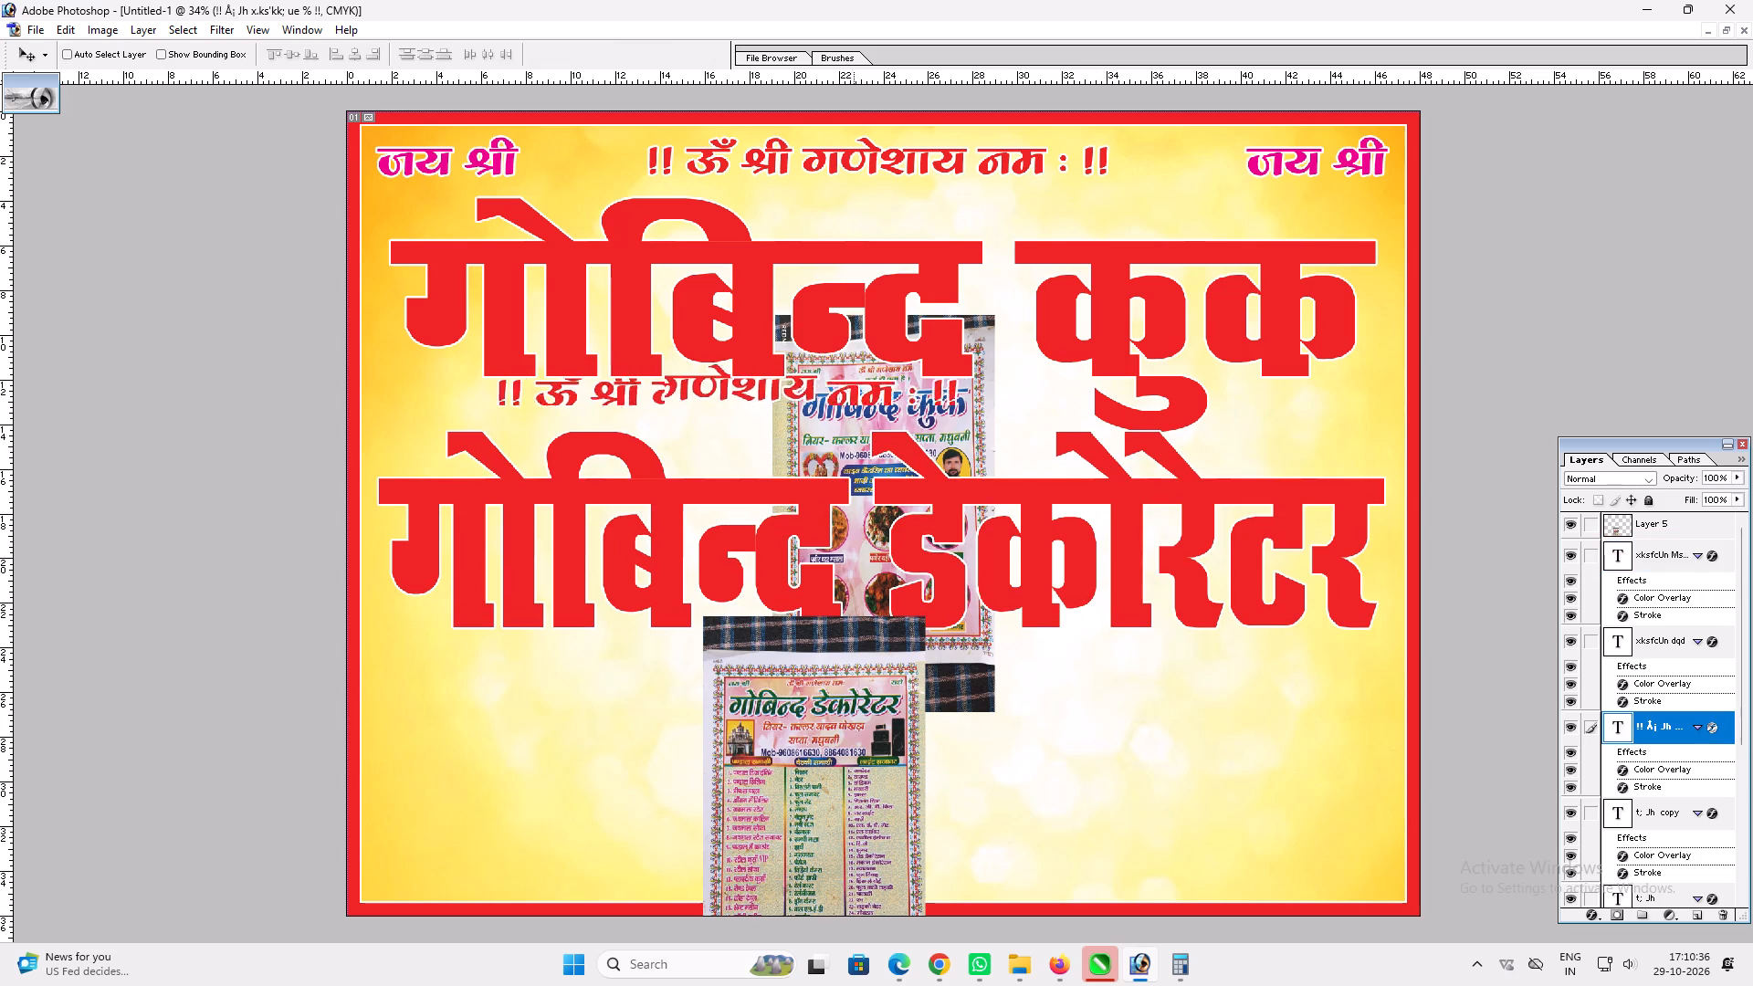
pyautogui.keyDown('alt'); pyautogui.moveTo(853, 395); pyautogui.dragTo(846, 418); pyautogui.keyUp('alt')
pyautogui.press('t')
pyautogui.click(819, 425)
pyautogui.hotkey('ctrl', 'a')
pyautogui.write(',.M')
pyautogui.press('Return')
pyautogui.press('Return')
# Enlarge "एण्ड" to about 208 pt, tilt it slightly clockwise and position it in the gap between the two headings.
pyautogui.hotkey('ctrl', 't')
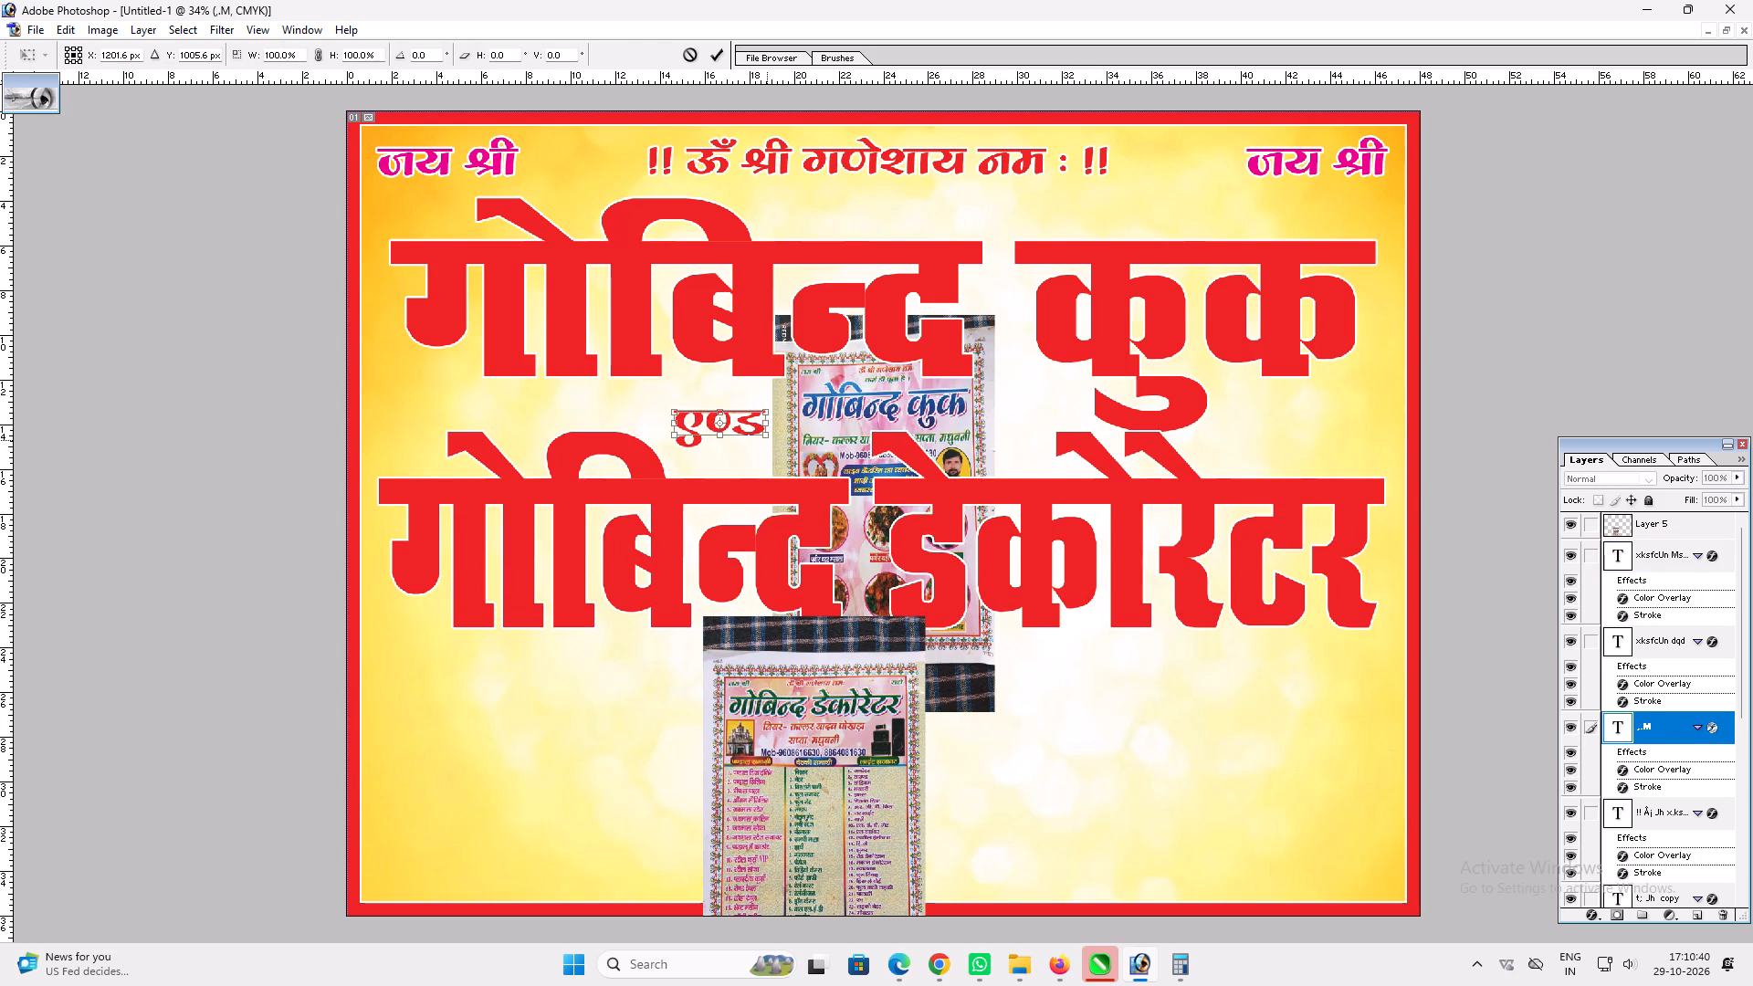
pyautogui.keyDown('shift'); pyautogui.moveTo(767, 440); pyautogui.dragTo(800, 446); pyautogui.keyUp('shift')
pyautogui.moveTo(876, 420); pyautogui.dragTo(881, 443)
pyautogui.press('Return')
pyautogui.press('v')
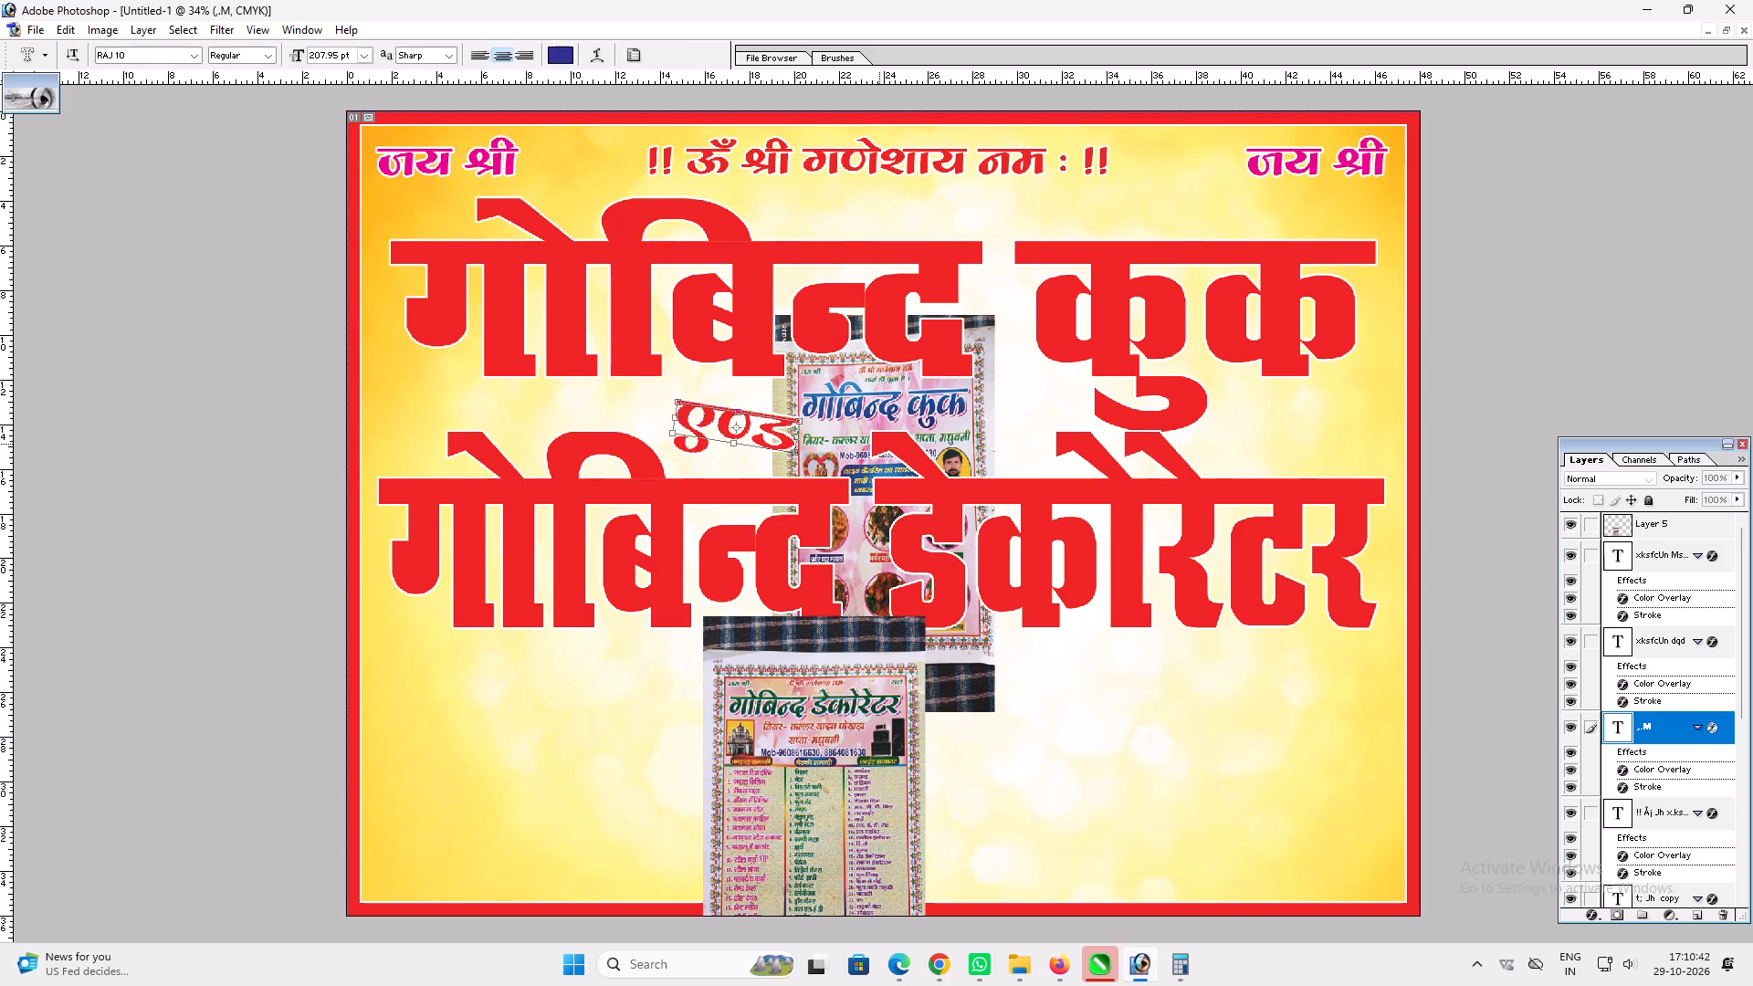
pyautogui.moveTo(743, 463); pyautogui.dragTo(761, 459)
# Place a copy of the "!! ऊँ श्री गणेशाय नम : !!" line beneath the "गोबिन्द डेकोरेटर" heading and bring it in front of all layers.
pyautogui.press('space')
pyautogui.press('space')
pyautogui.moveTo(776, 534); pyautogui.dragTo(772, 368)
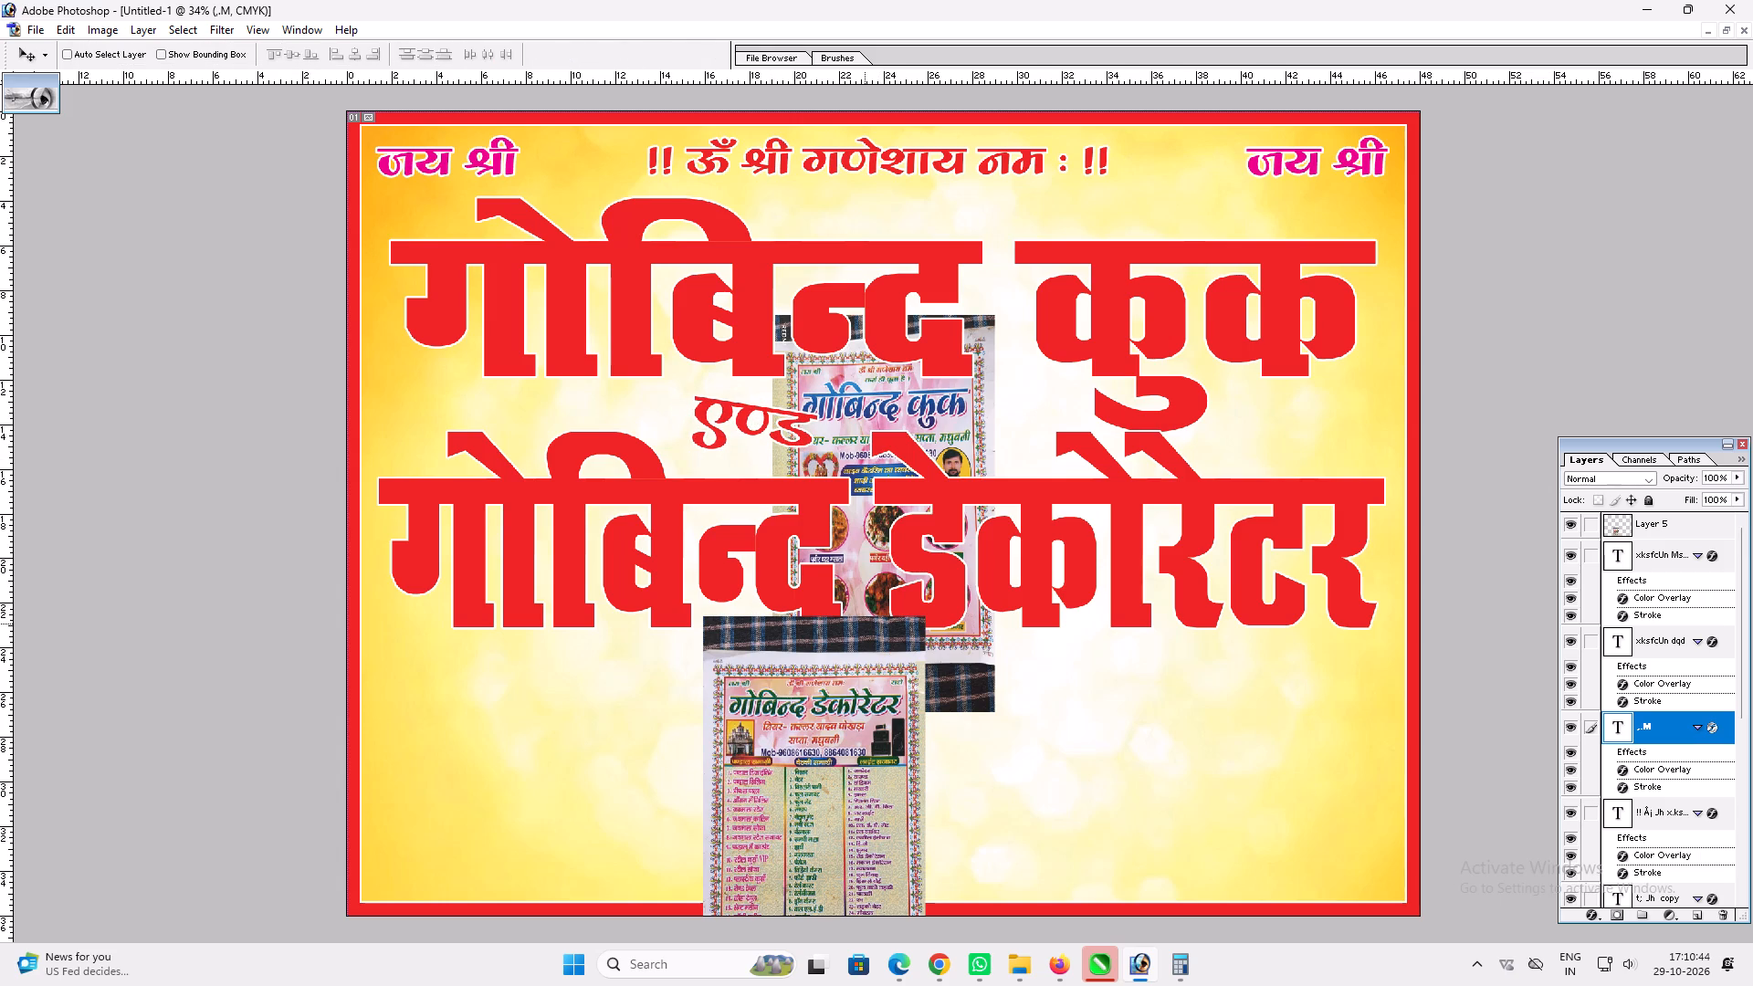
pyautogui.hotkey('ctrl', '+')
pyautogui.press('space')
pyautogui.press('space')
pyautogui.press('space')
pyautogui.press('space')
pyautogui.press('space')
pyautogui.press('space')
pyautogui.press('space')
pyautogui.press('space')
pyautogui.press('space')
pyautogui.press('space')
pyautogui.press('space')
pyautogui.press('space')
pyautogui.press('space')
pyautogui.press('space')
pyautogui.press('space')
pyautogui.moveTo(863, 624); pyautogui.dragTo(887, 351)
pyautogui.press('space')
pyautogui.press('space')
pyautogui.press('space')
pyautogui.moveTo(835, 294); pyautogui.dragTo(824, 582)
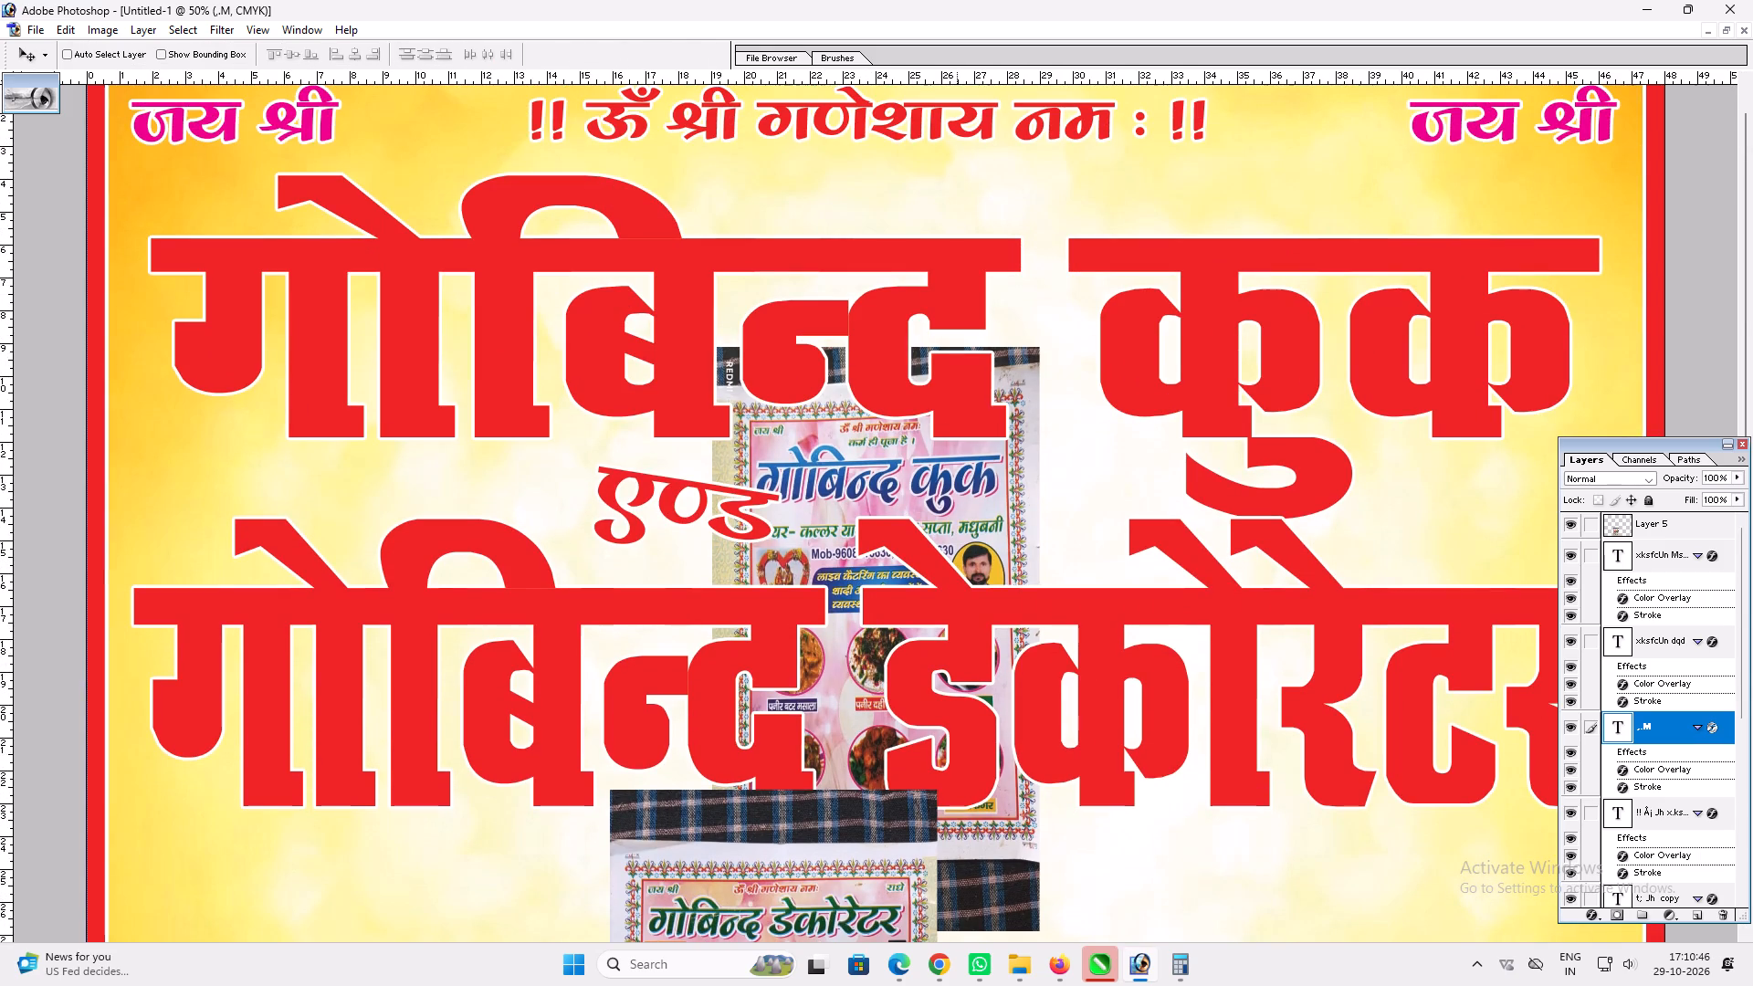
pyautogui.keyDown('ctrl'); pyautogui.click(952, 127); pyautogui.keyUp('ctrl')
pyautogui.keyDown('alt'); pyautogui.moveTo(952, 127); pyautogui.dragTo(534, 863); pyautogui.keyUp('alt')
pyautogui.press('space')
pyautogui.press('space')
pyautogui.press('space')
pyautogui.moveTo(612, 868); pyautogui.dragTo(889, 356)
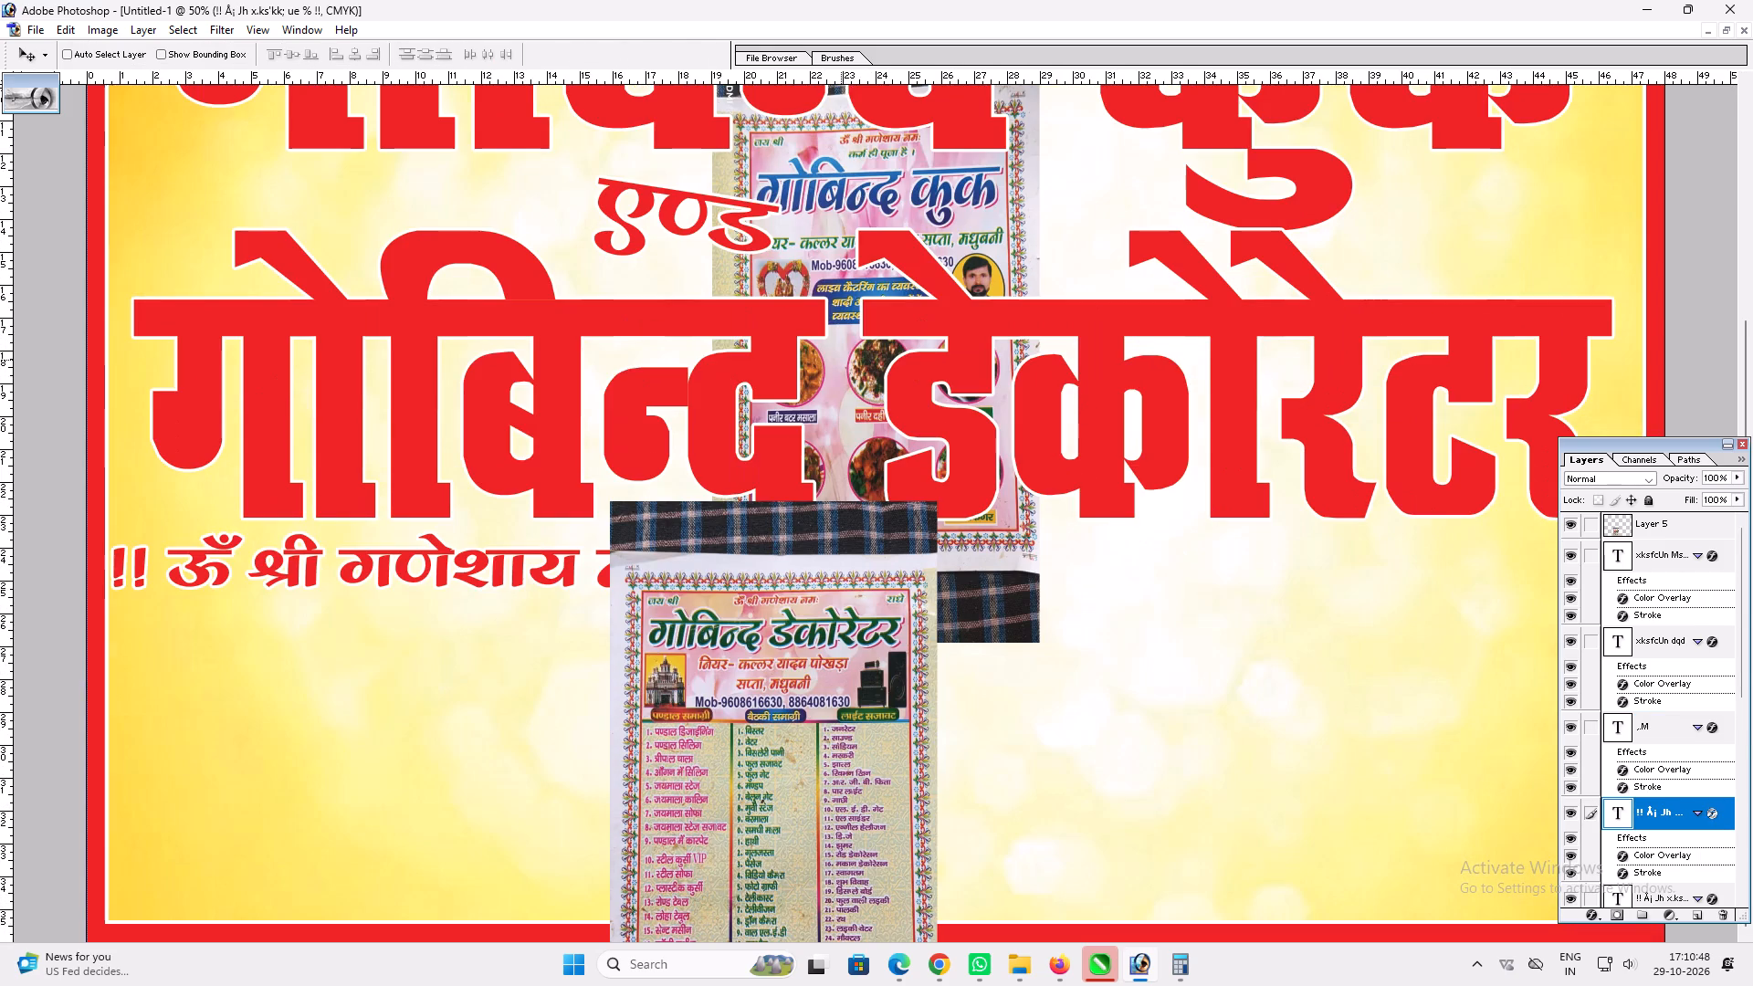
pyautogui.hotkey('ctrl', 'shift', '[')
pyautogui.hotkey('ctrl', 'shift', ']')
# Replace the copied line's text with the "नियरः-" address line from the photographed poster, ending with the district in brackets.
pyautogui.press('t')
pyautogui.click(617, 577)
pyautogui.hotkey('ctrl', 'a')
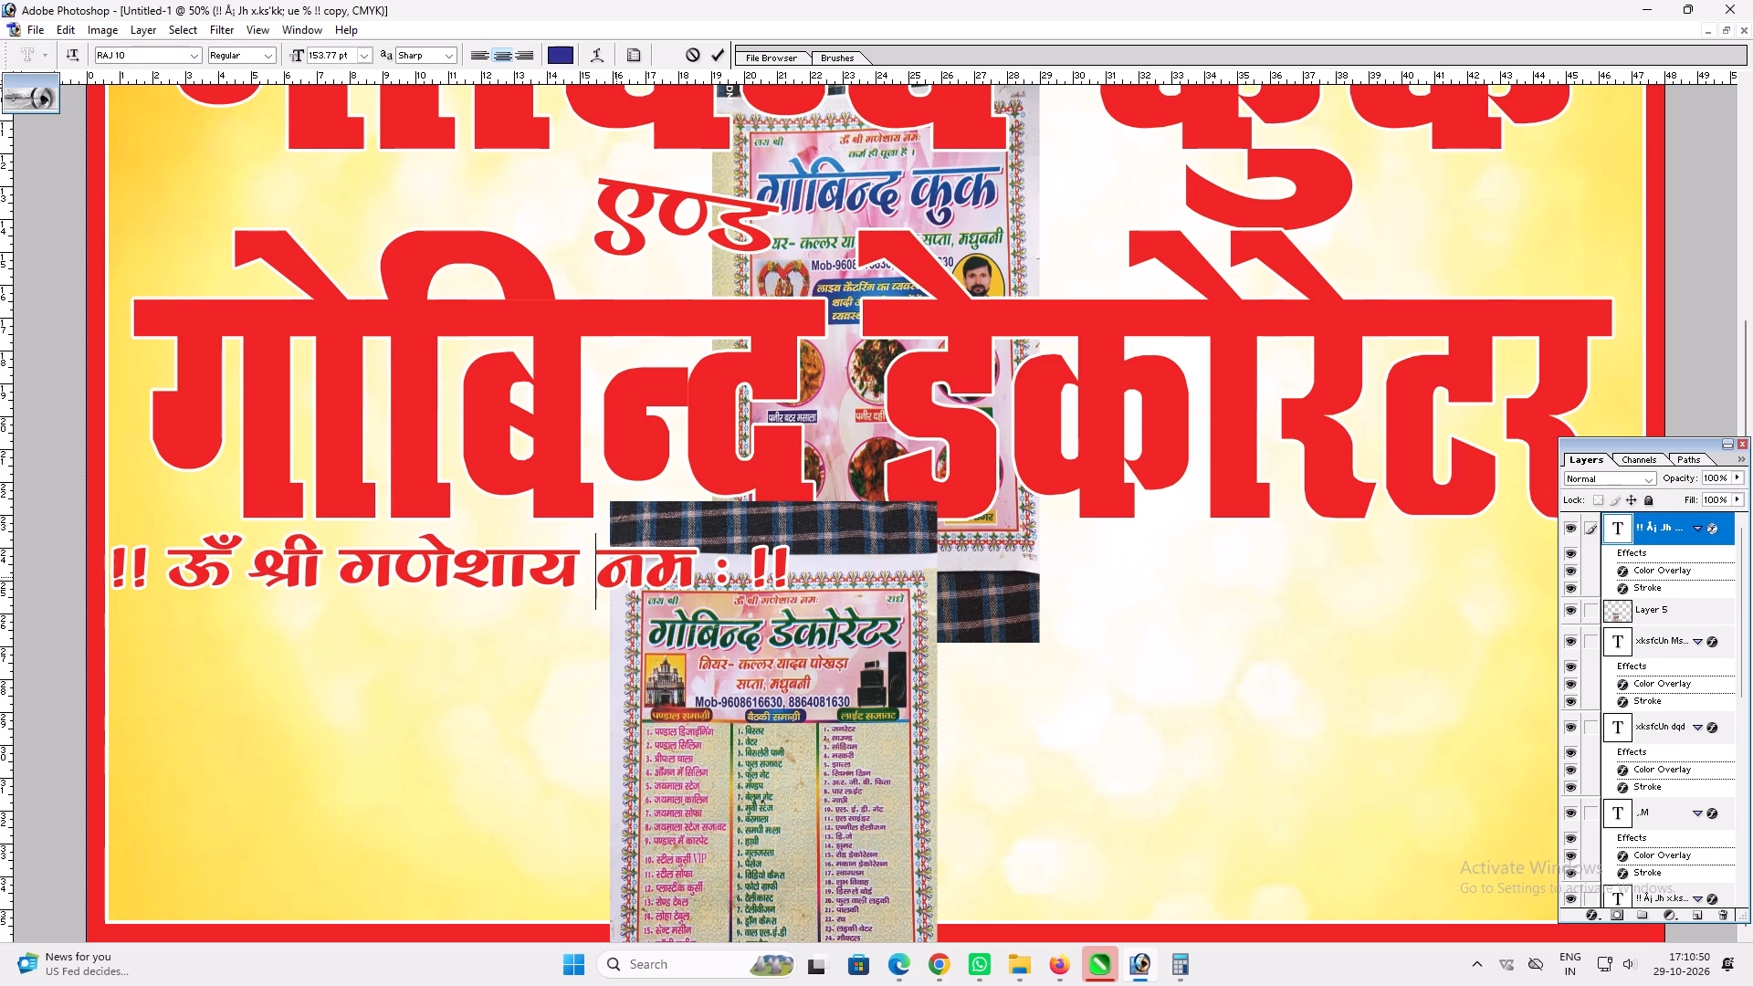
pyautogui.write('fu;')
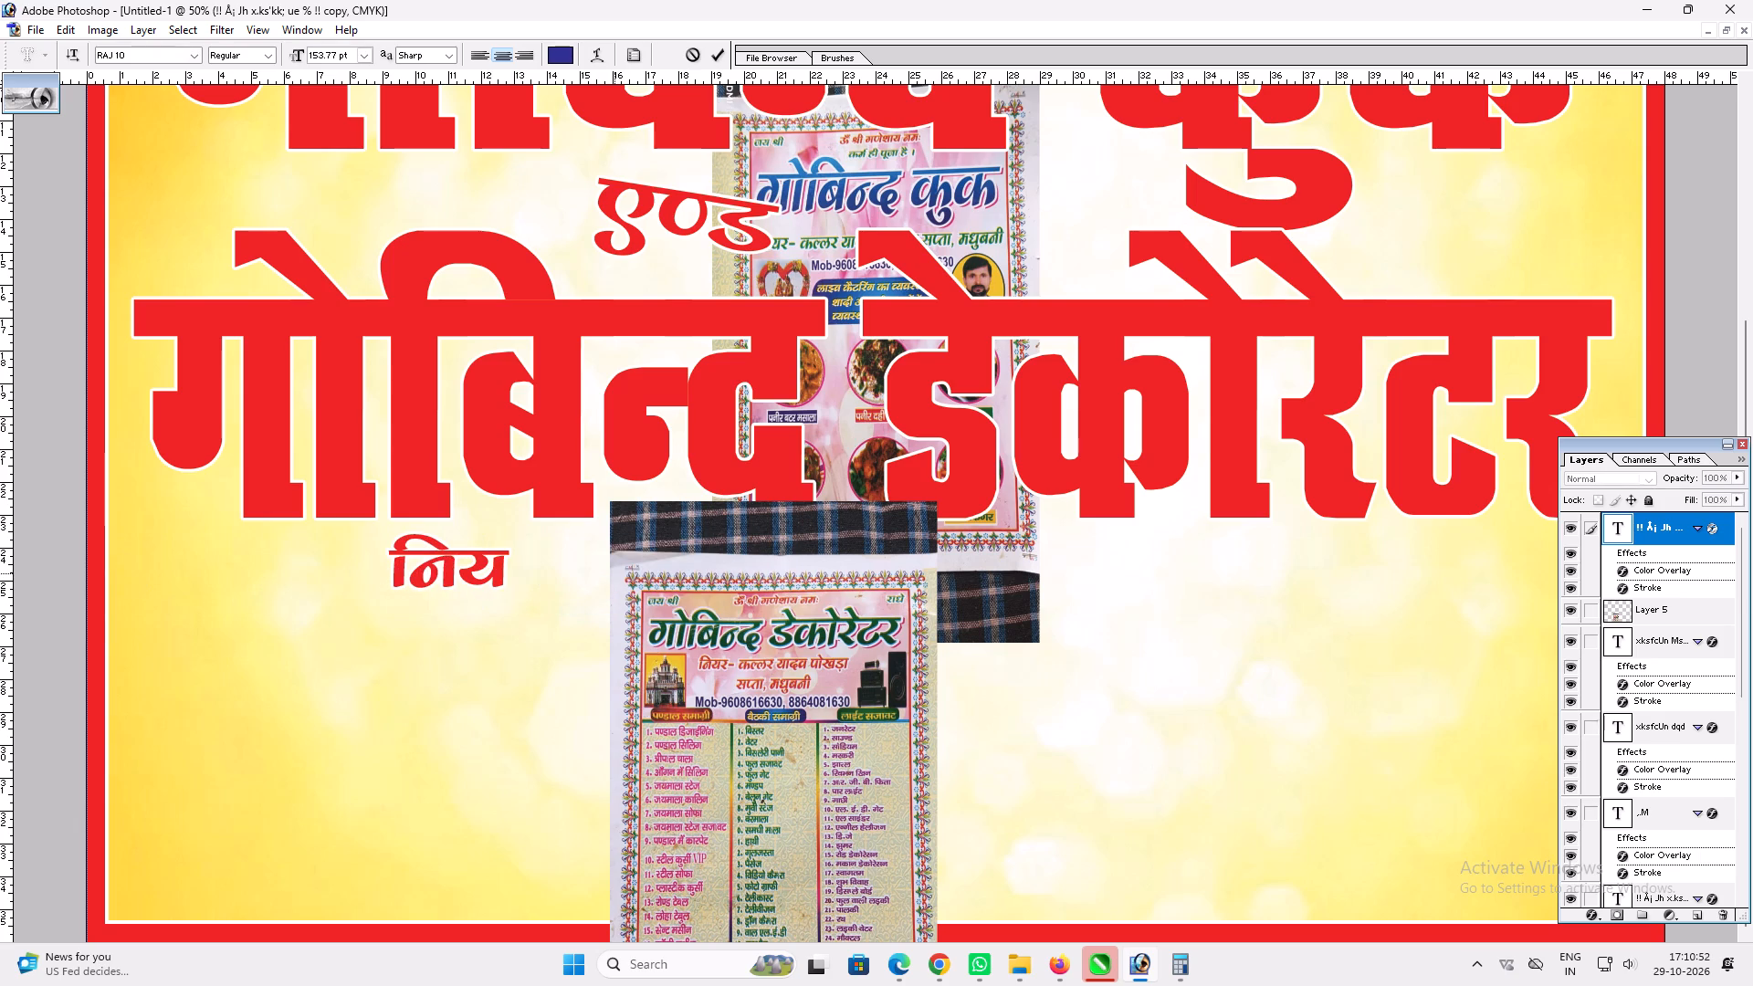
pyautogui.press('j')
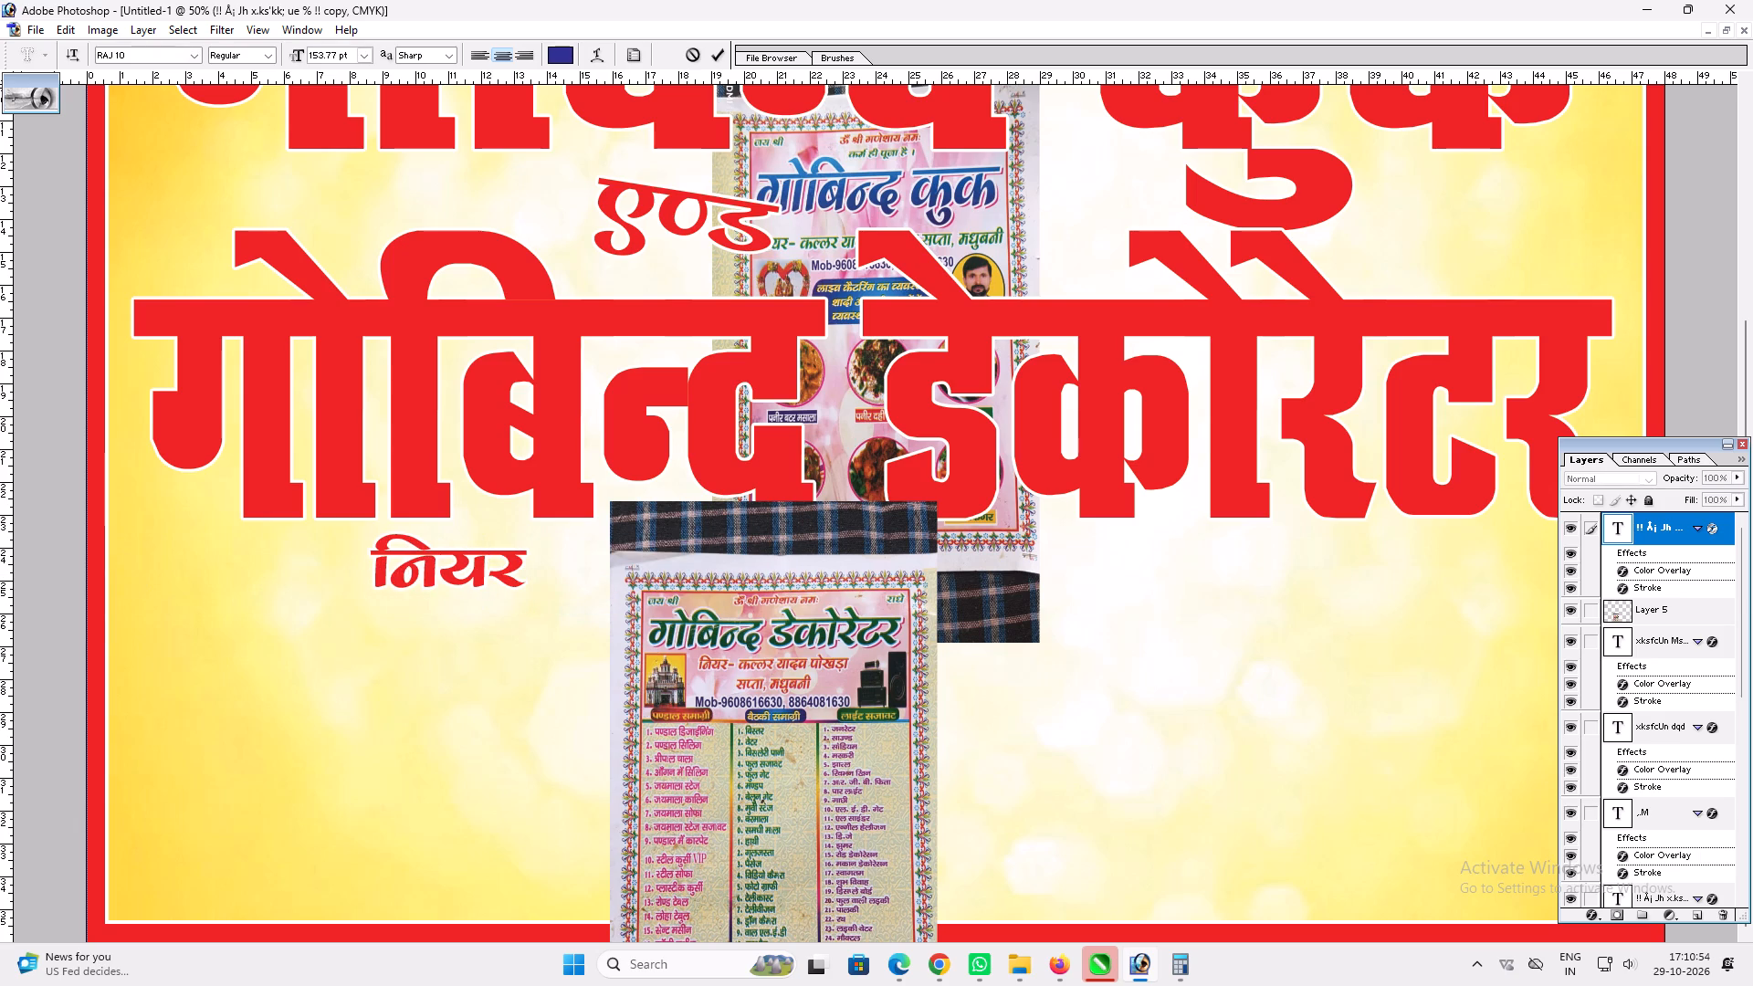
pyautogui.moveTo(1091, 756); pyautogui.dragTo(1070, 802)
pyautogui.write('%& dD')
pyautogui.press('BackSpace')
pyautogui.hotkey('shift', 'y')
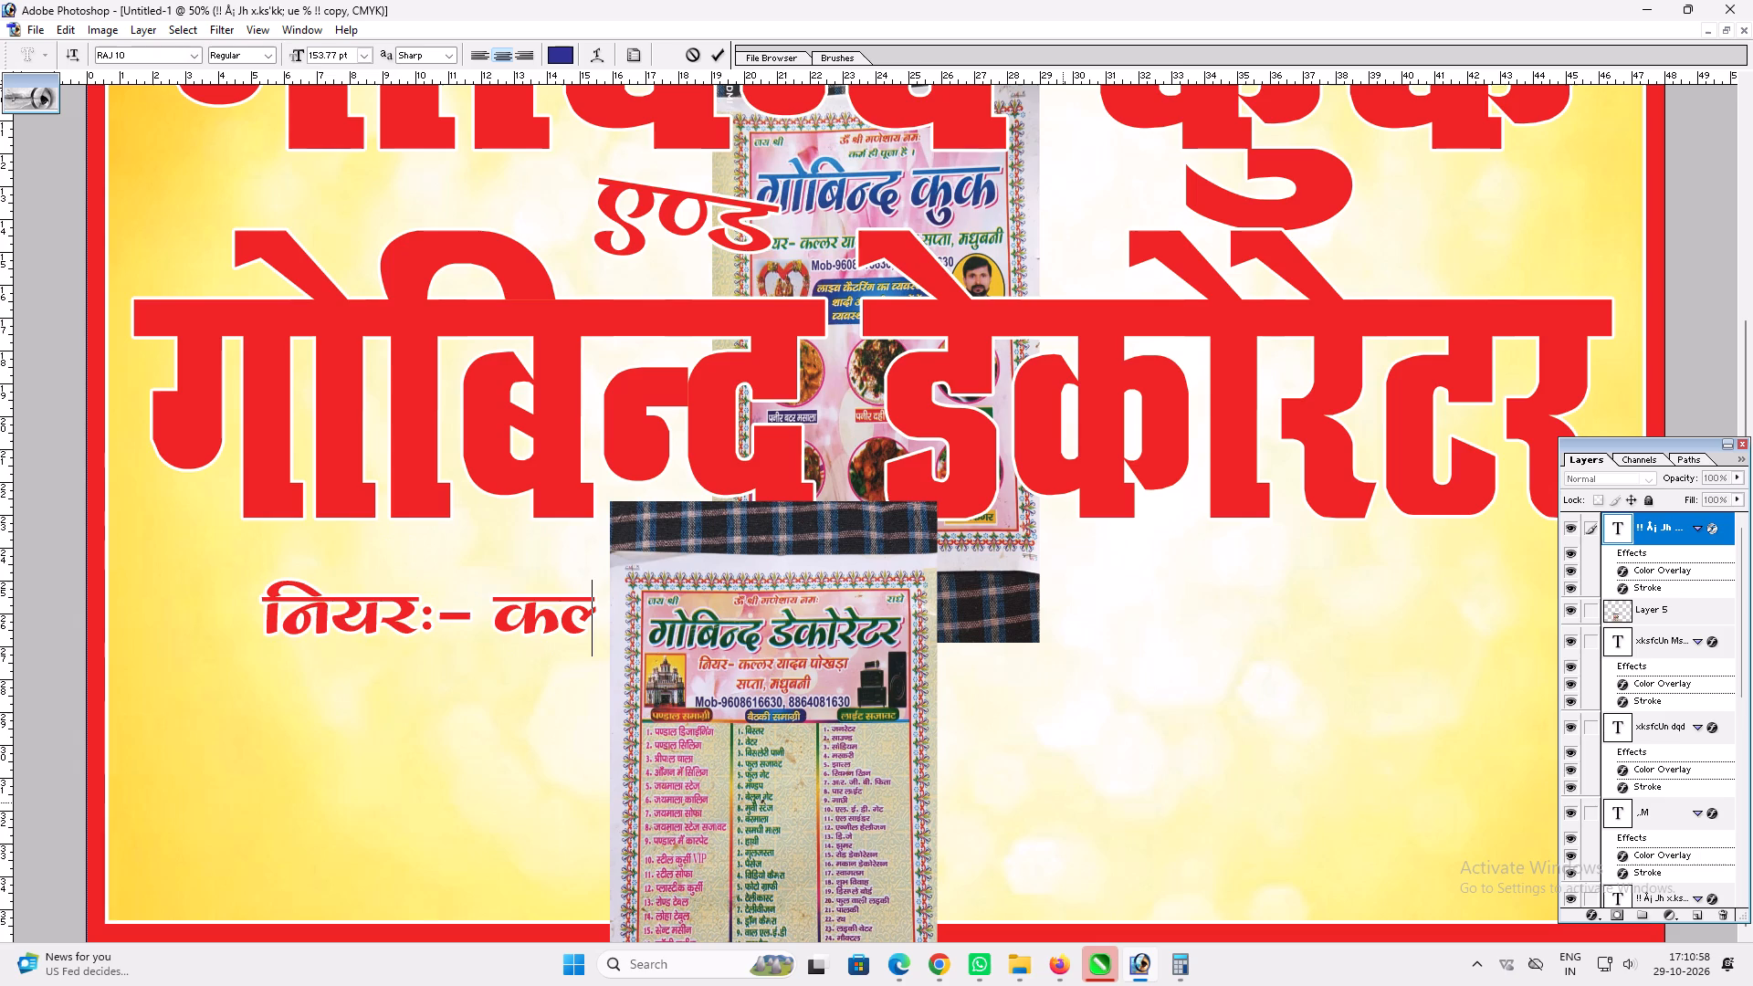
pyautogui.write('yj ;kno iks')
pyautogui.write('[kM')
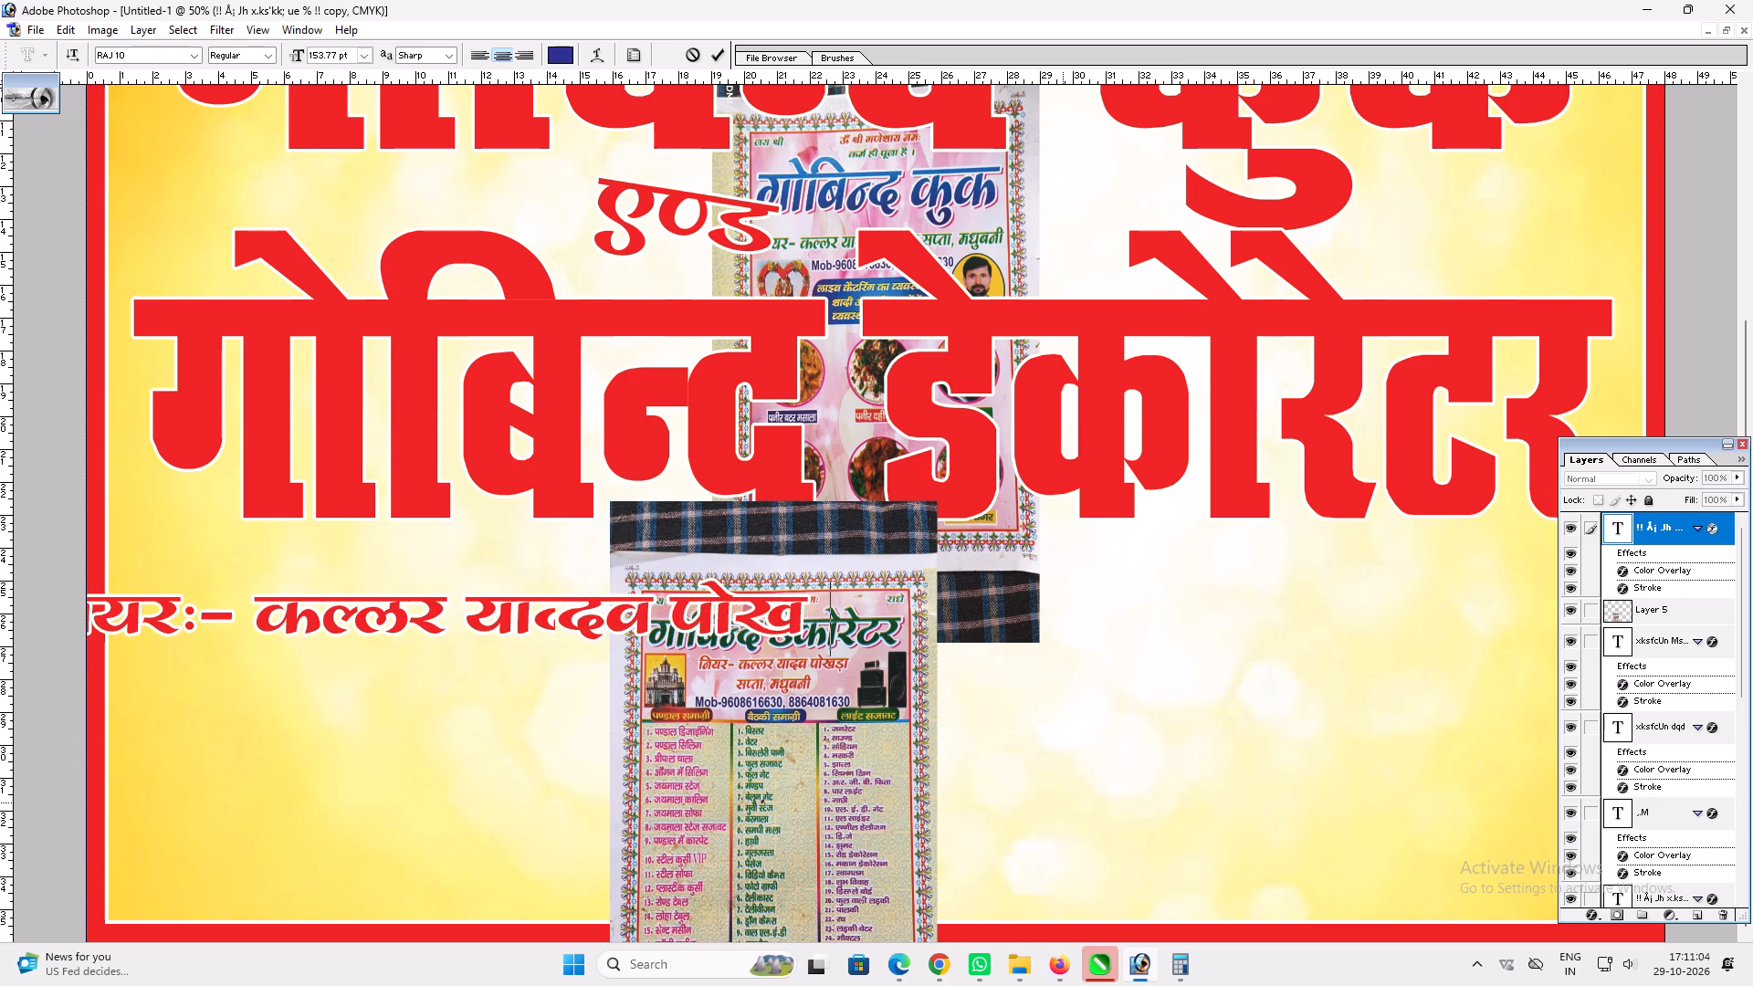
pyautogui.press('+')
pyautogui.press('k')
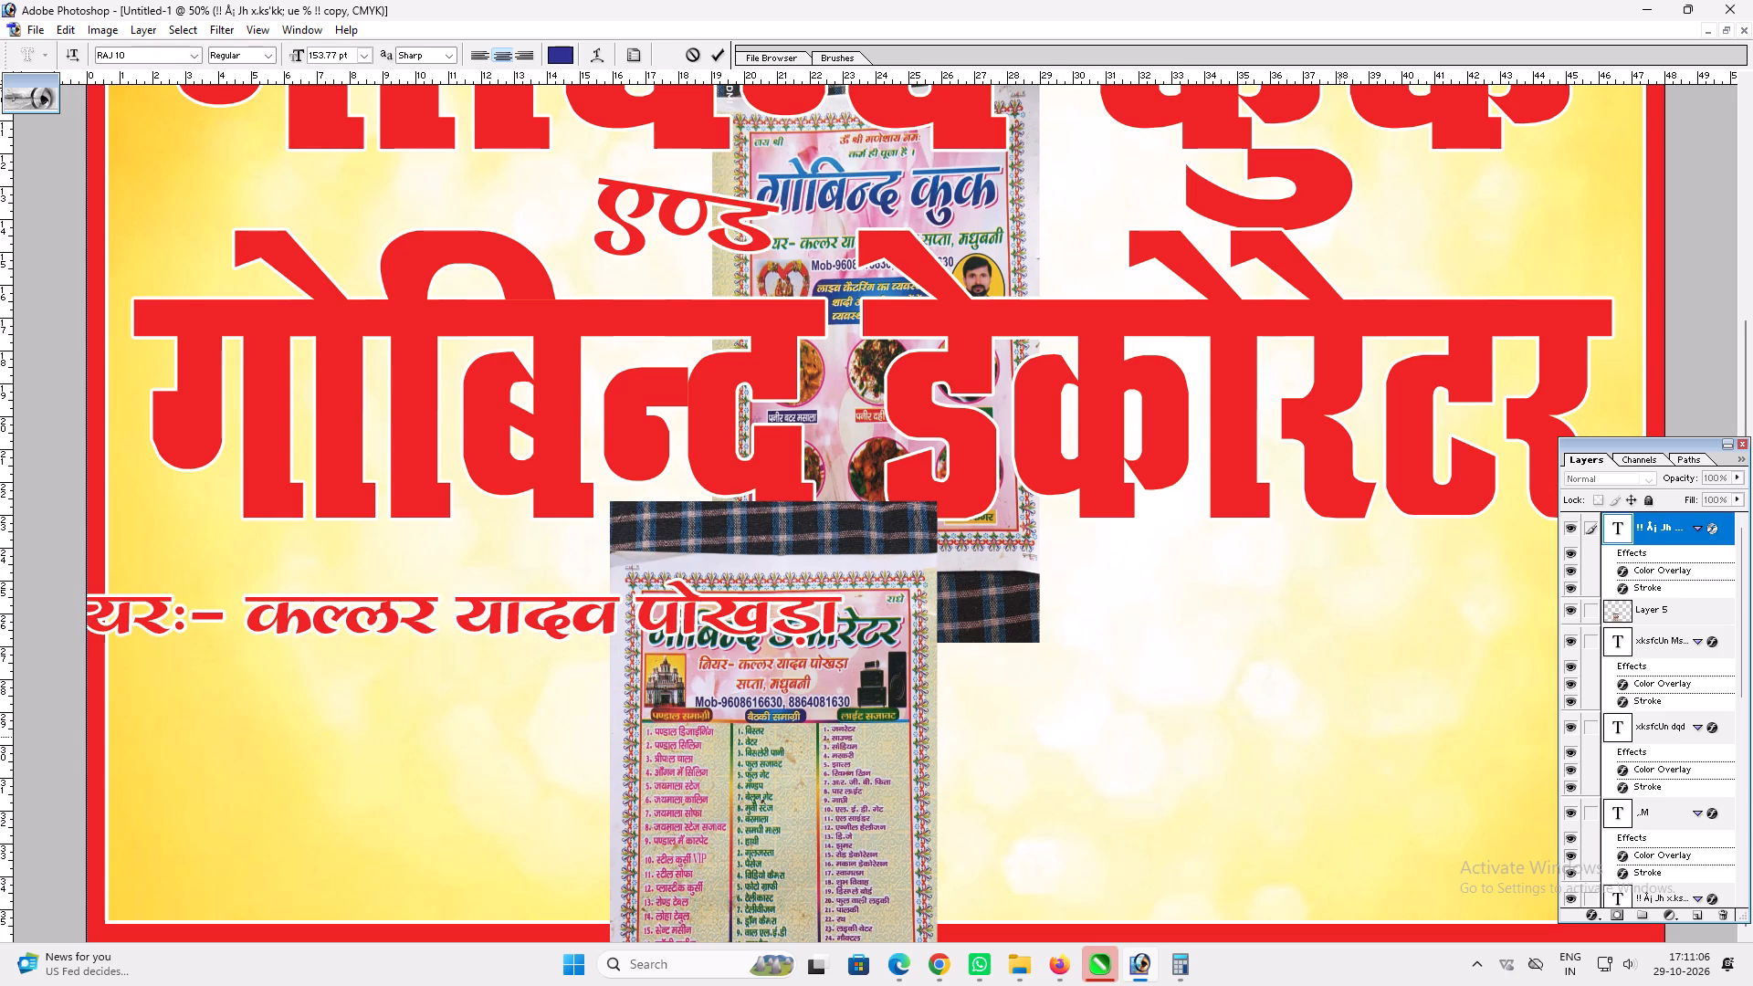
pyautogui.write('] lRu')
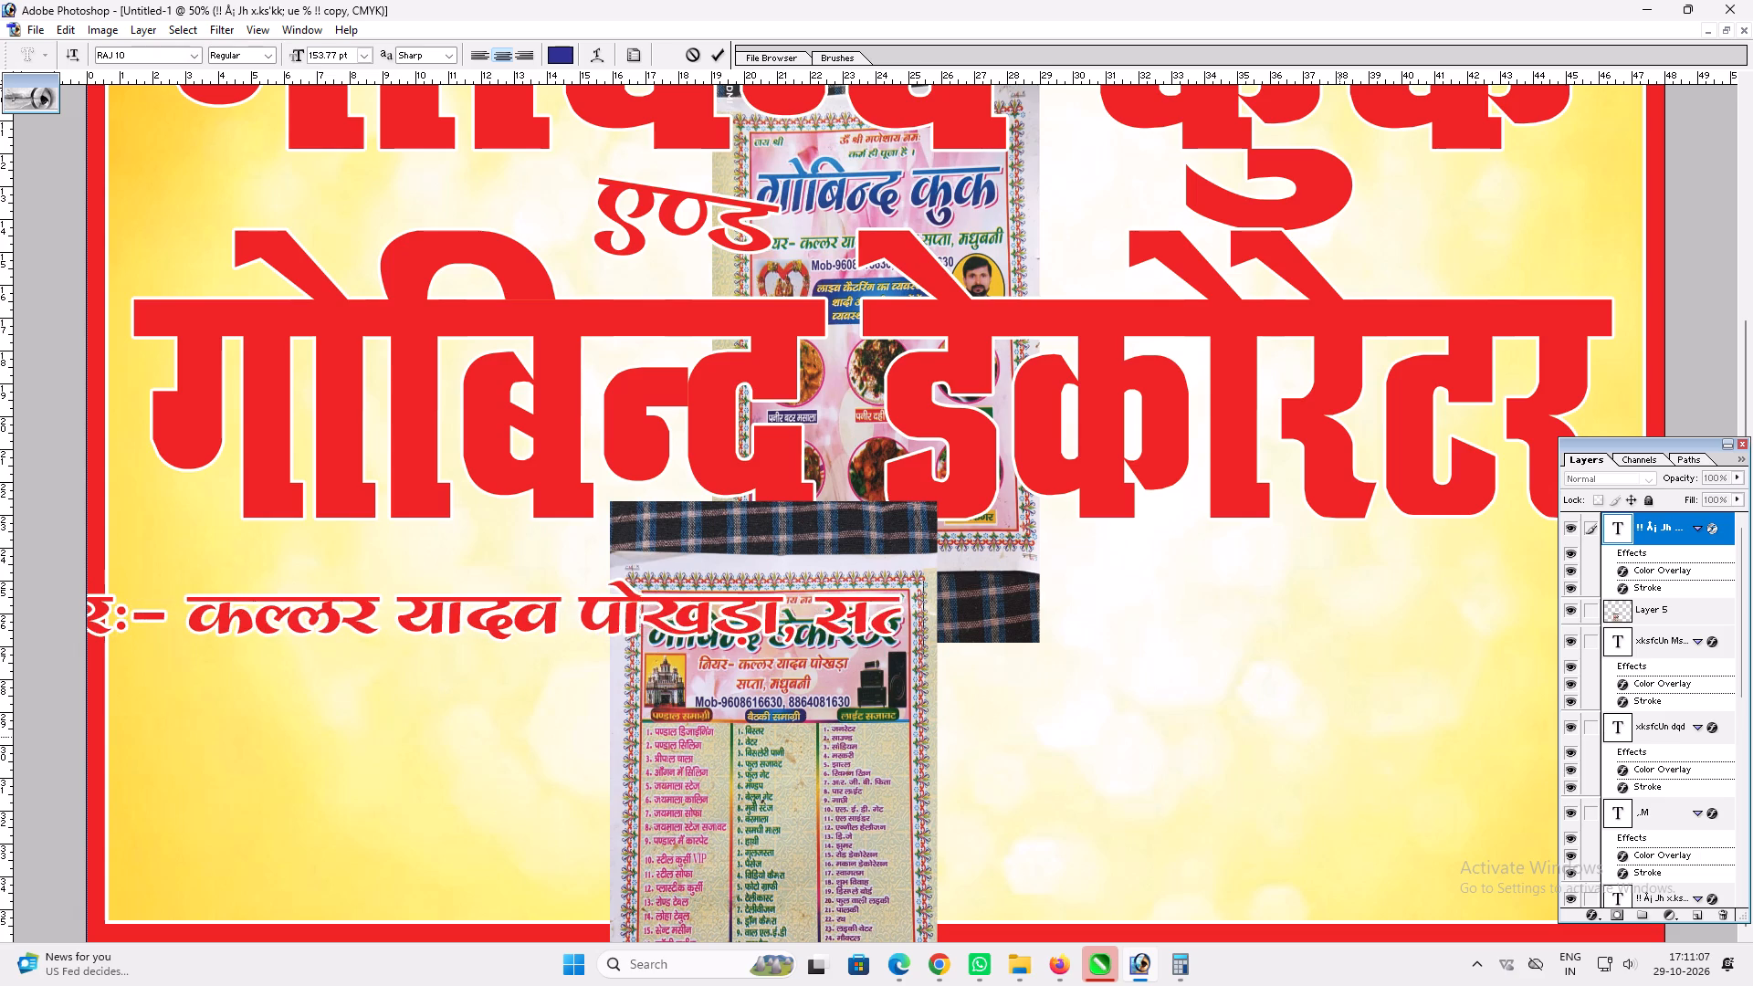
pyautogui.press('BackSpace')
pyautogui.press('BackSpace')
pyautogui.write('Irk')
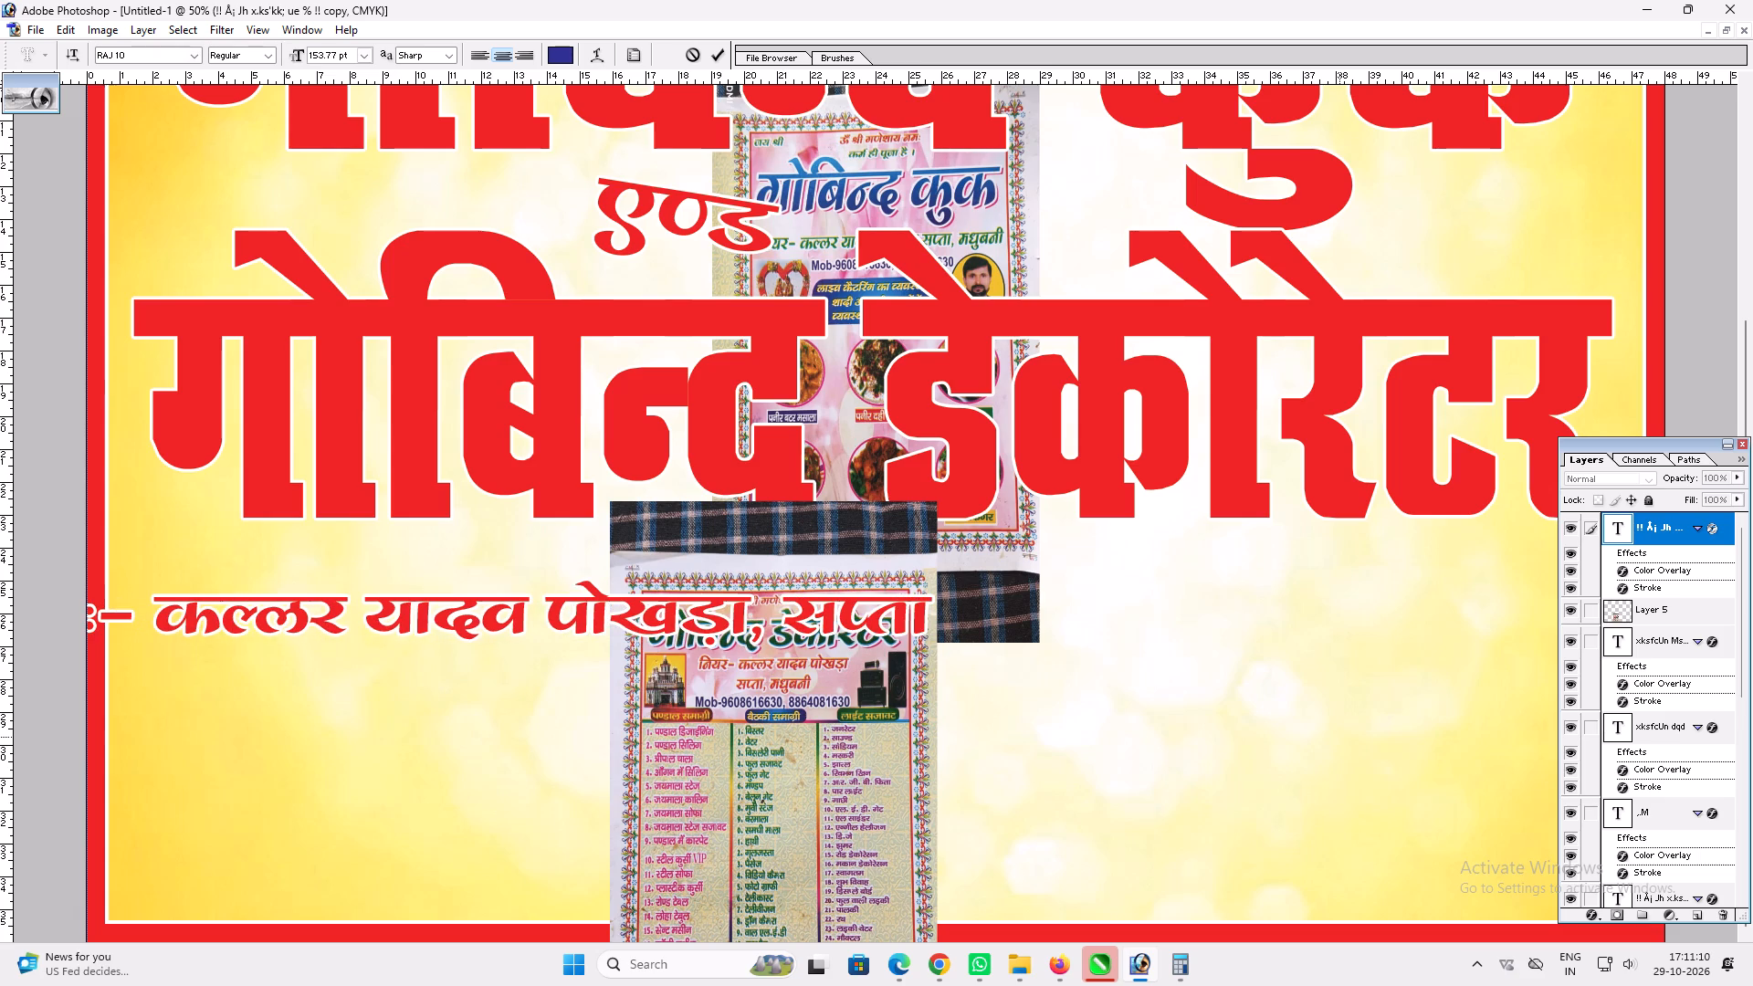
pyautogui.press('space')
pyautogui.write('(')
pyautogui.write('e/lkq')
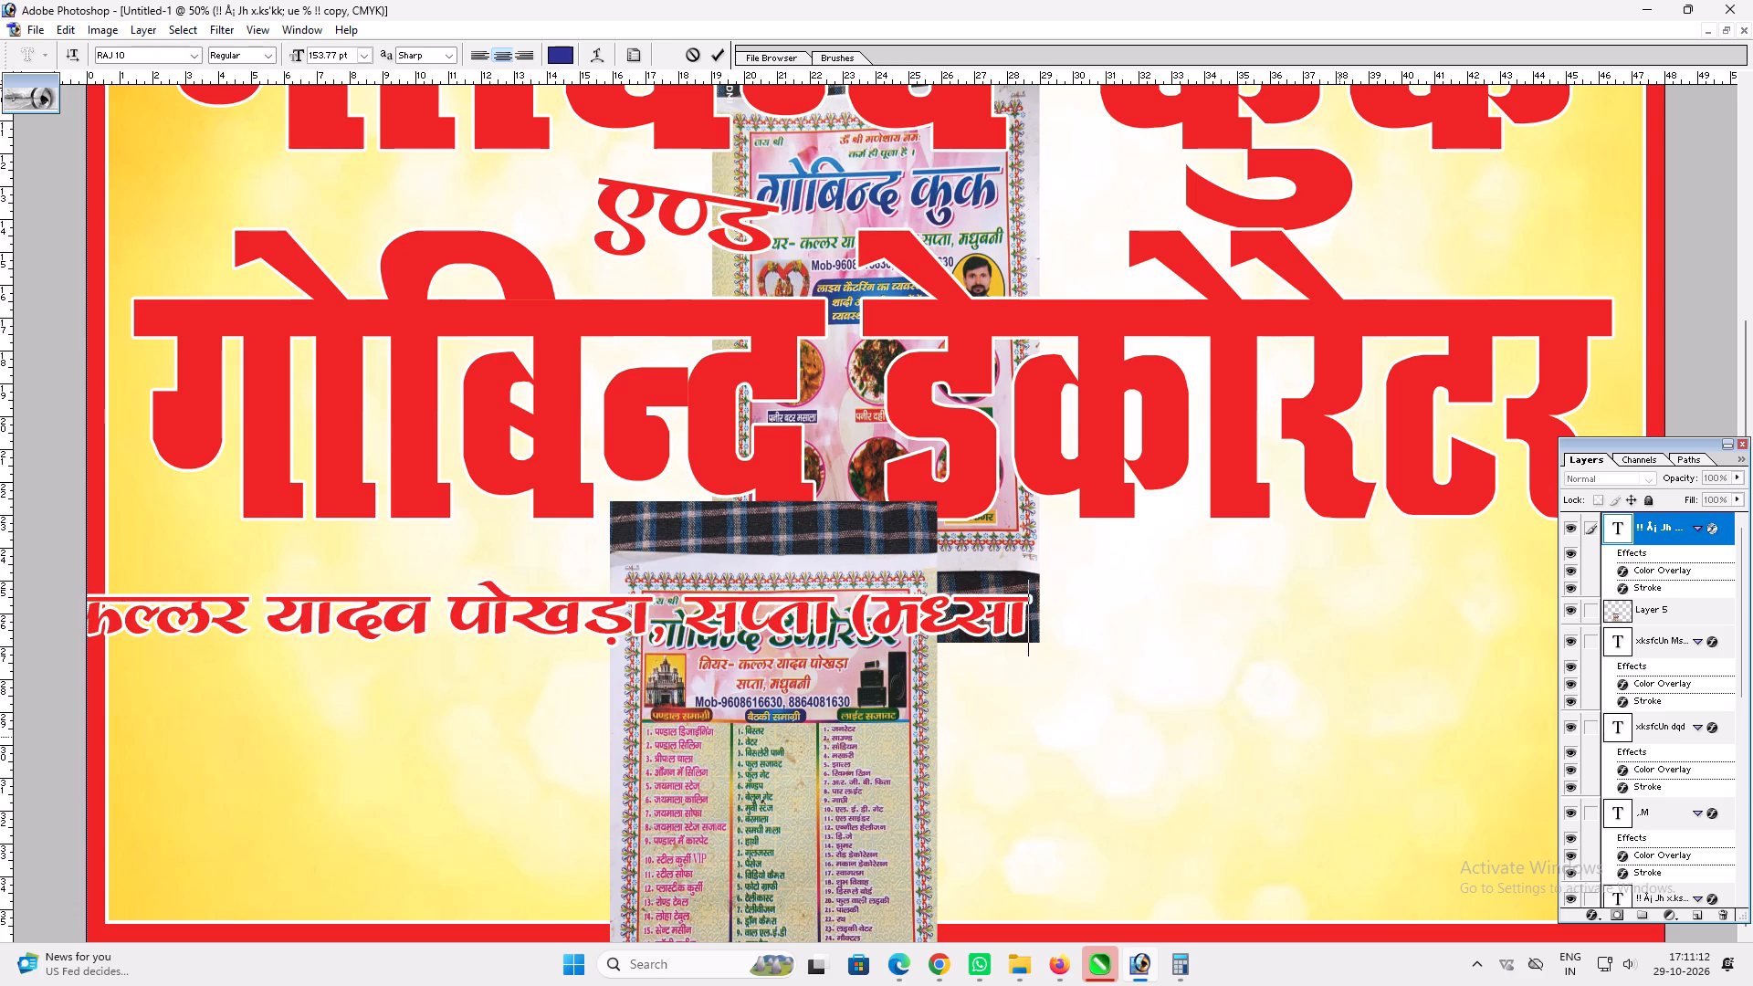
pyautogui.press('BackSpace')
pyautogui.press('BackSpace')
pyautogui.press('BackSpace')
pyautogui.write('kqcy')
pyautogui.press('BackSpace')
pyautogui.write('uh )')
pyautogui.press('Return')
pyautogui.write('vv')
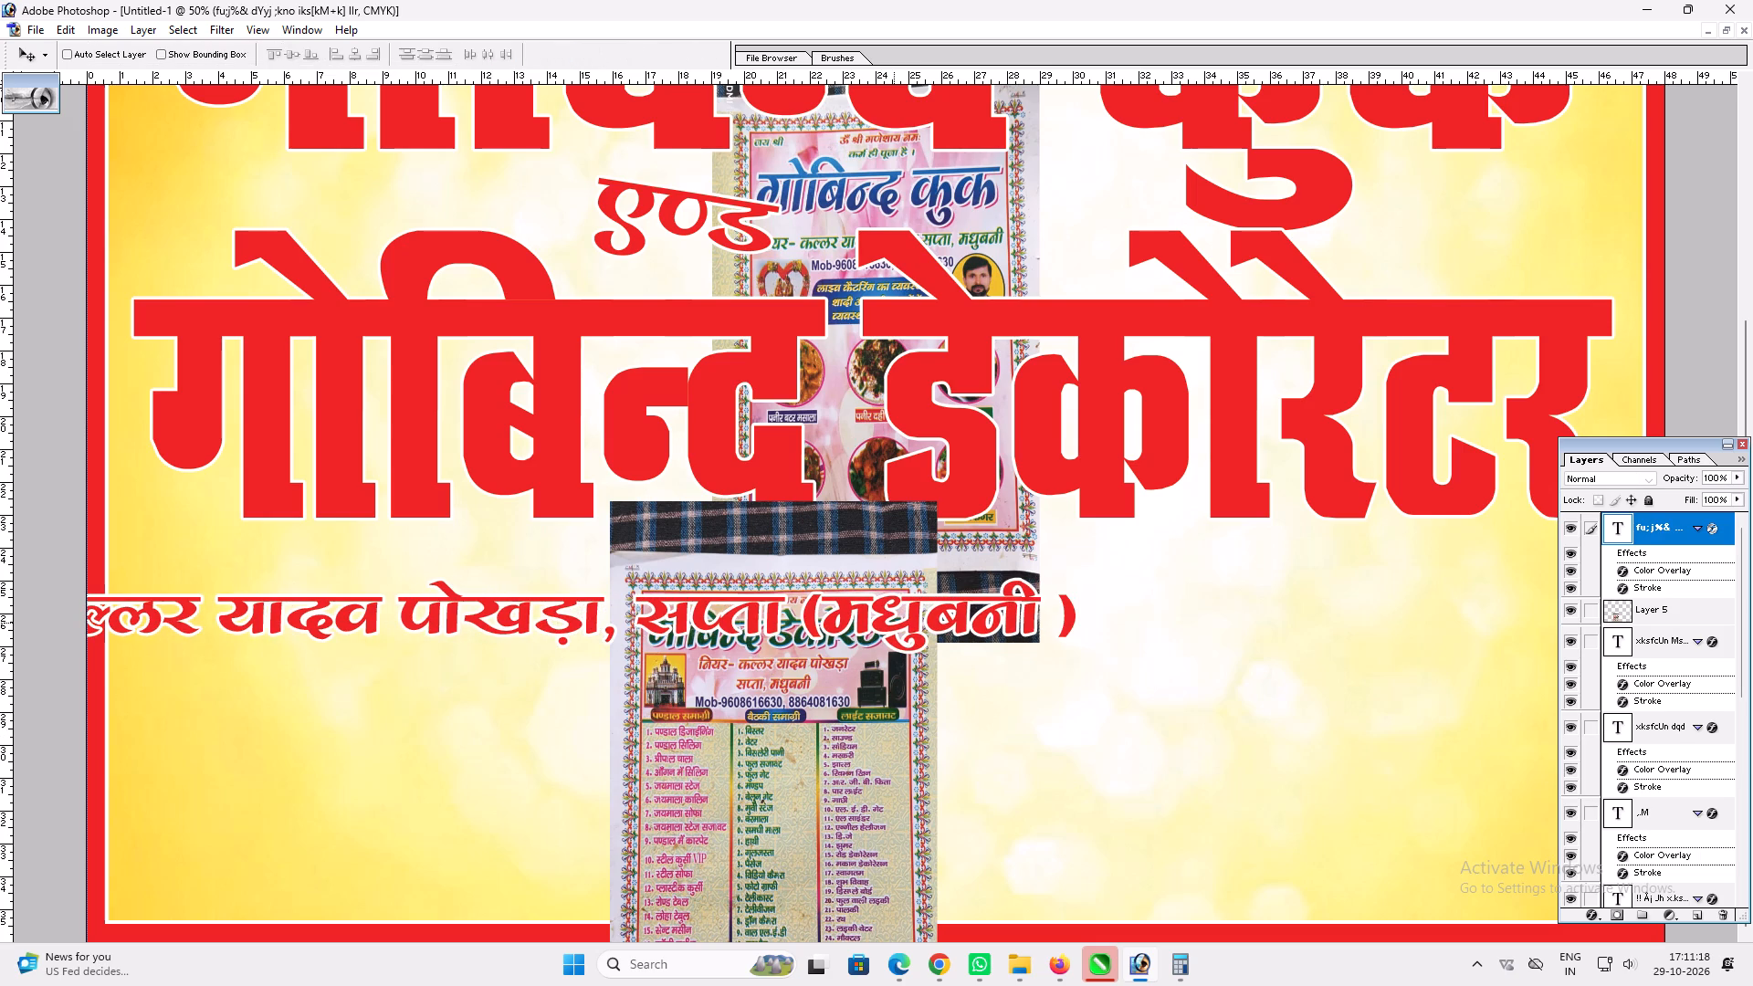
# Place a copy of the address line below it and replace its text with "Mob:-".
pyautogui.keyDown('alt'); pyautogui.moveTo(905, 620); pyautogui.dragTo(983, 744); pyautogui.keyUp('alt')
pyautogui.press('t')
pyautogui.click(971, 746)
pyautogui.hotkey('ctrl', 'a')
pyautogui.write('Mob')
pyautogui.write(':-')
# Change the font of the whole "Mob:-" text to Khand and open its choice of font styles.
pyautogui.hotkey('ctrl', 'a')
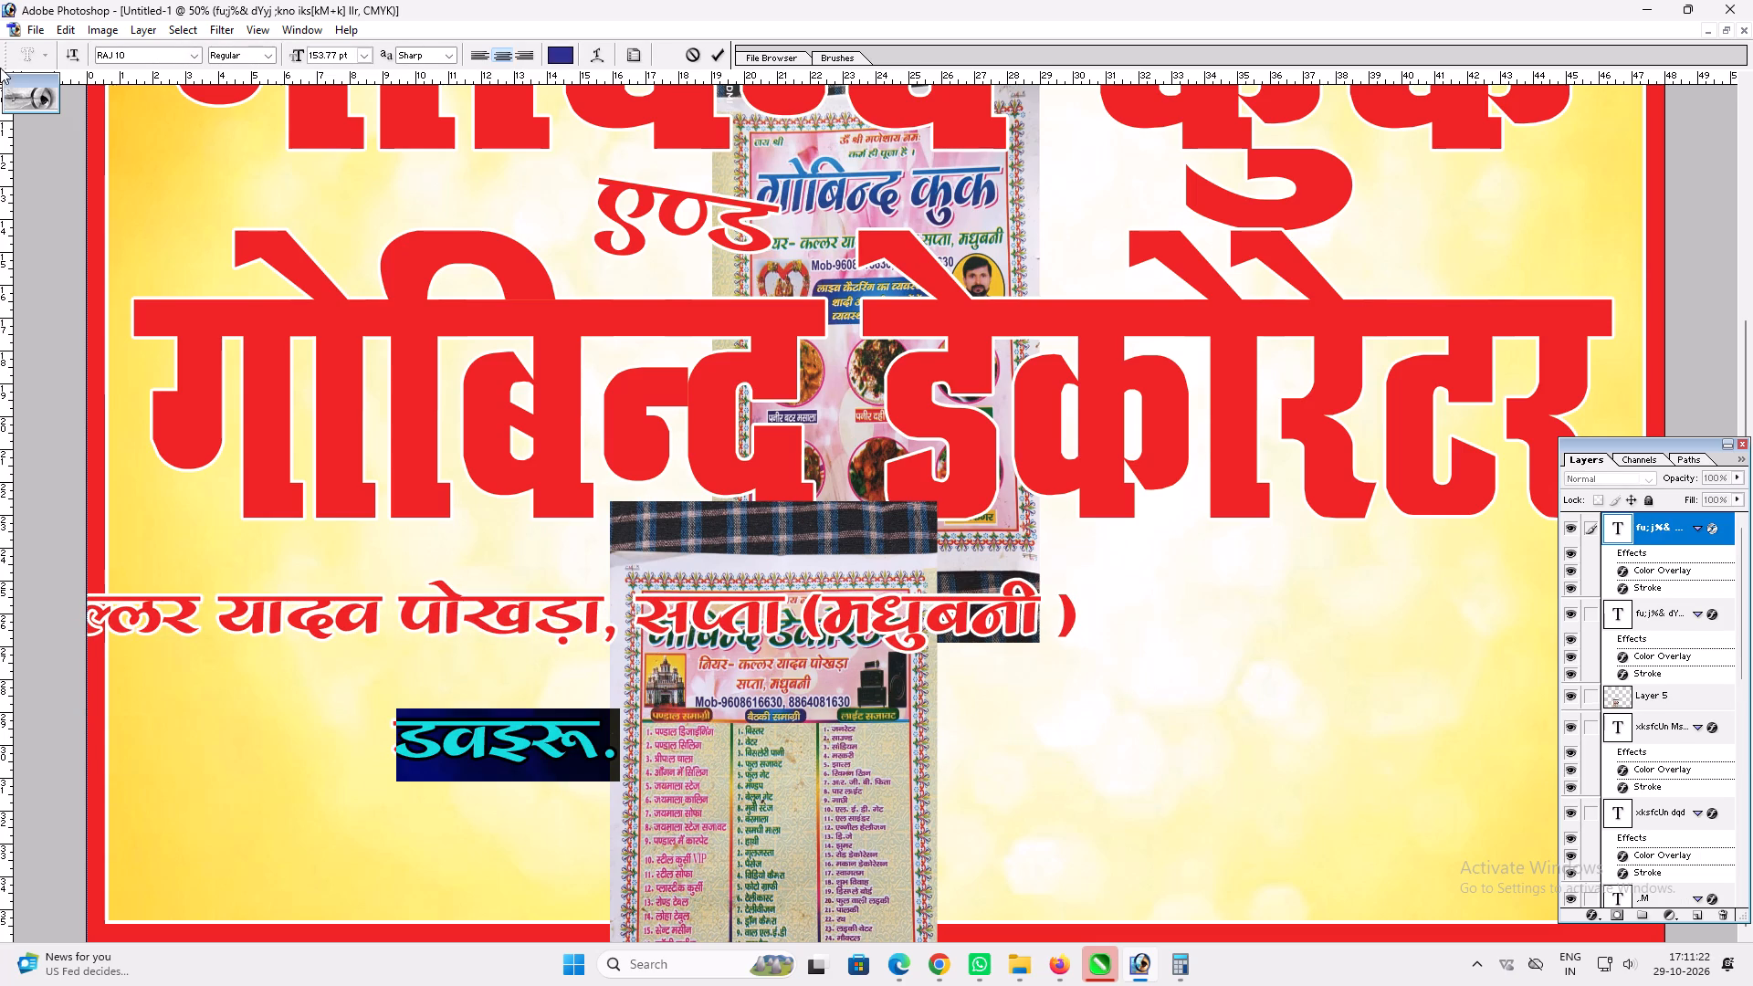
pyautogui.click(155, 56)
pyautogui.write('Khand')
pyautogui.press('Return')
pyautogui.click(272, 58)
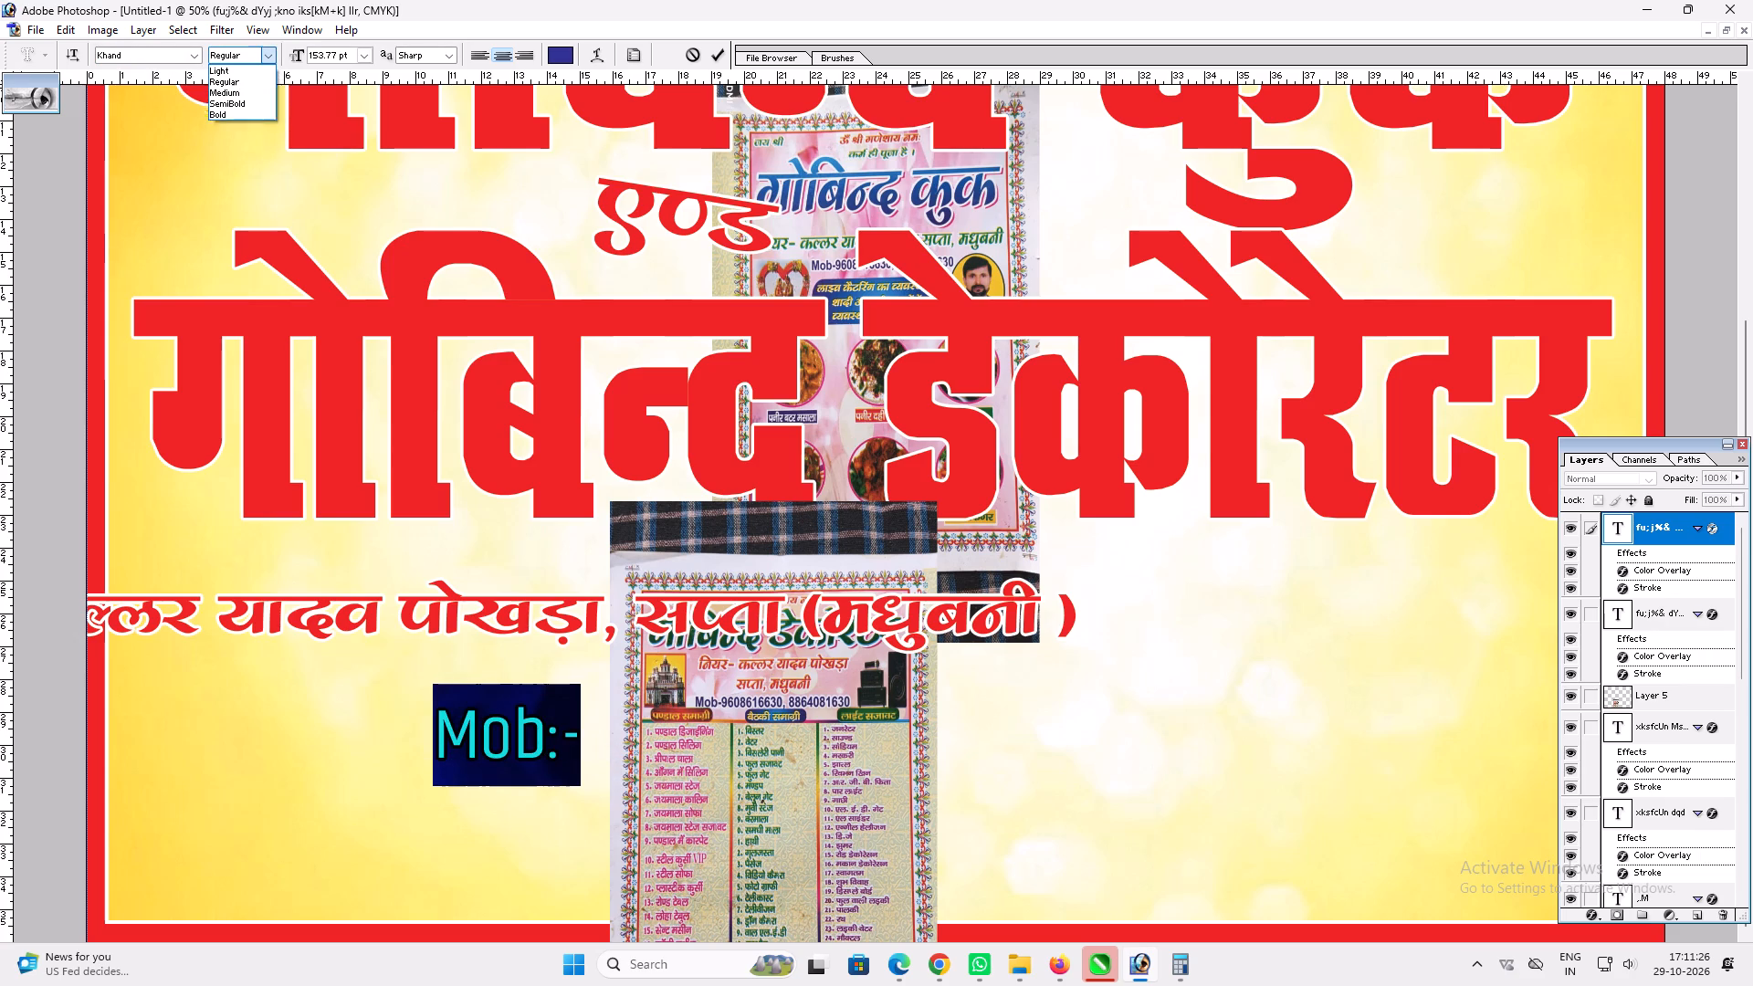
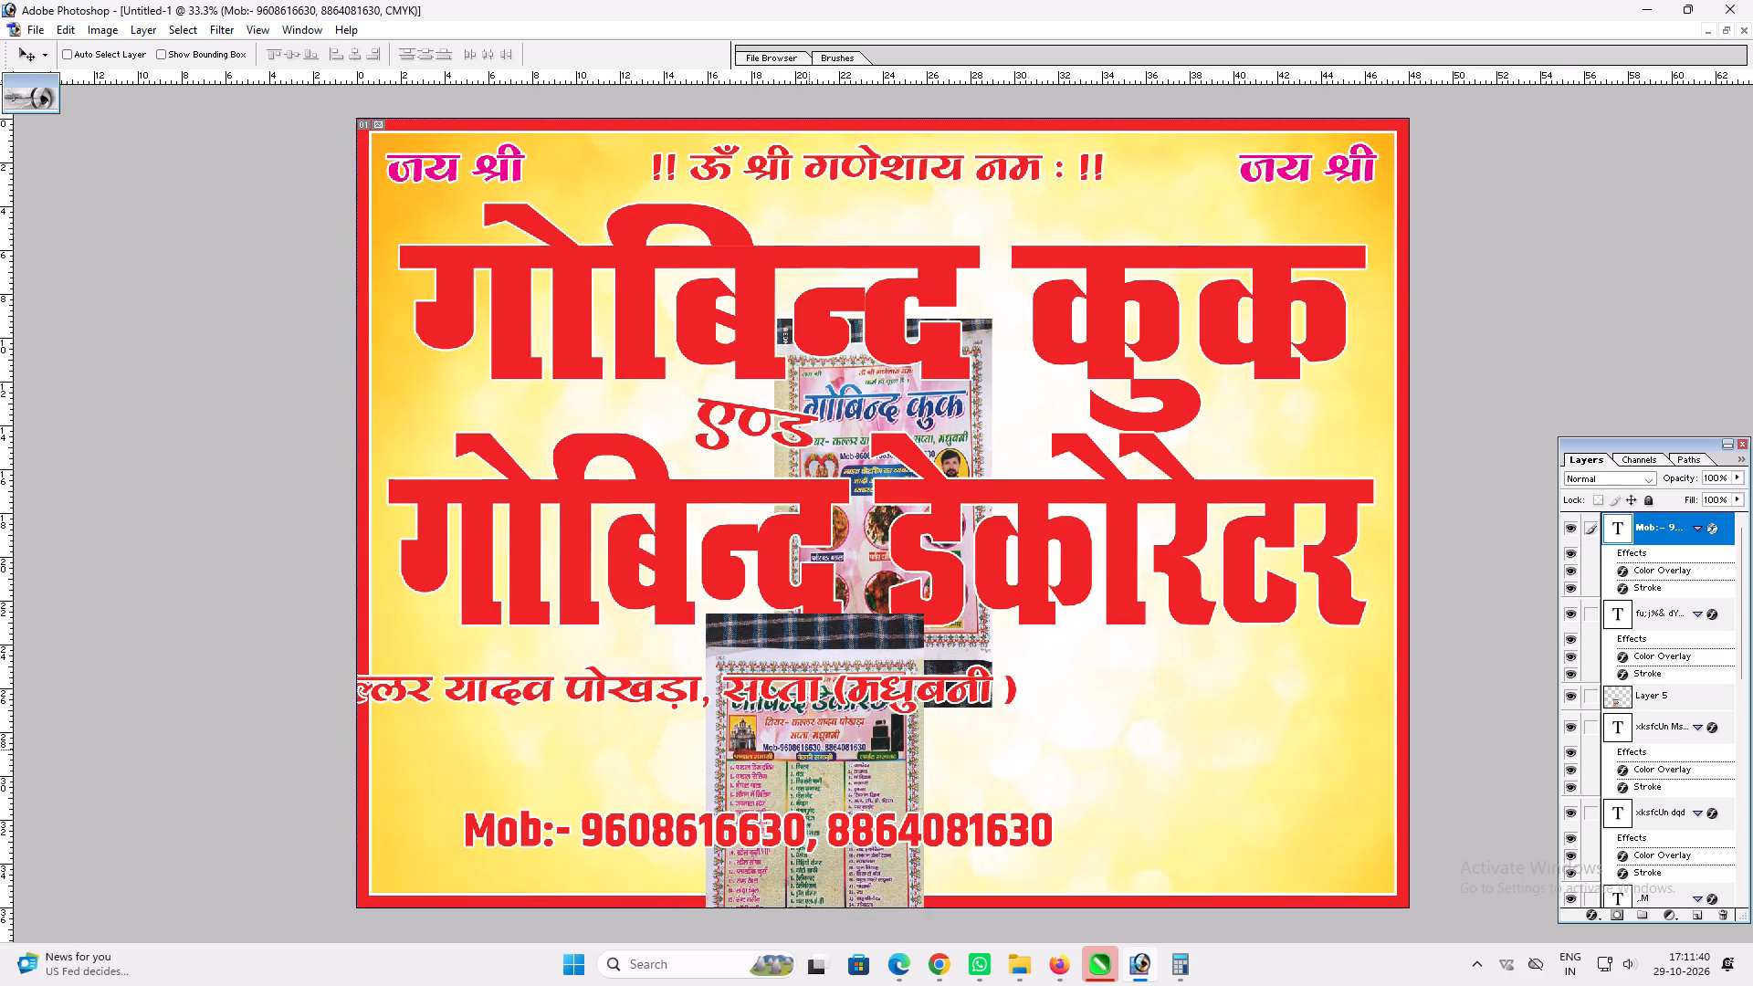
# Copy a full-width strip along the banner's bottom edge onto its own layer and raise it above the yellow background layer.
pyautogui.click(815, 751)
pyautogui.scroll(3, 845, 756)
pyautogui.press('v')
pyautogui.press('m')
pyautogui.moveTo(458, 768); pyautogui.dragTo(641, 860)
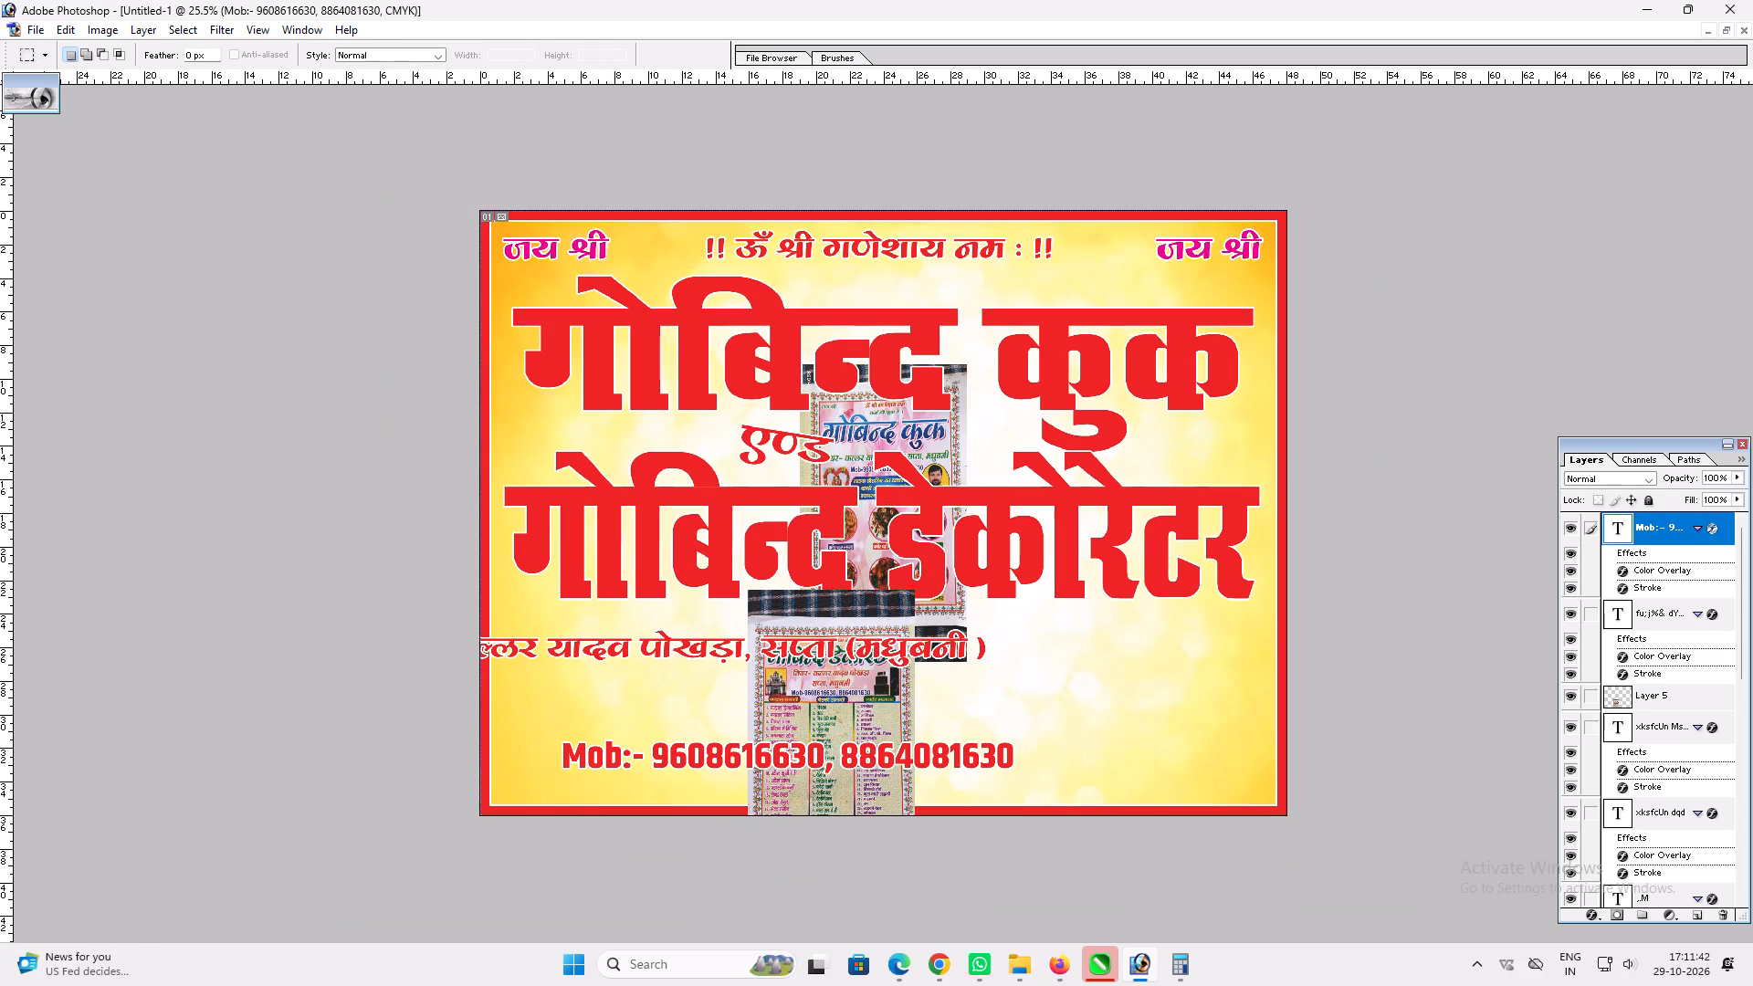
pyautogui.moveTo(641, 860); pyautogui.dragTo(1476, 969)
pyautogui.press('v')
pyautogui.press('v')
pyautogui.rightClick(1171, 699)
pyautogui.click(1233, 728)
pyautogui.hotkey('ctrl', 'c')
pyautogui.hotkey('ctrl', 'v')
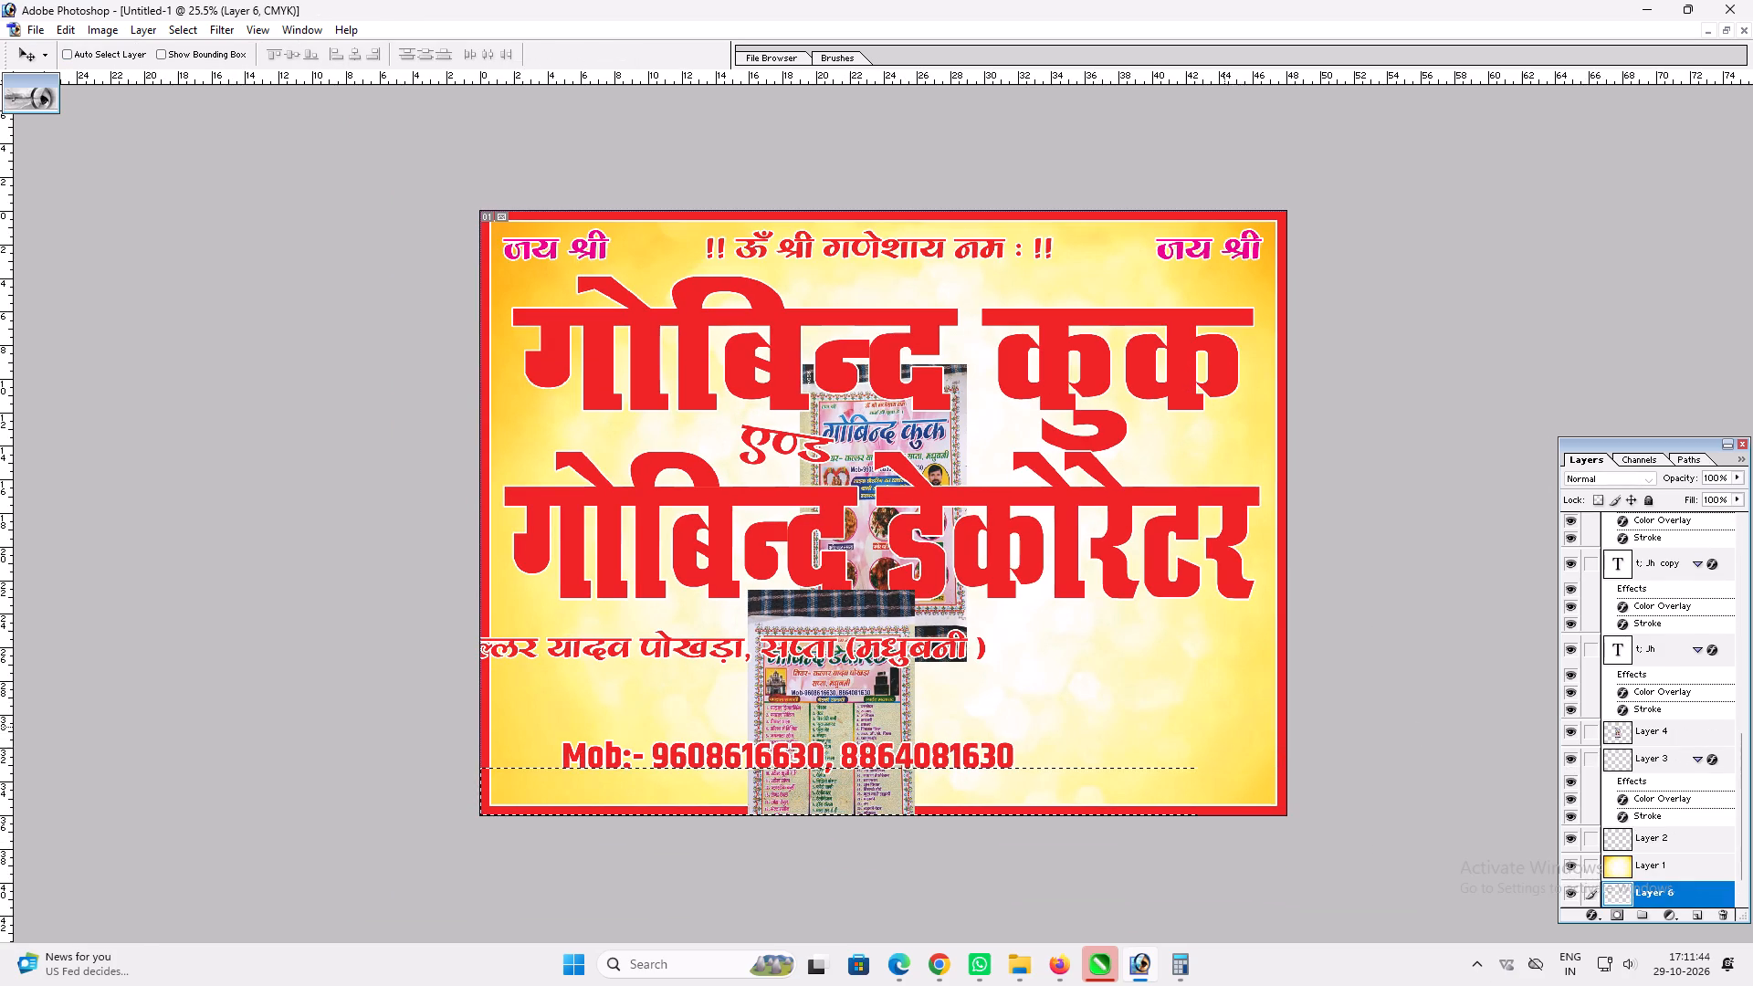
pyautogui.hotkey('ctrl', ']')
# Give the bottom strip a dark blue Color Overlay of C 100, M 100, Y 0, K 60.
pyautogui.hotkey('alt', 'l')
pyautogui.hotkey('alt', 'y')
pyautogui.press('n')
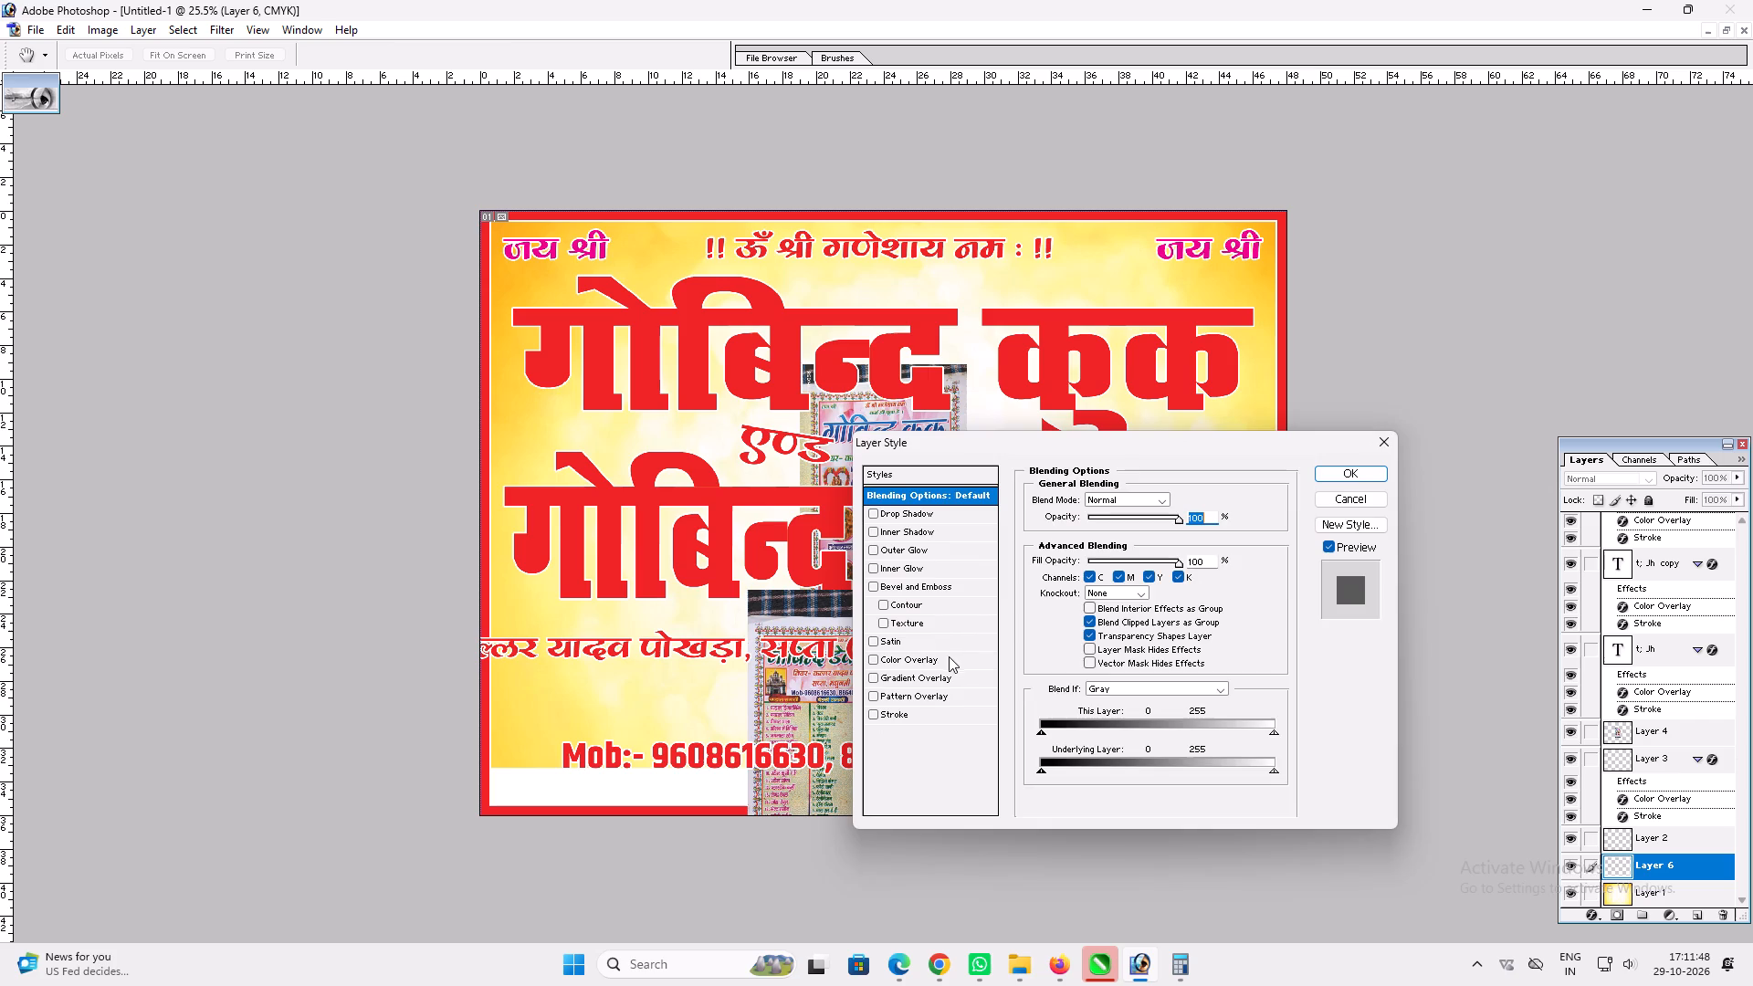
pyautogui.click(943, 658)
pyautogui.click(1191, 499)
pyautogui.press('1')
pyautogui.write('00')
pyautogui.press('Tab')
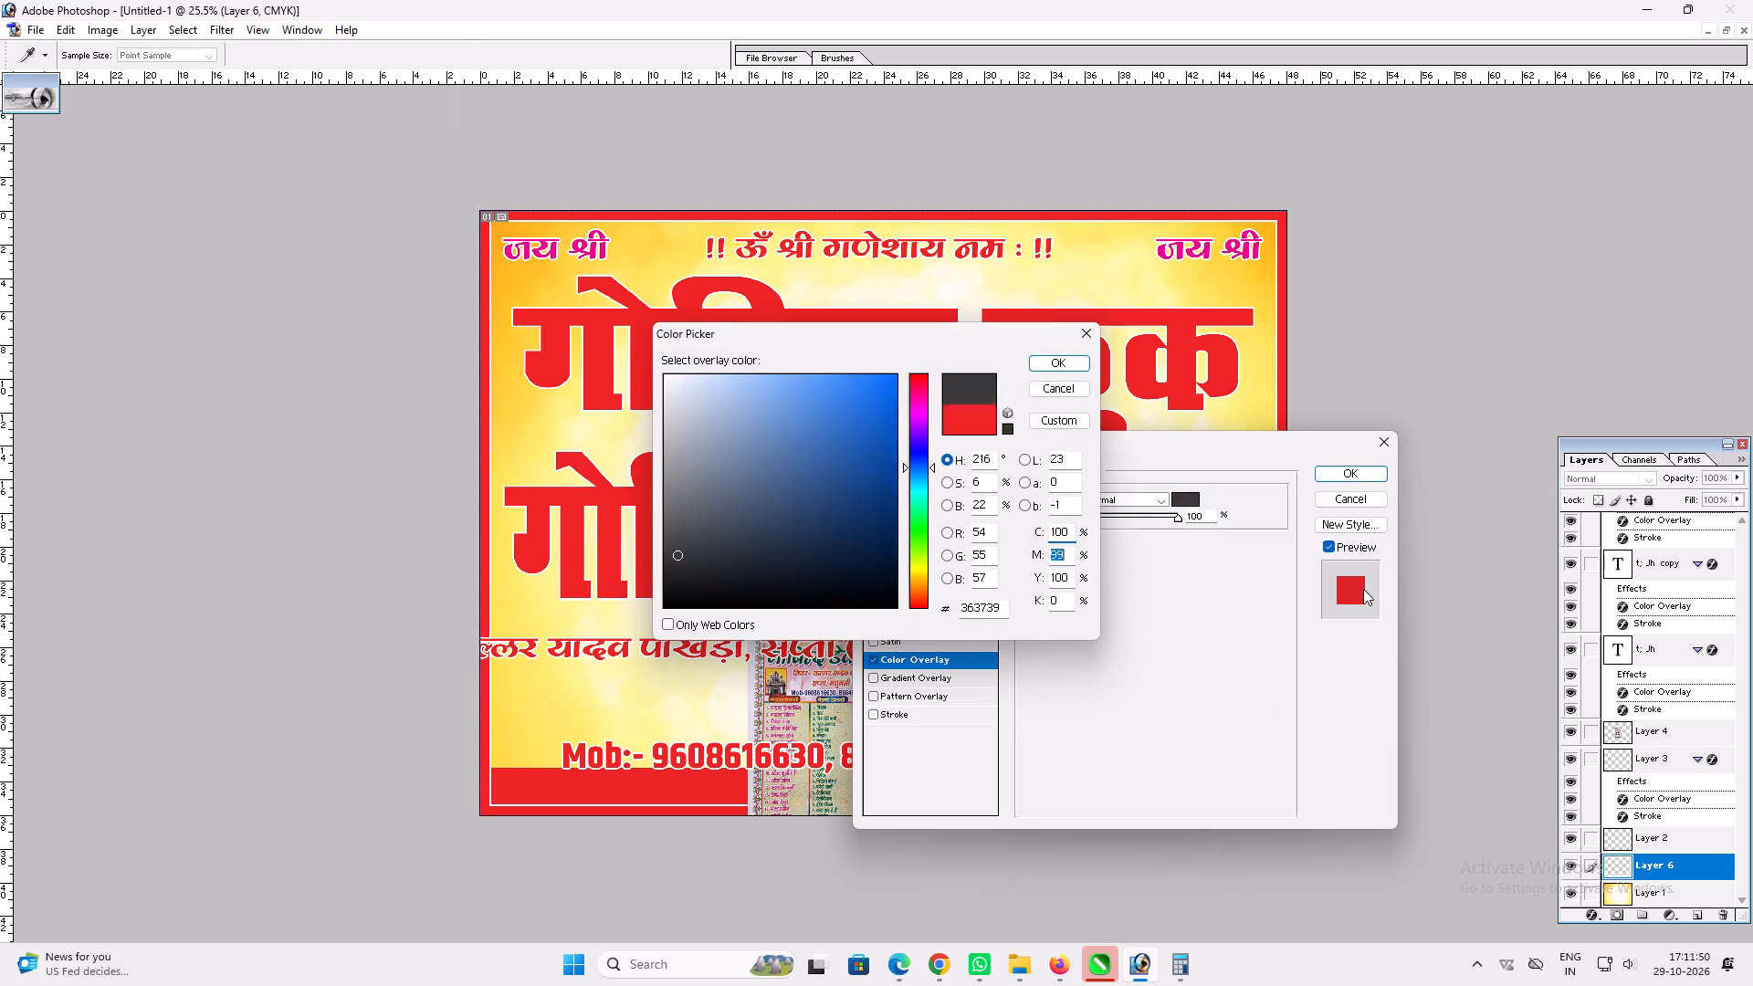
pyautogui.write('100')
pyautogui.press('Tab')
pyautogui.press('0')
pyautogui.press('Tab')
pyautogui.press('6')
pyautogui.press('0')
pyautogui.press('Return')
pyautogui.press('Return')
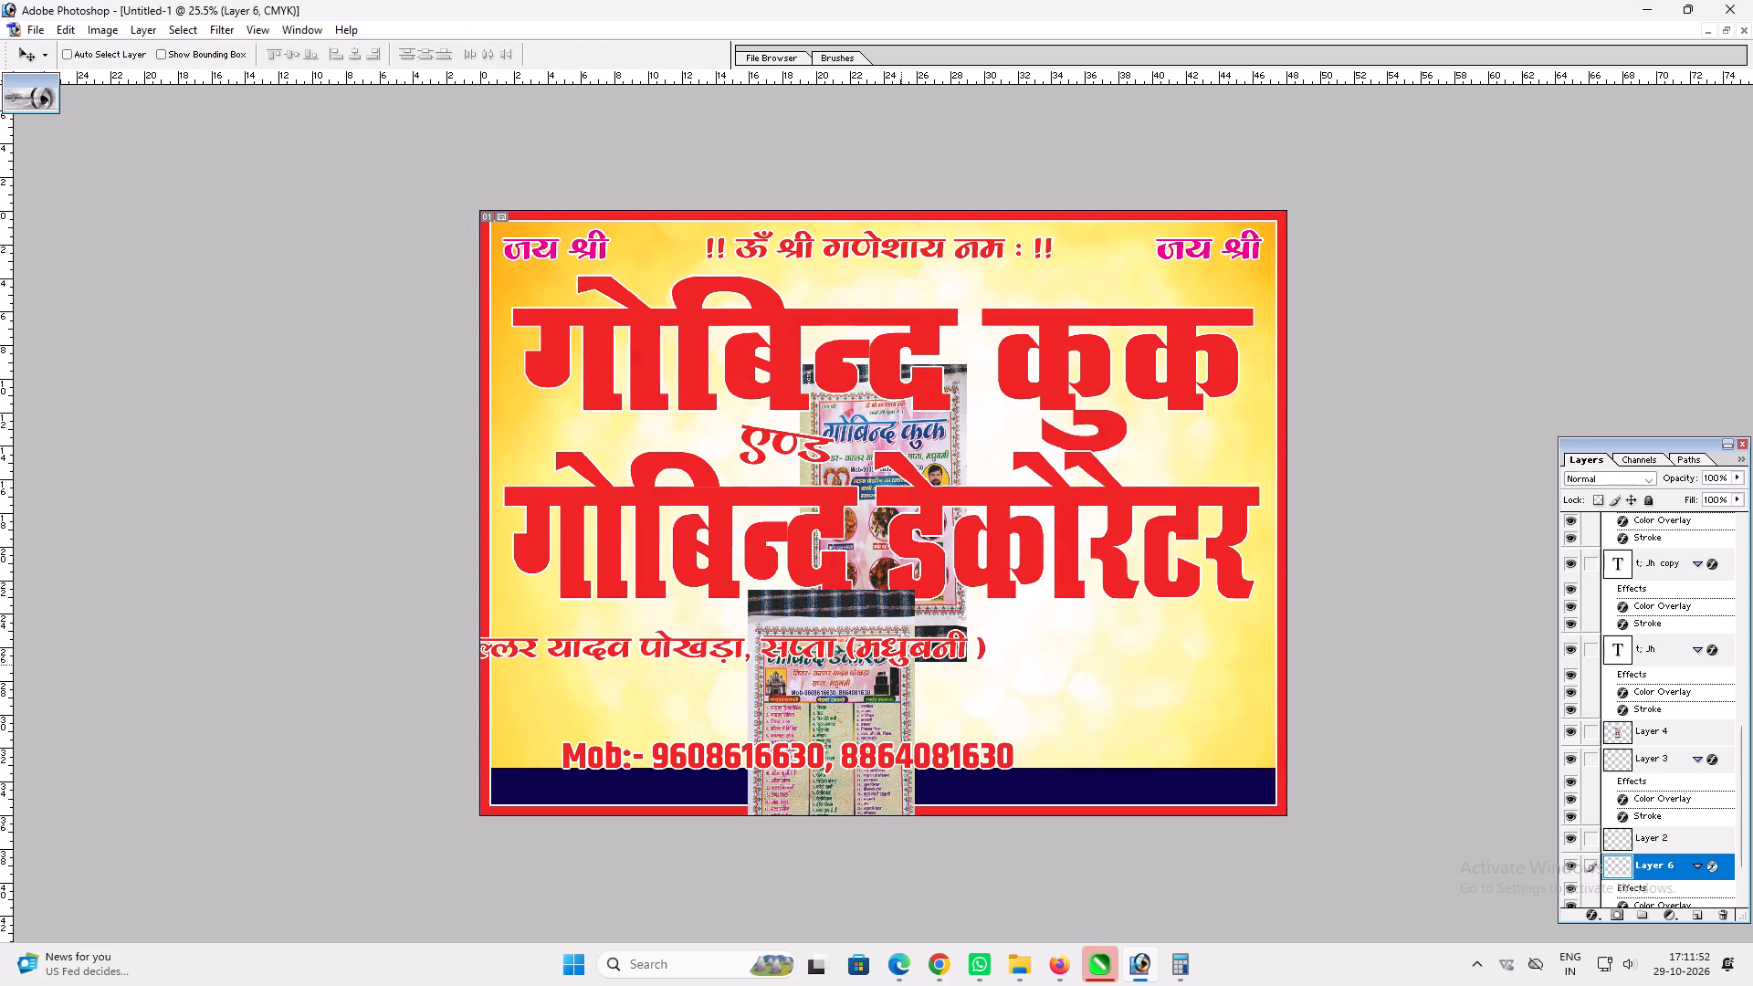
# Stretch the dark blue strip upward to about 150% of its height, keeping its bottom edge in place.
pyautogui.hotkey('ctrl', 't')
pyautogui.keyDown('shift'); pyautogui.moveTo(858, 767); pyautogui.dragTo(887, 739); pyautogui.keyUp('shift')
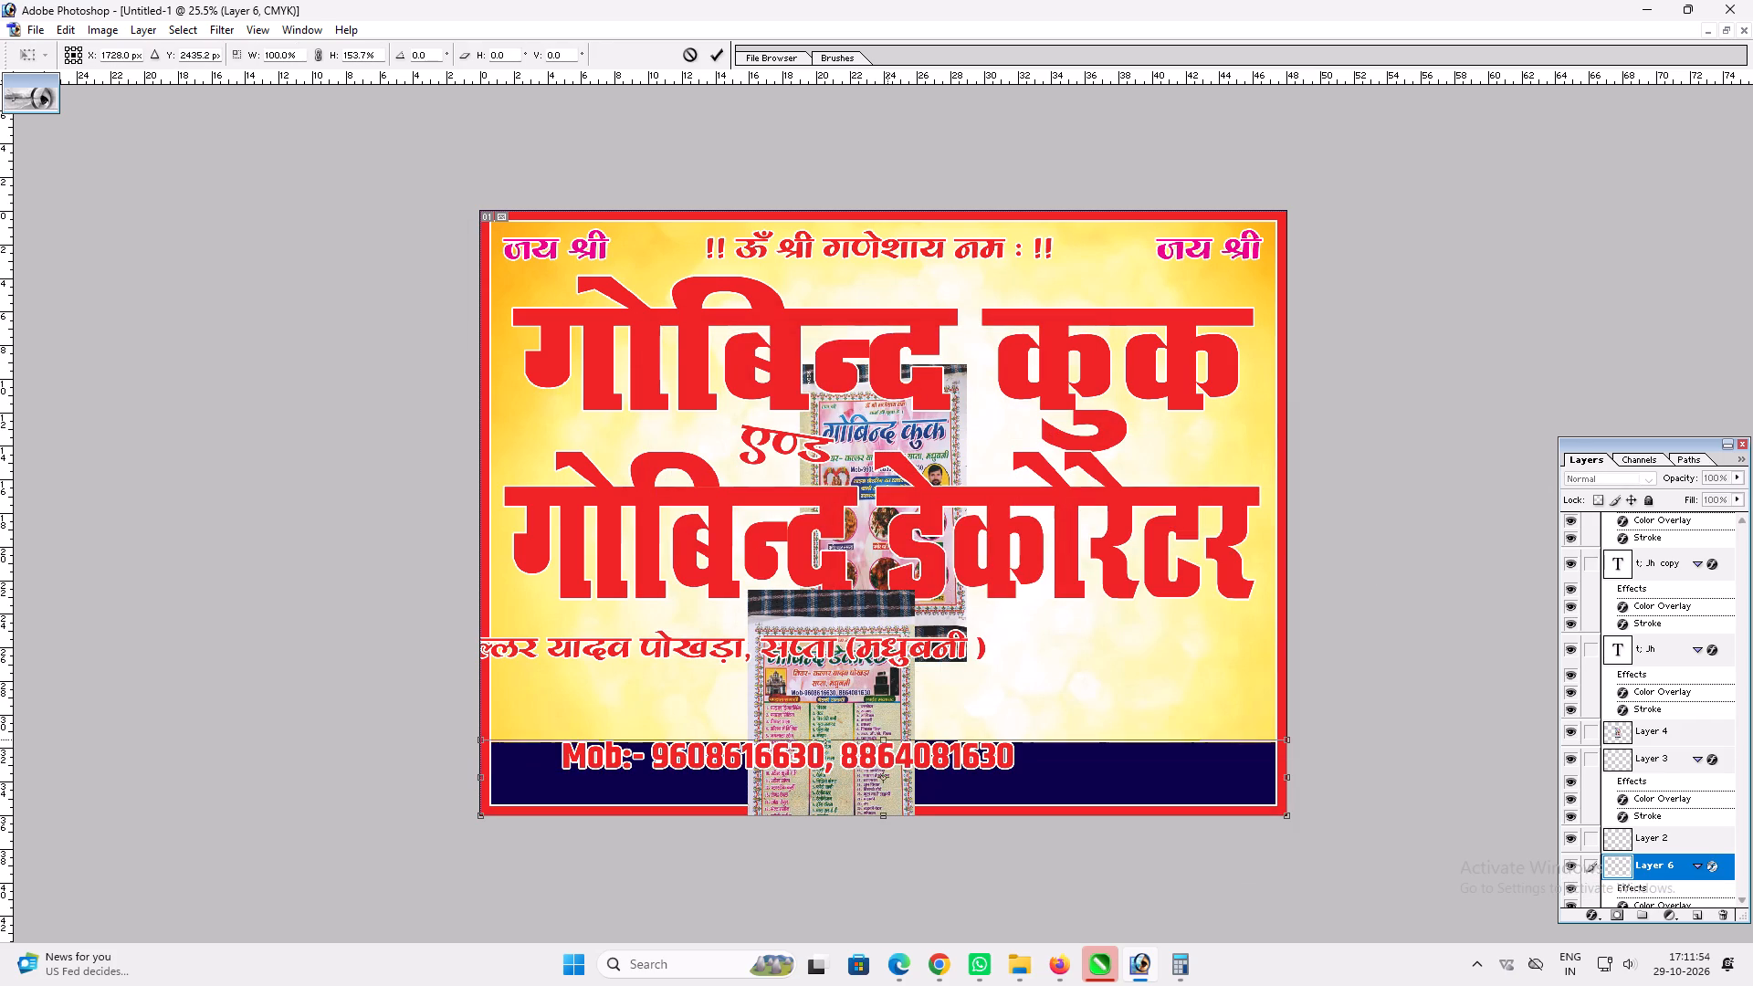
pyautogui.keyDown('shift'); pyautogui.moveTo(887, 739); pyautogui.dragTo(882, 741); pyautogui.keyUp('shift')
pyautogui.hotkey('shift', 'Return')
pyautogui.press('v')
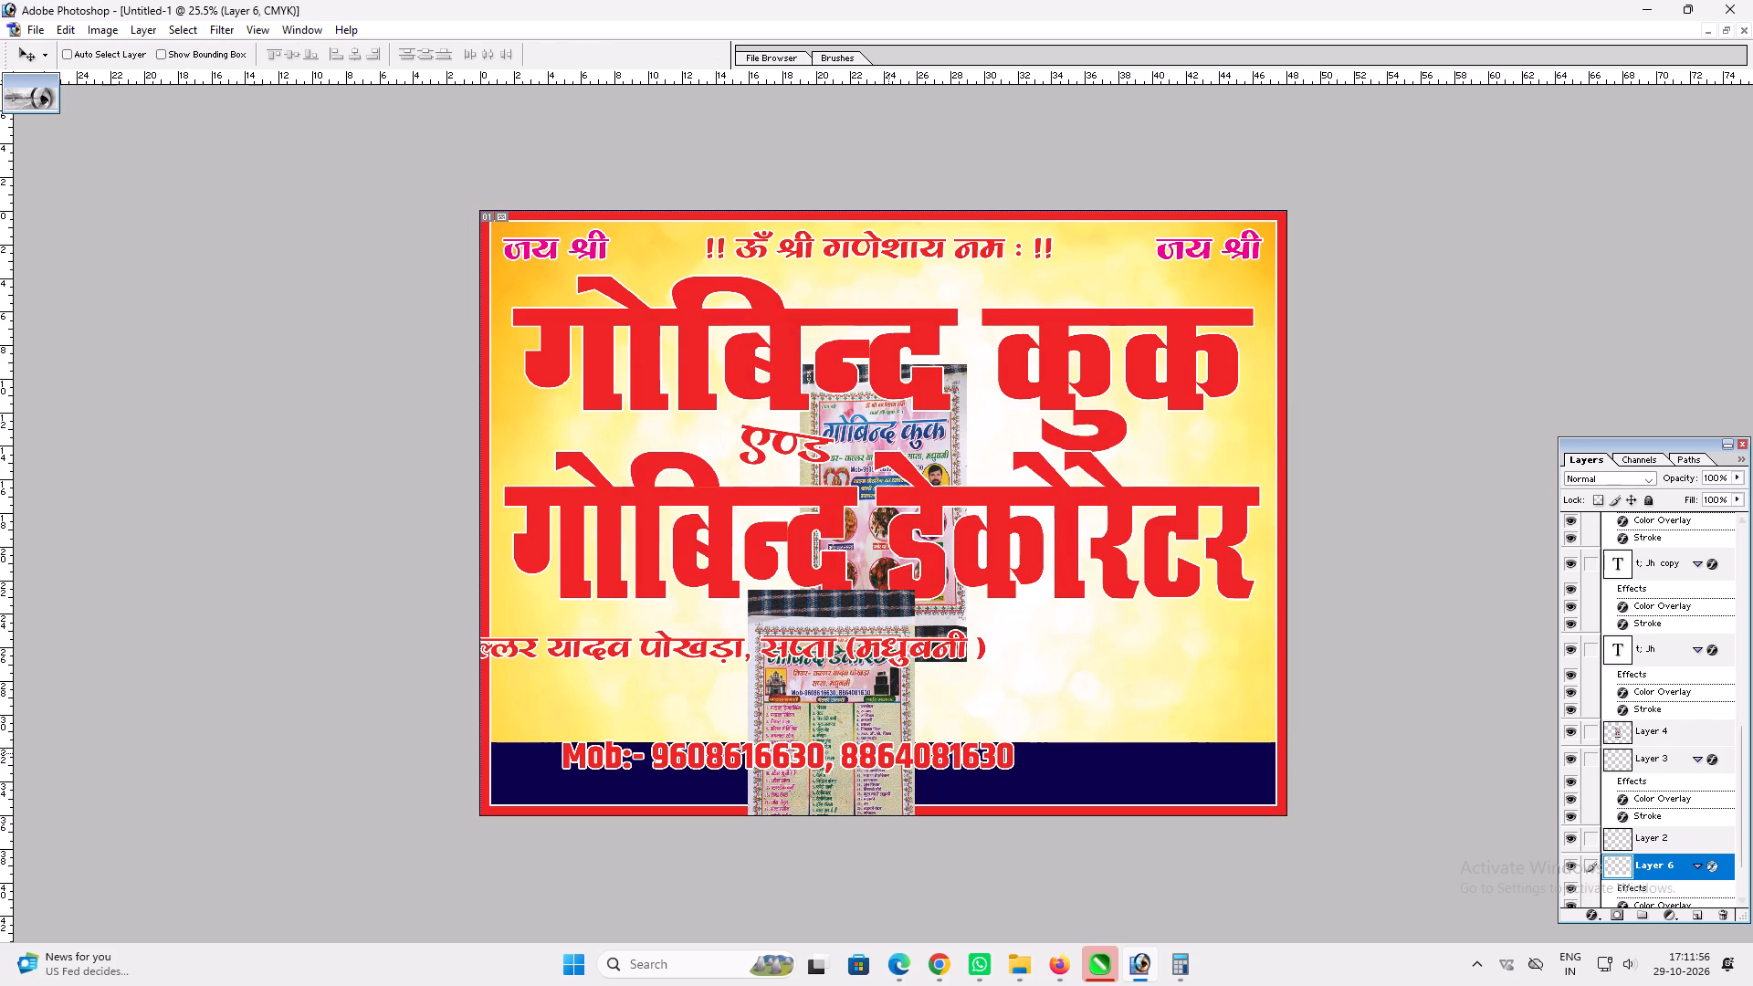
# Move the mobile line onto the blue strip and enlarge it to about 160% width and 142% height.
pyautogui.keyDown('ctrl'); pyautogui.click(888, 753); pyautogui.keyUp('ctrl')
pyautogui.moveTo(891, 756); pyautogui.dragTo(838, 761)
pyautogui.hotkey('ctrl', 't')
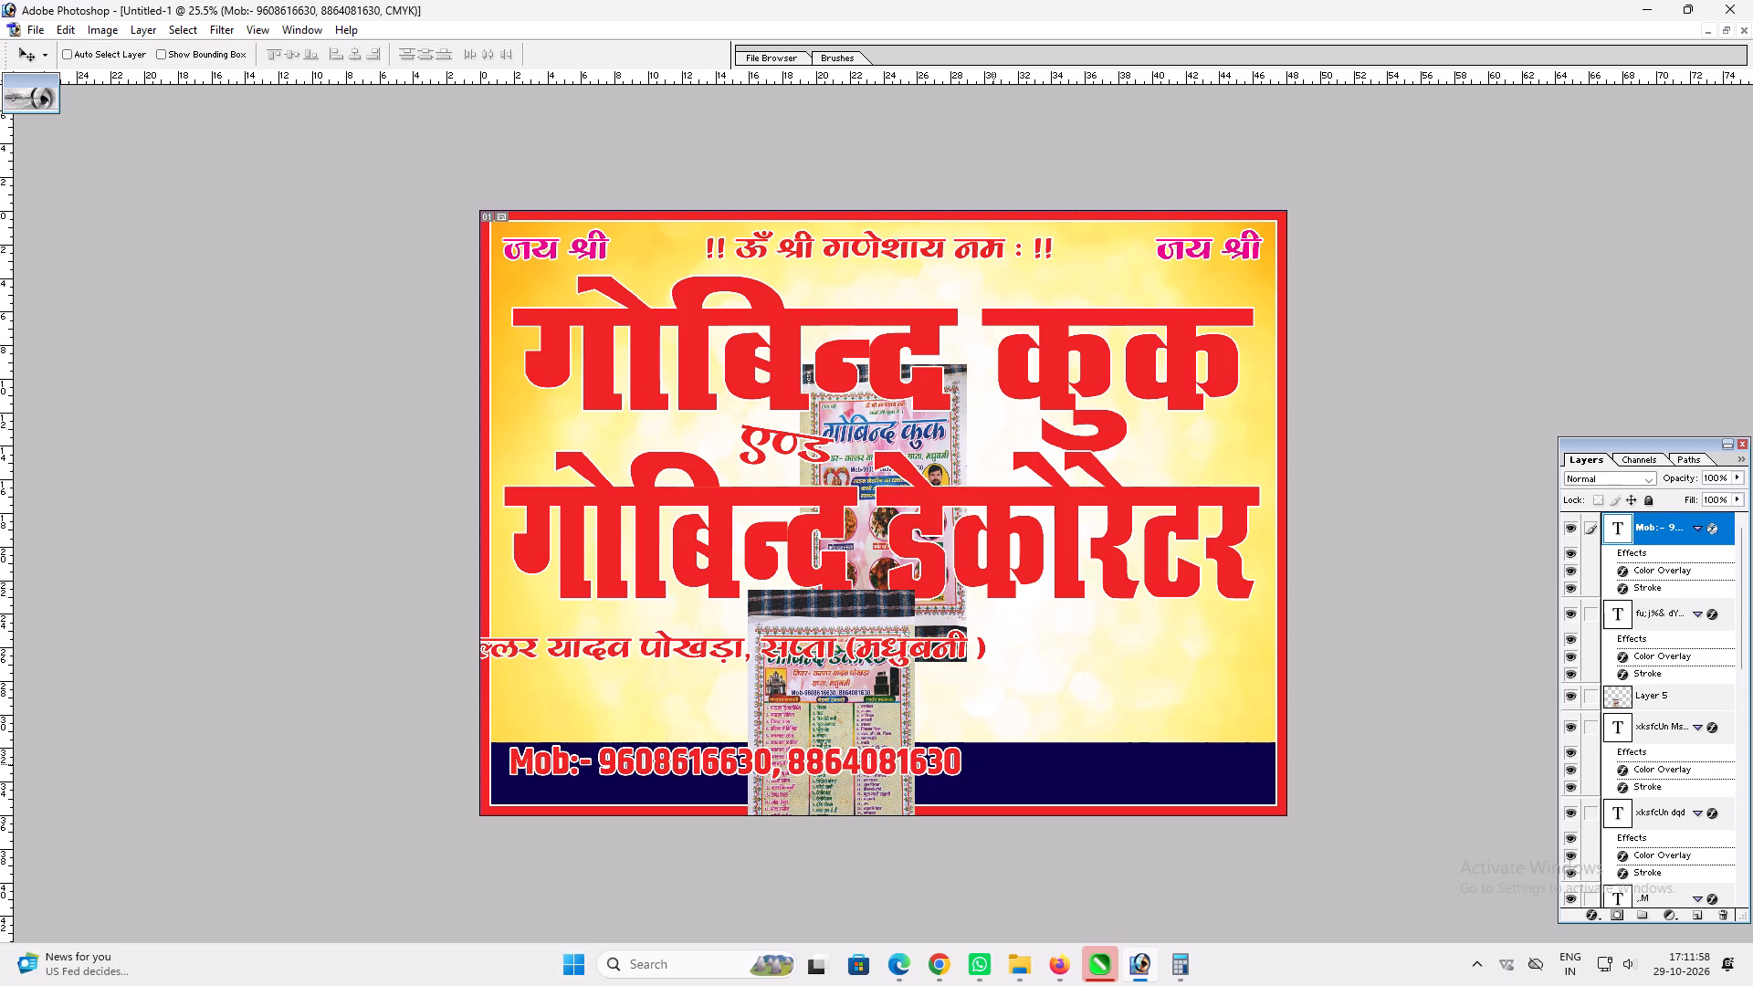
pyautogui.keyDown('shift'); pyautogui.moveTo(954, 769); pyautogui.dragTo(1147, 759); pyautogui.keyUp('shift')
pyautogui.keyDown('shift'); pyautogui.moveTo(1148, 759); pyautogui.dragTo(1233, 756); pyautogui.keyUp('shift')
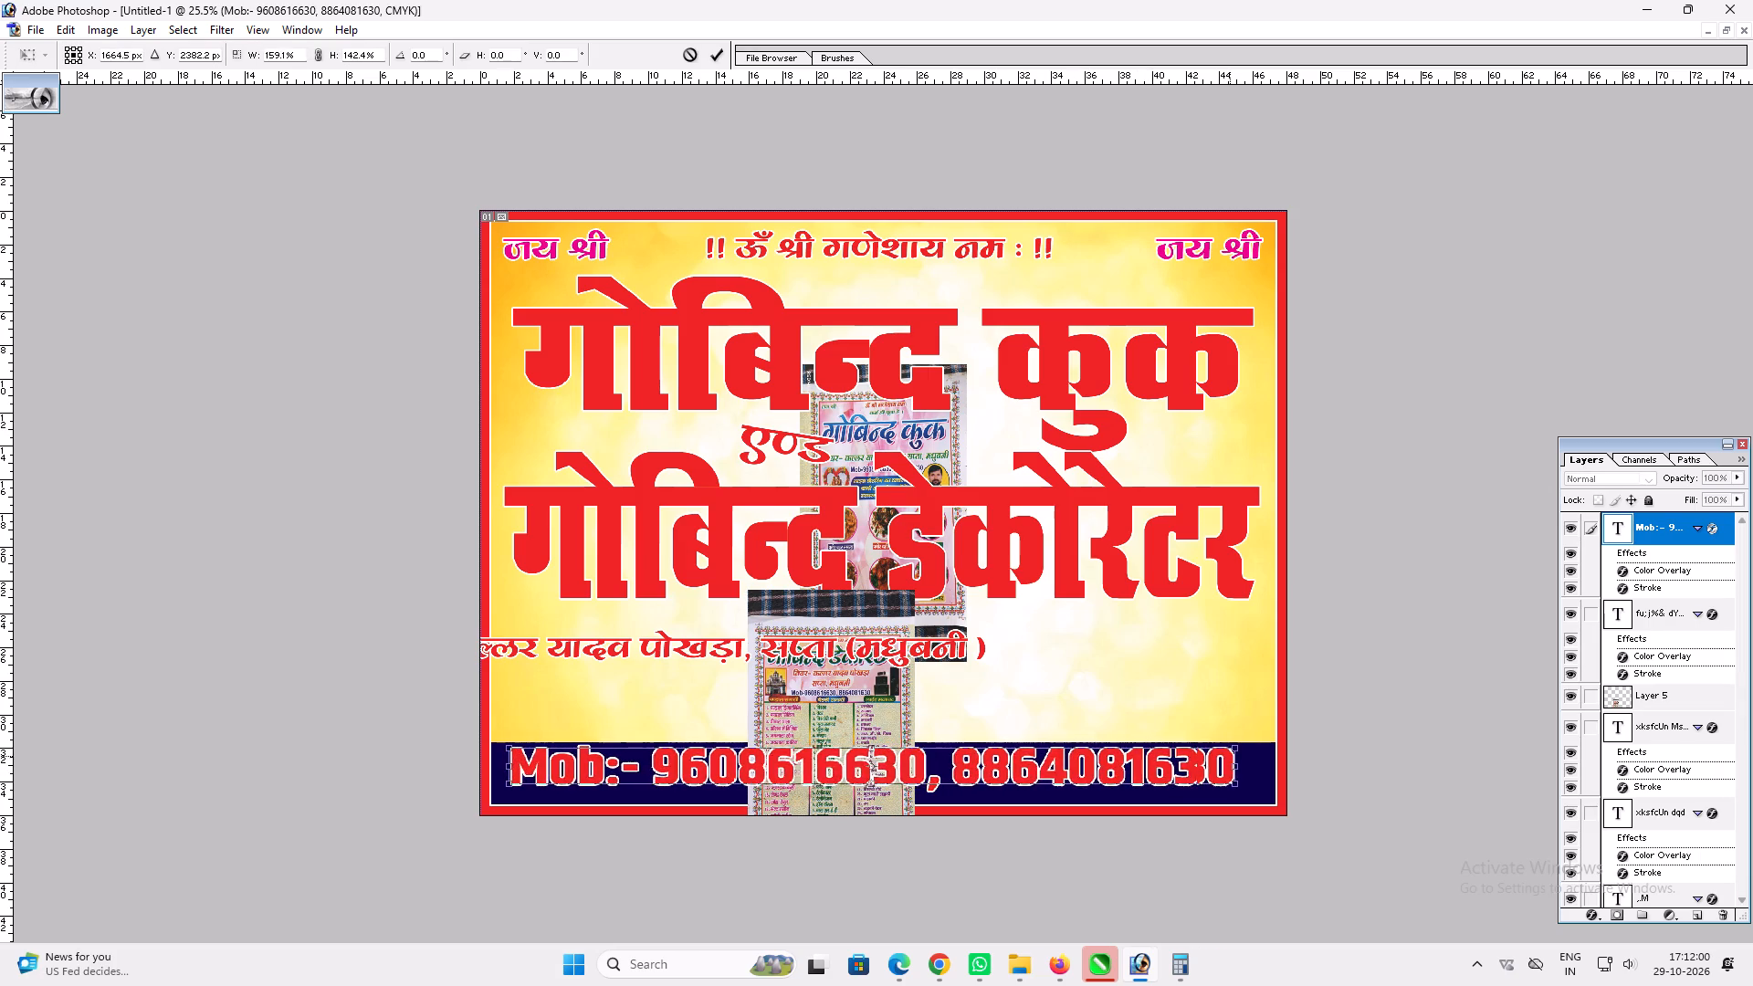
pyautogui.keyDown('shift'); pyautogui.moveTo(1233, 756); pyautogui.dragTo(1239, 758); pyautogui.keyUp('shift')
pyautogui.hotkey('shift', 'Return')
pyautogui.press('v')
pyautogui.click(1094, 702)
# Turn off the mobile line's stroke effect and change its Color Overlay to white.
pyautogui.hotkey('alt', 'l')
pyautogui.hotkey('alt', 'y')
pyautogui.hotkey('alt', 'k')
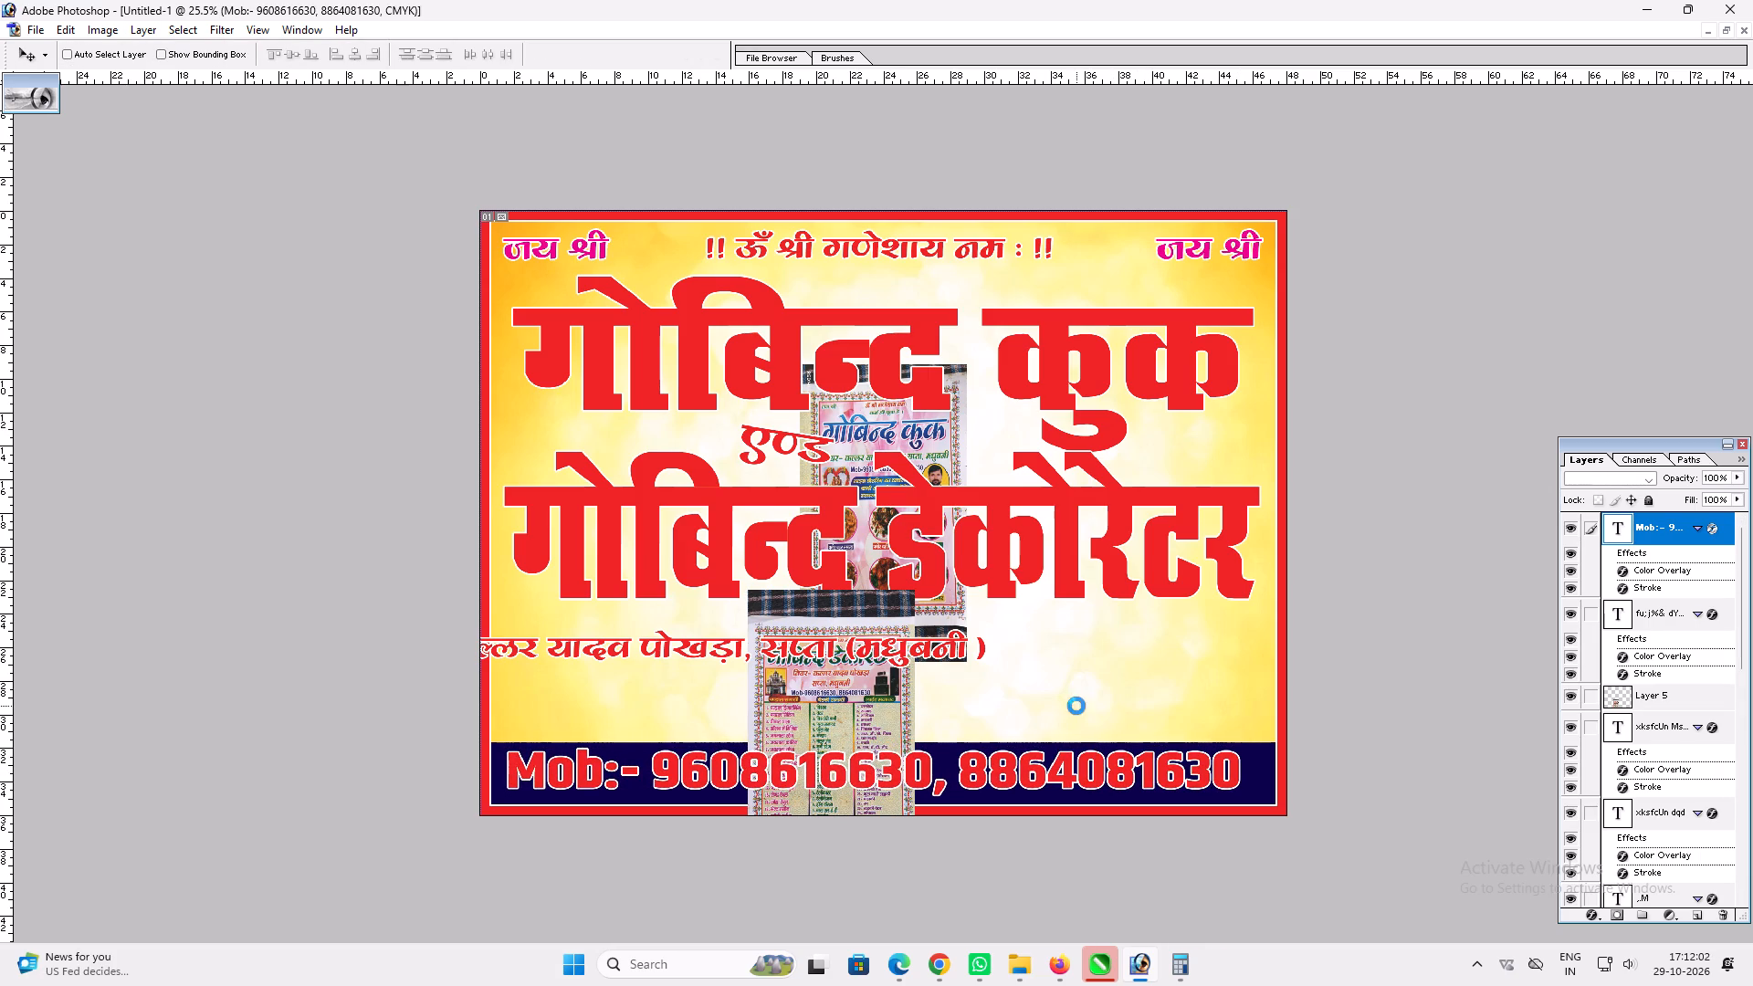
pyautogui.hotkey('alt', 'l')
pyautogui.hotkey('alt', 'y')
pyautogui.press('n')
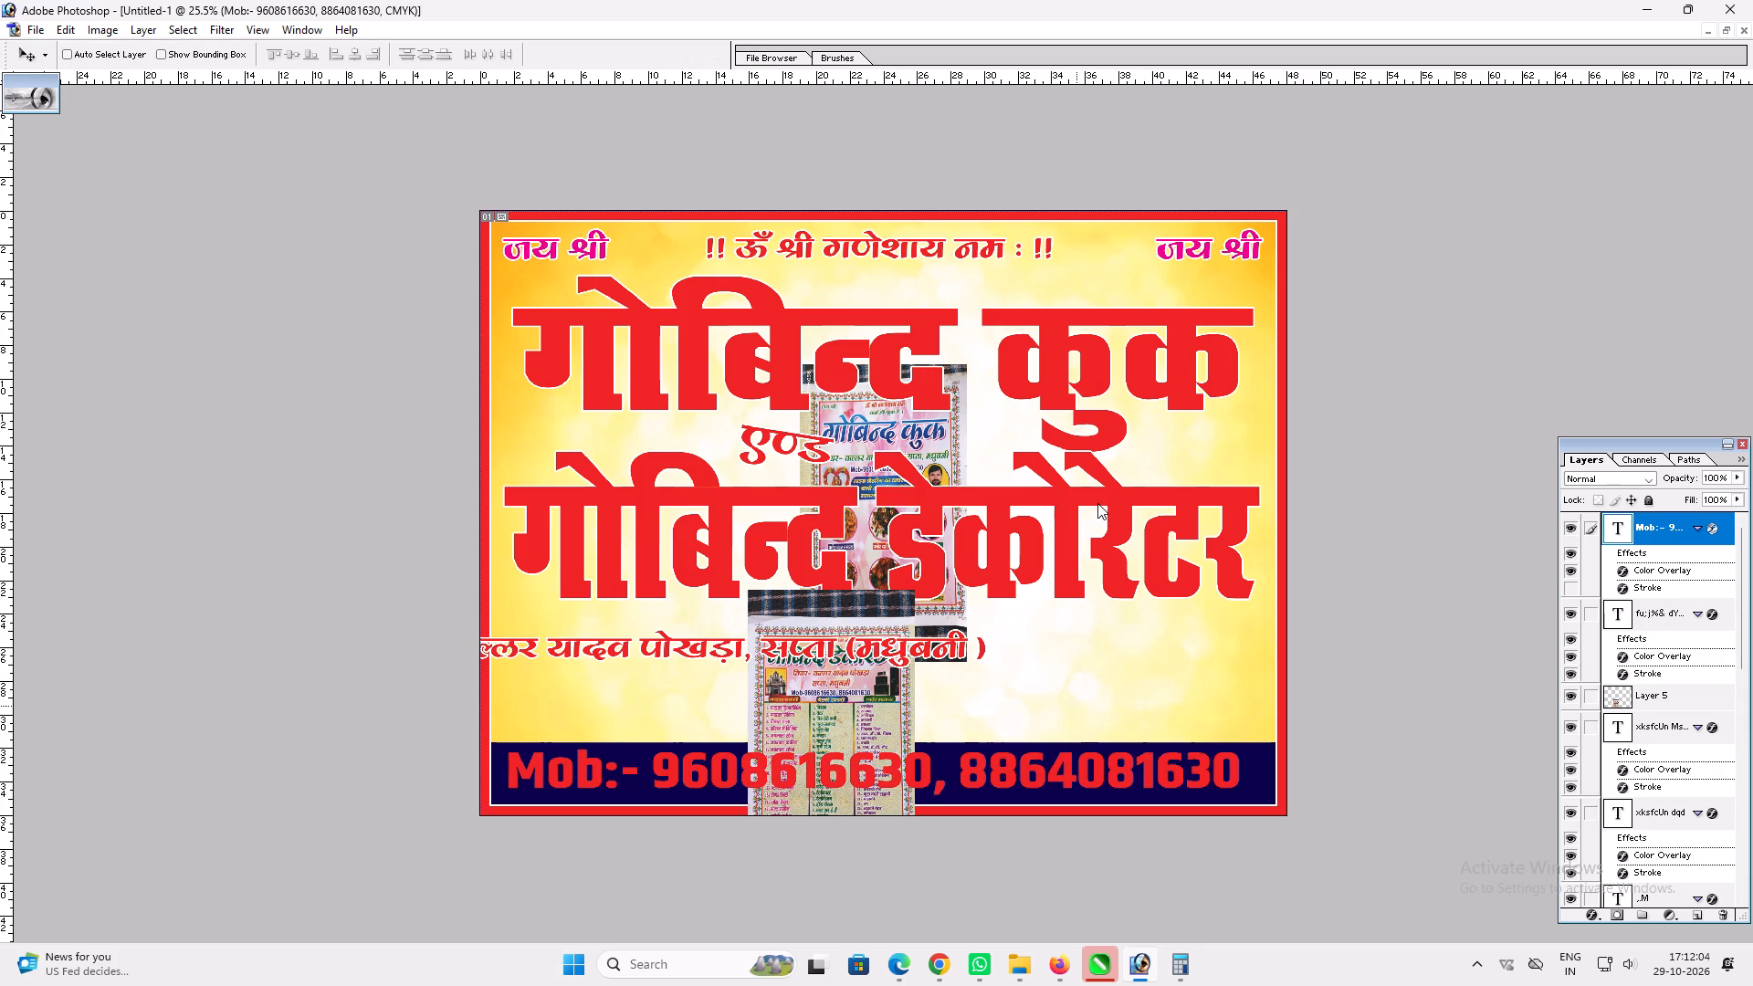
pyautogui.click(951, 662)
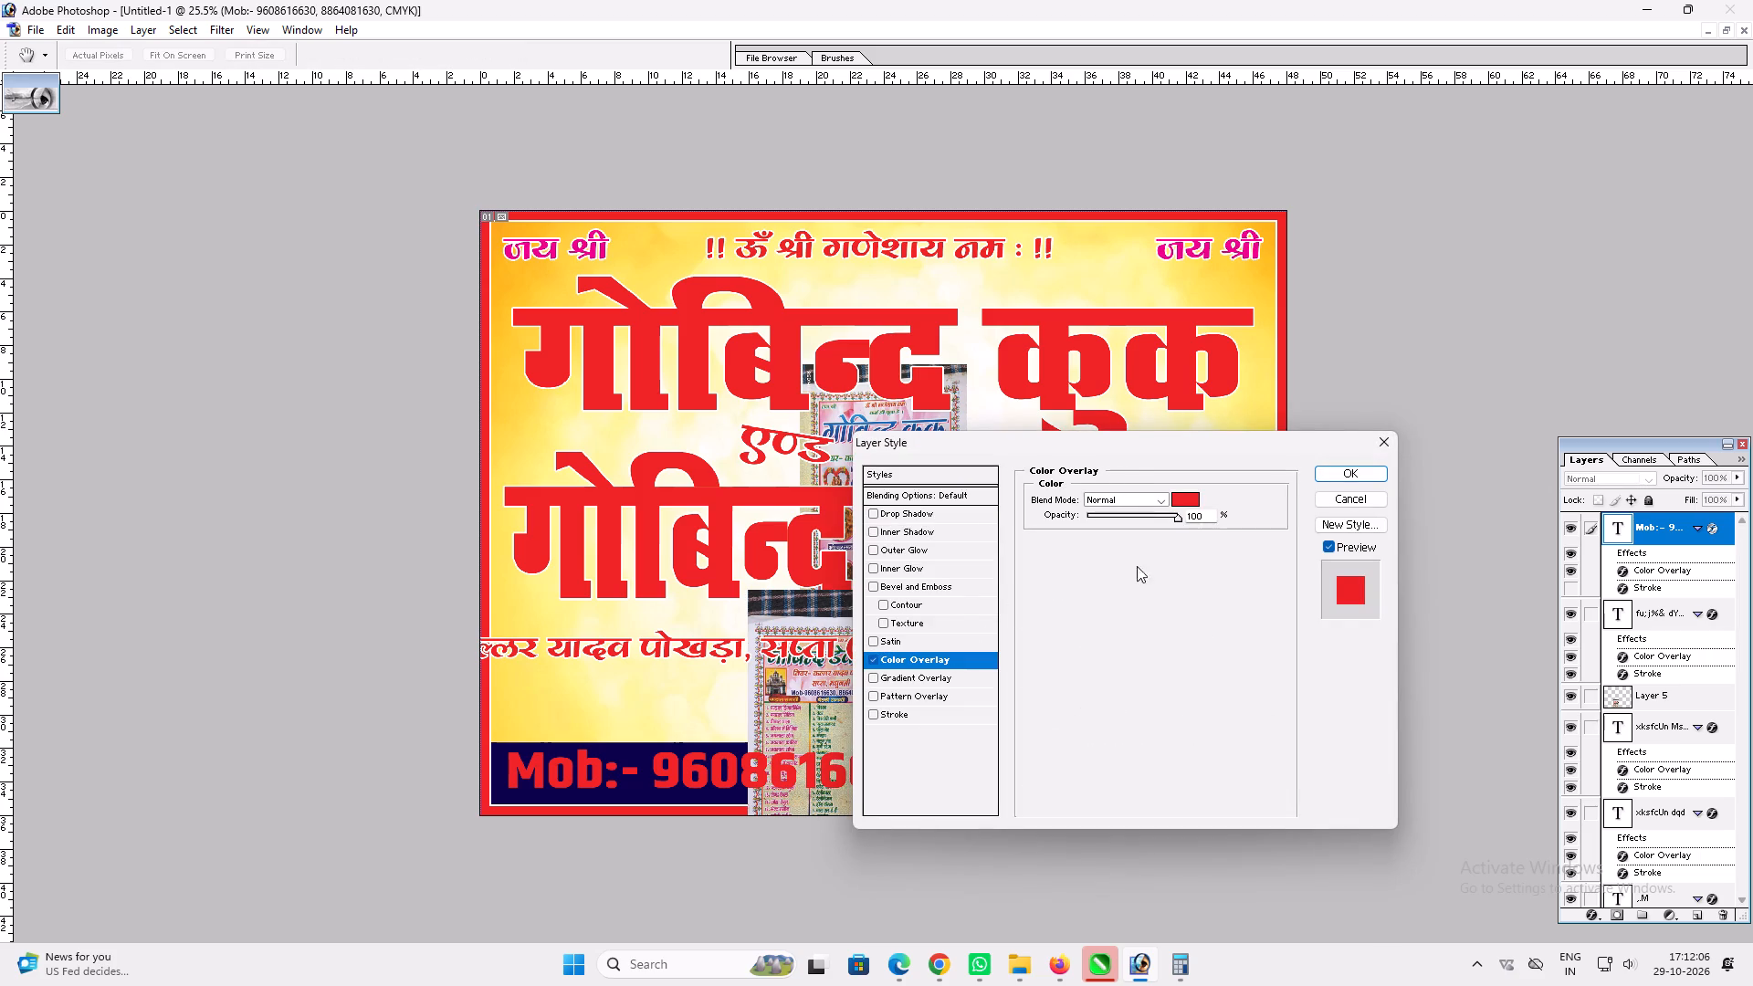
pyautogui.click(1187, 498)
pyautogui.moveTo(760, 458); pyautogui.dragTo(395, 157)
pyautogui.press('Return')
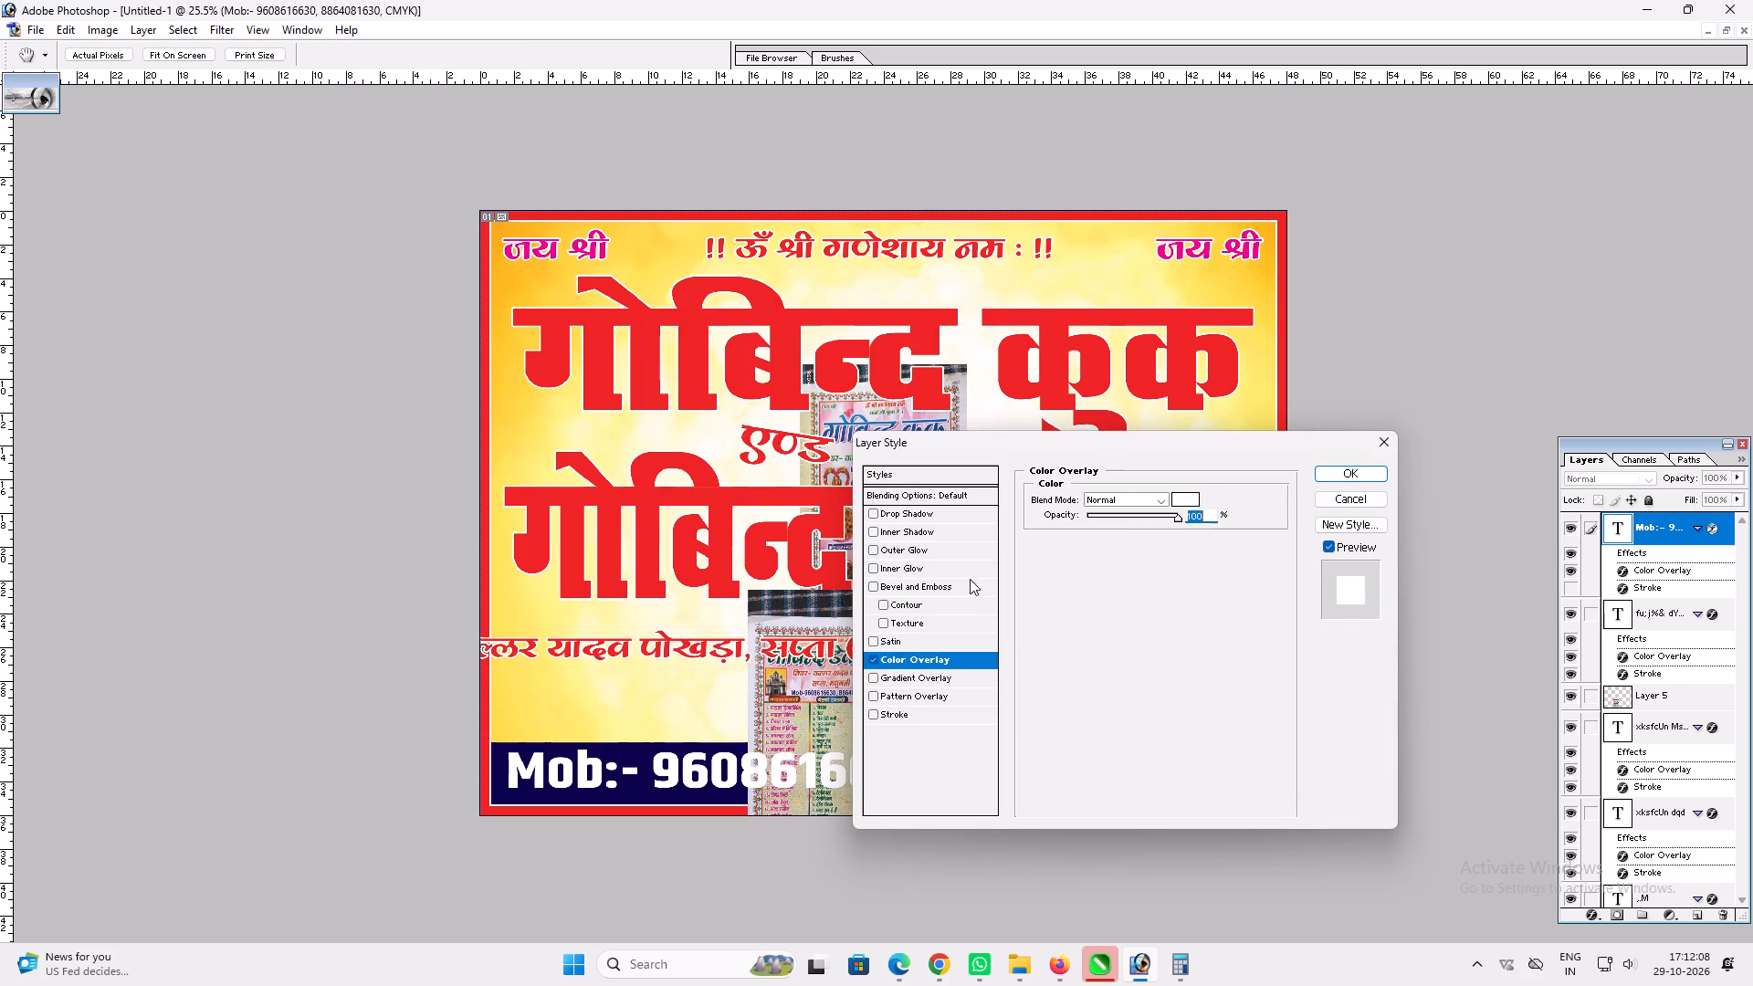
# Add a Drop Shadow to the mobile line with full opacity and a larger distance.
pyautogui.click(911, 515)
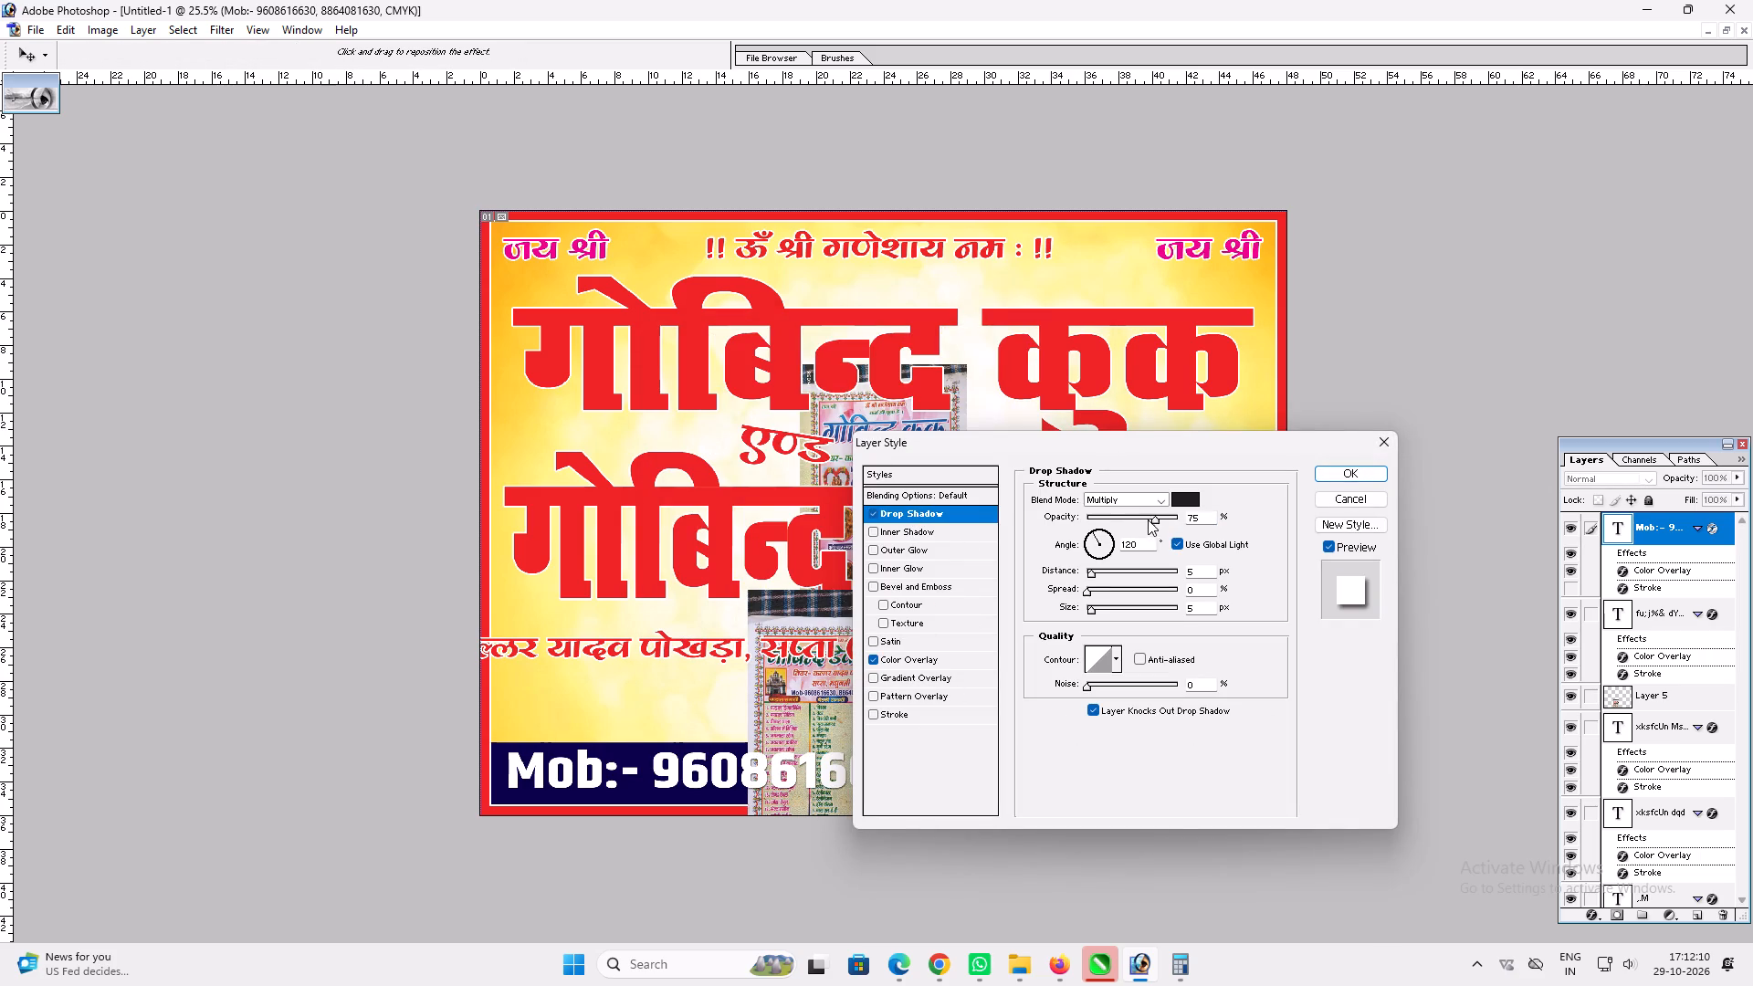
pyautogui.moveTo(1153, 520); pyautogui.dragTo(1218, 512)
pyautogui.click(1097, 575)
pyautogui.press('Return')
pyautogui.press('v')
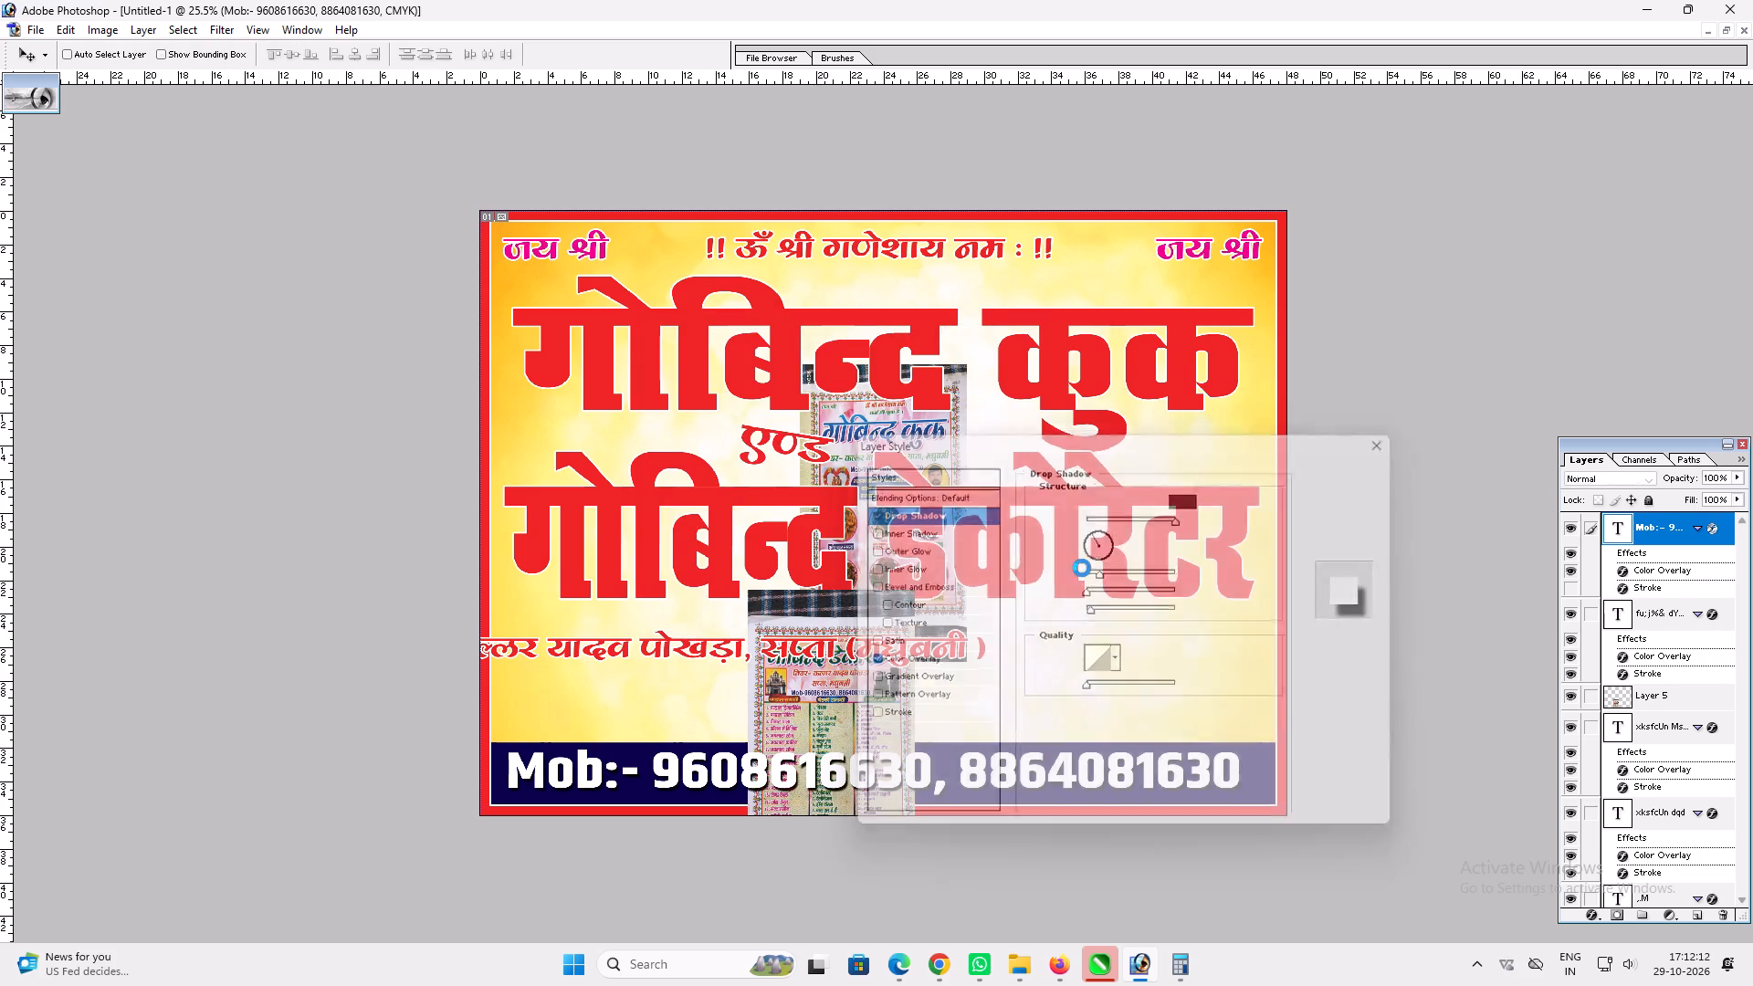
# Widen the mobile line slightly so it fills the blue strip's width.
pyautogui.hotkey('ctrl', 't')
pyautogui.keyDown('shift'); pyautogui.moveTo(1236, 763); pyautogui.dragTo(1257, 762); pyautogui.keyUp('shift')
pyautogui.press('Return')
pyautogui.press('v')
pyautogui.click(1115, 726)
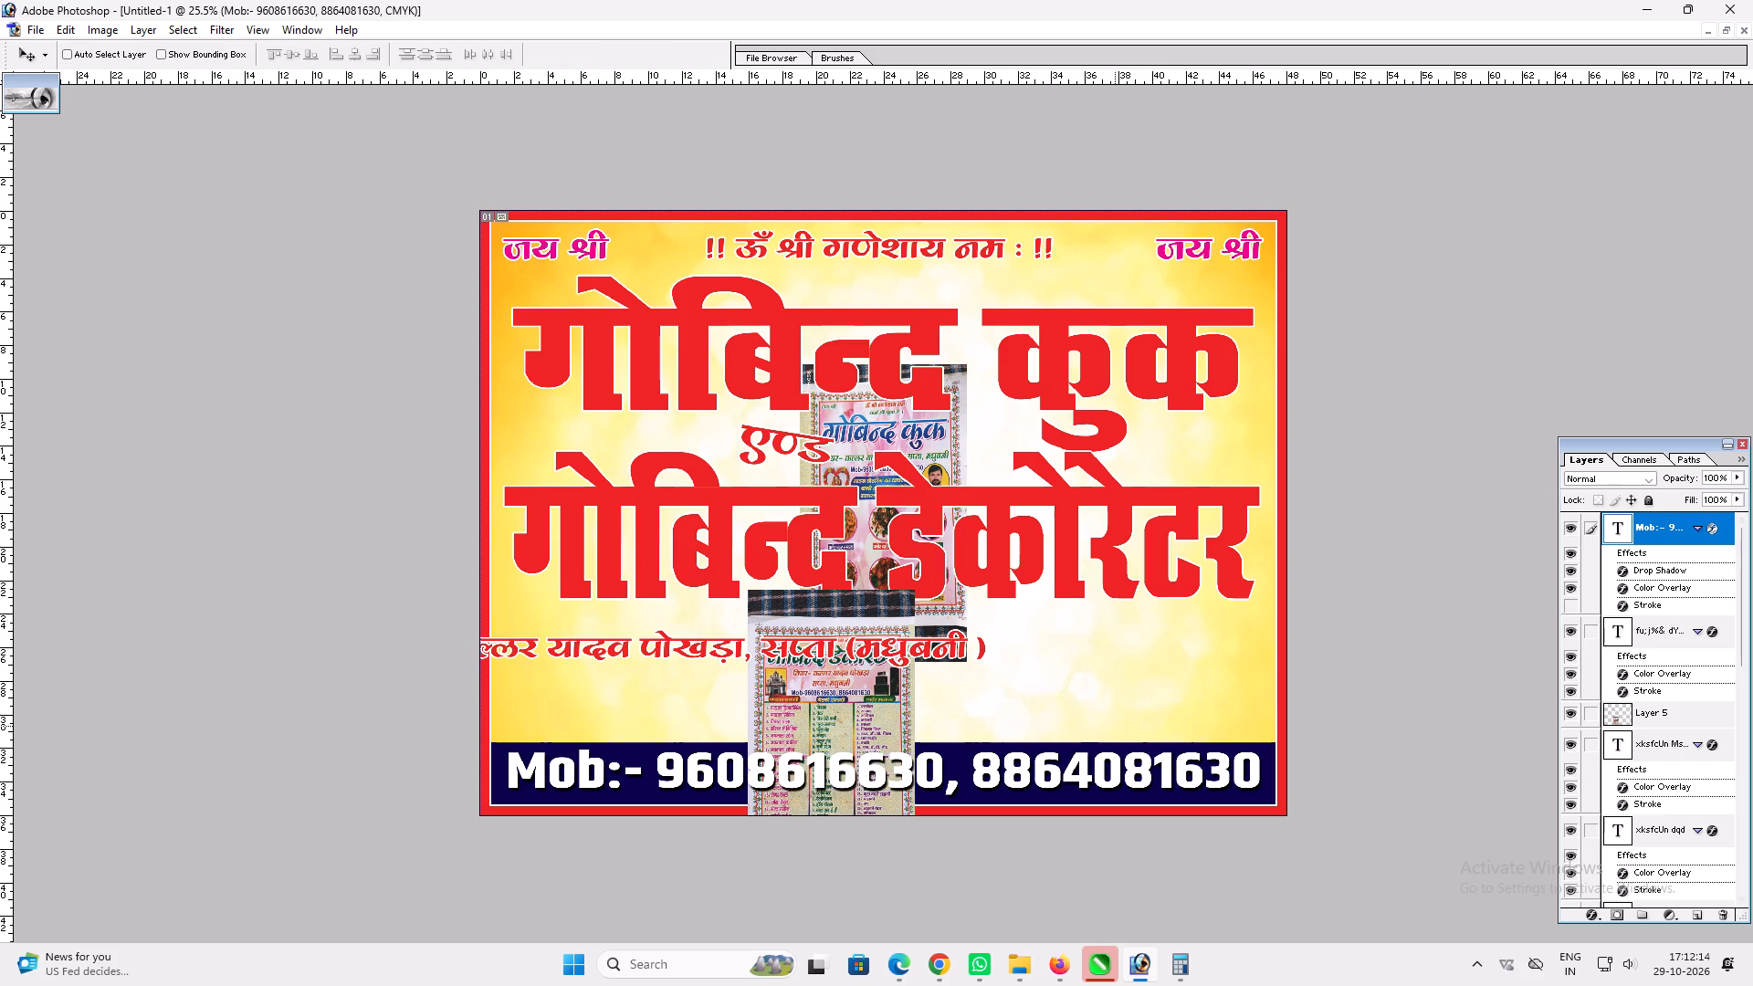
# Send the photographed "गोबिन्द डेकोरेटर" poster behind all other layers.
pyautogui.keyDown('ctrl'); pyautogui.click(897, 707); pyautogui.keyUp('ctrl')
pyautogui.hotkey('ctrl', 'shift', '[')
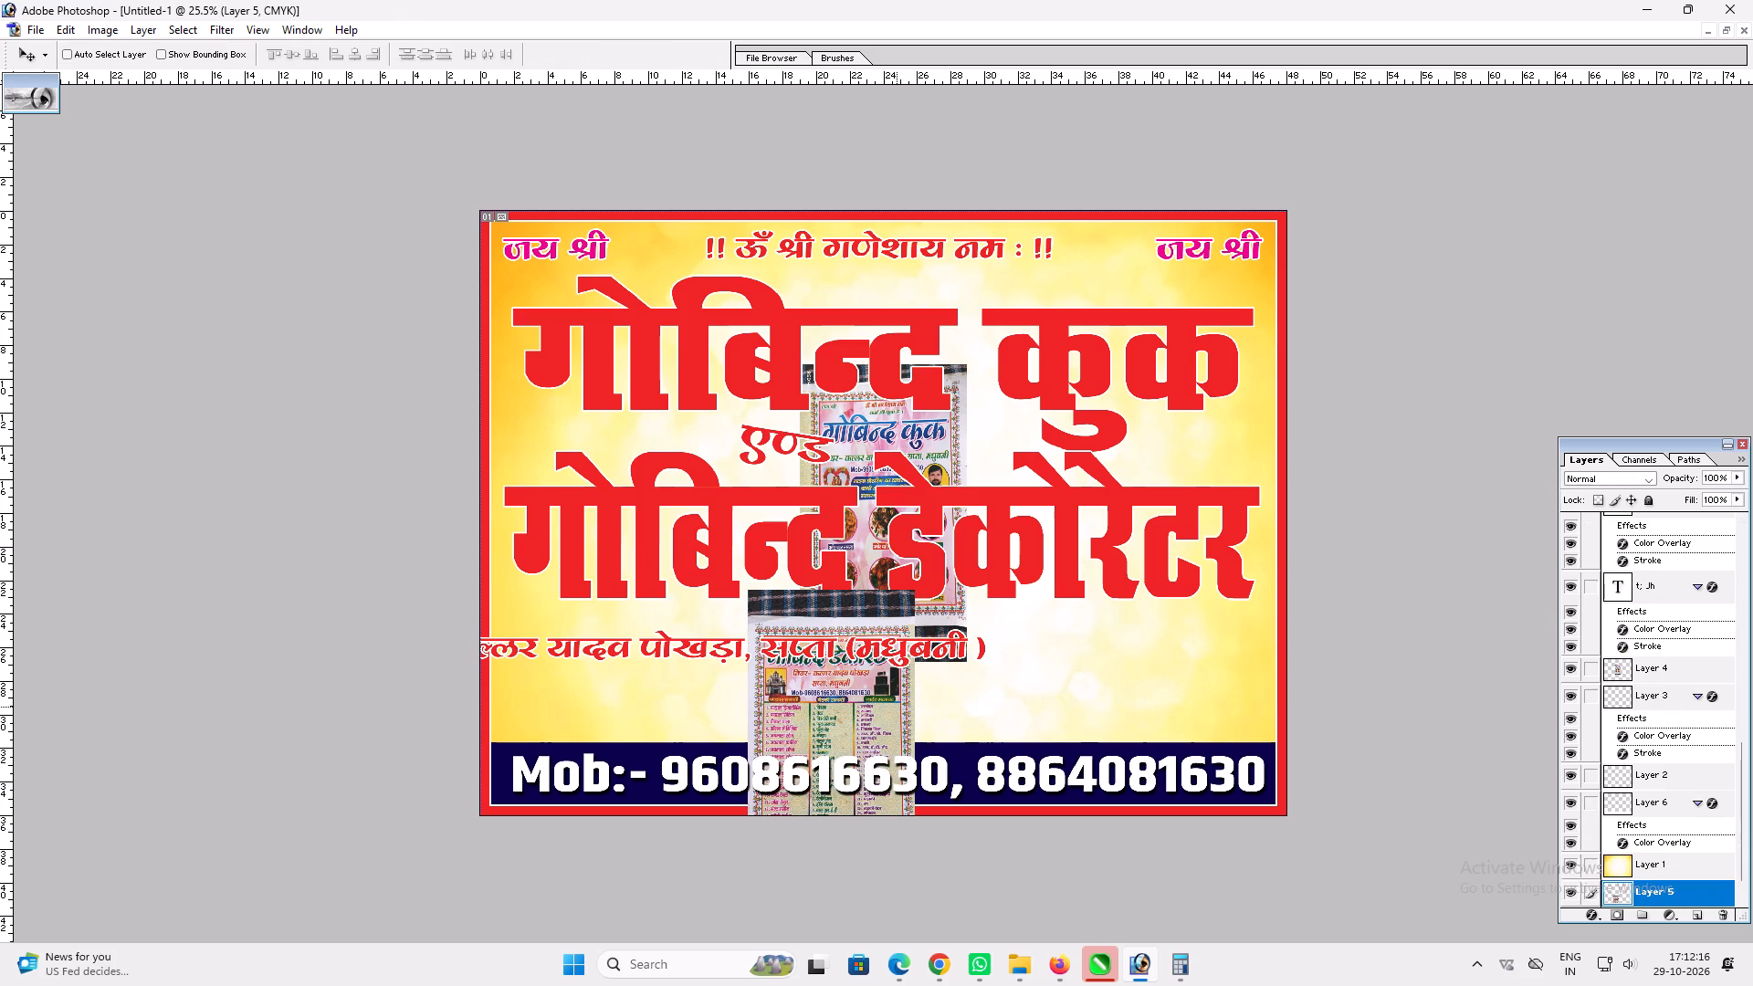
pyautogui.hotkey('ctrl', '+')
pyautogui.press('space')
pyautogui.press('space')
pyautogui.moveTo(896, 706); pyautogui.dragTo(922, 593)
pyautogui.keyDown('ctrl'); pyautogui.click(906, 637); pyautogui.keyUp('ctrl')
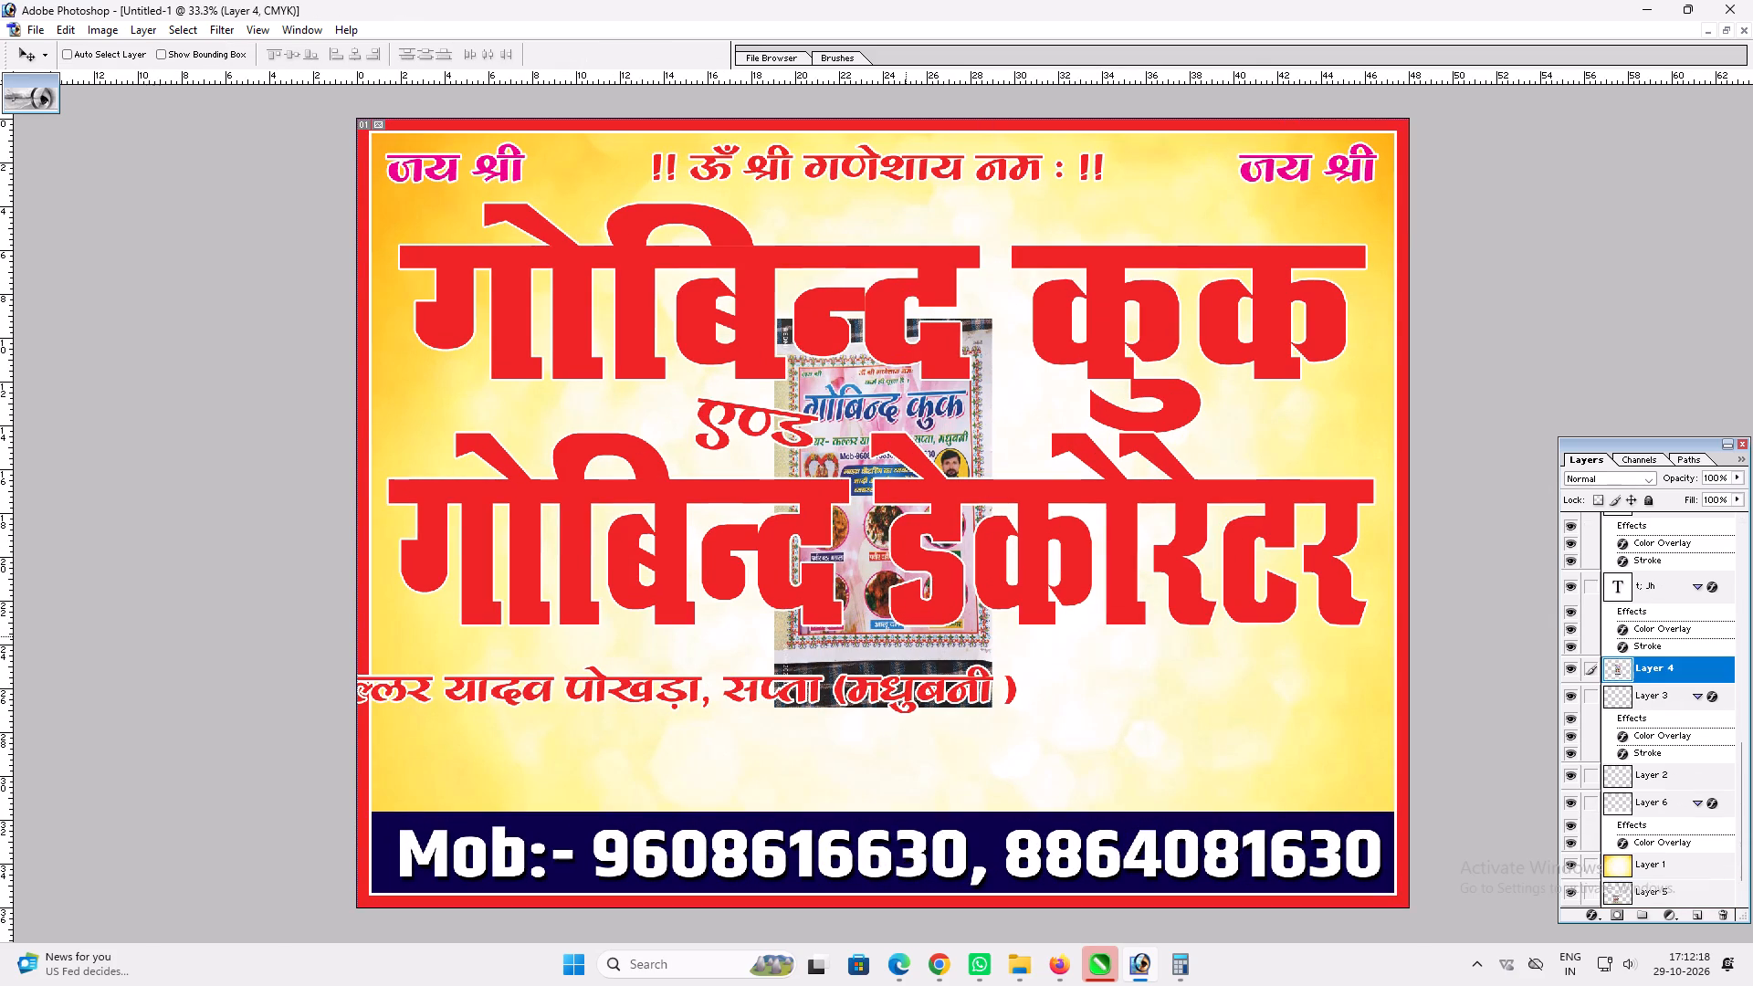
pyautogui.hotkey('ctrl', 'shift', '[')
pyautogui.hotkey('ctrl', 'z')
pyautogui.hotkey('ctrl', 'shift', ']')
# Copy the photographed poster's catering slogan band with its side pictures onto its own layer and place it below the address line.
pyautogui.press('v')
pyautogui.press('m')
pyautogui.moveTo(815, 452); pyautogui.dragTo(884, 501)
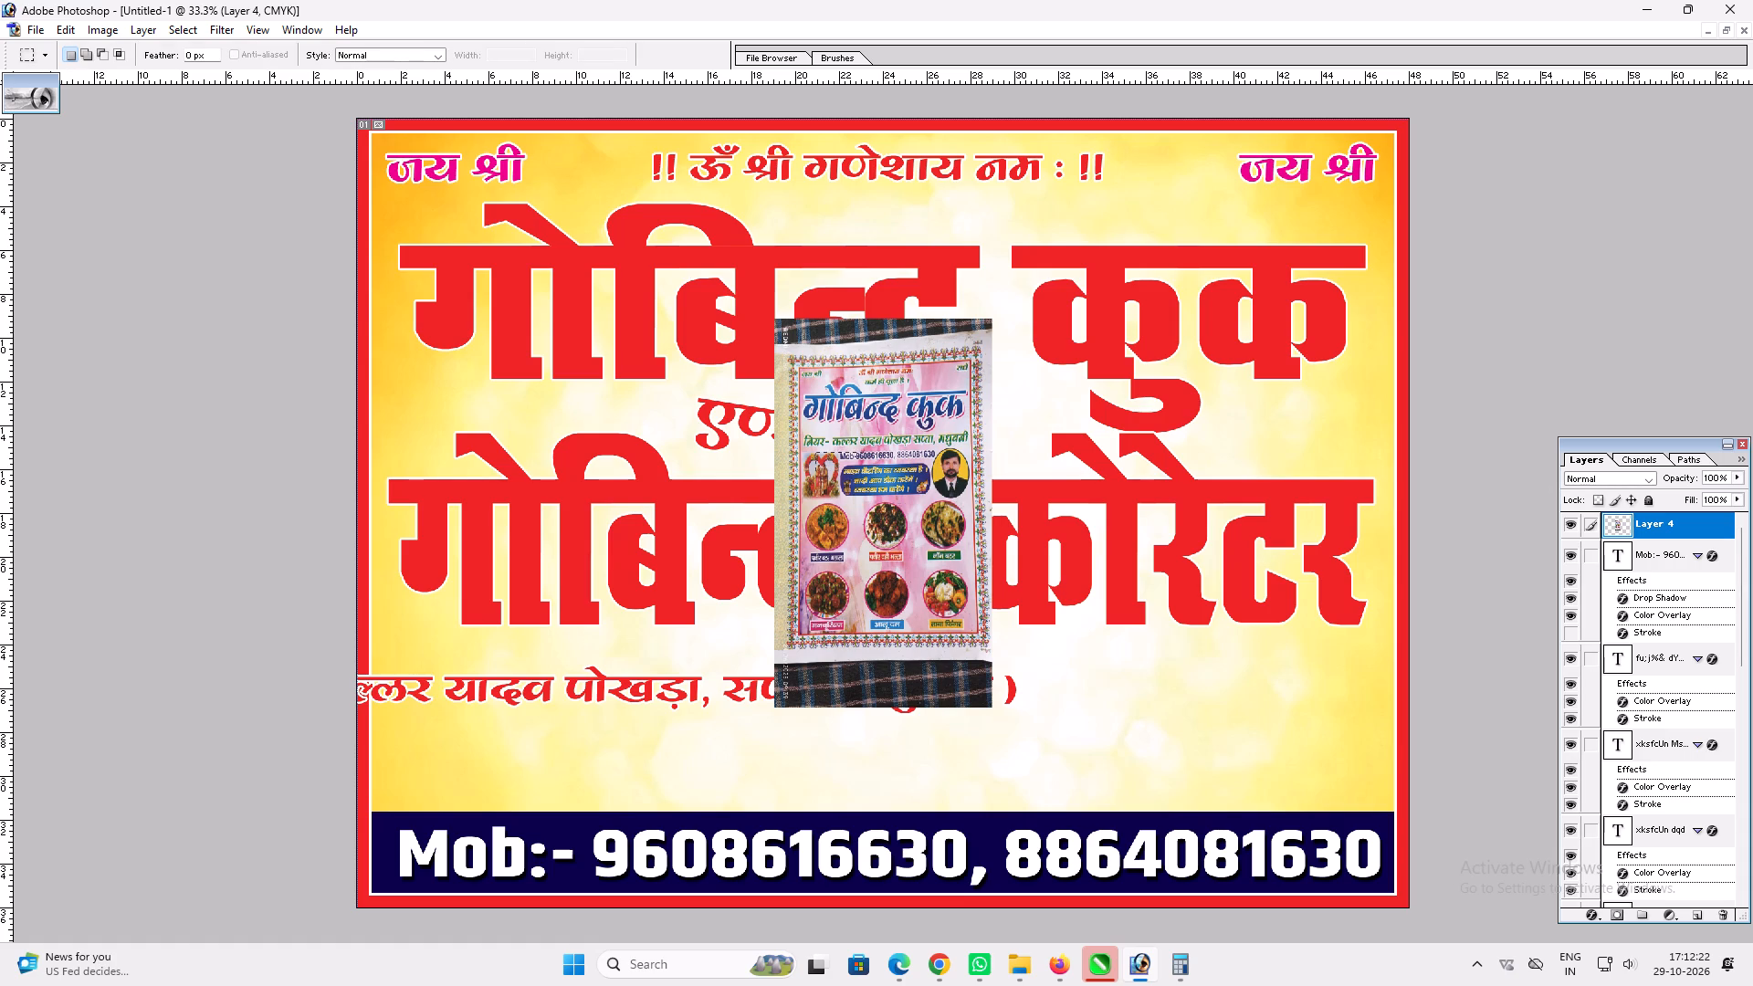
pyautogui.moveTo(884, 501); pyautogui.dragTo(957, 498)
pyautogui.hotkey('ctrl', 'c')
pyautogui.hotkey('ctrl', 'v')
pyautogui.press('v')
pyautogui.moveTo(912, 479); pyautogui.dragTo(916, 692)
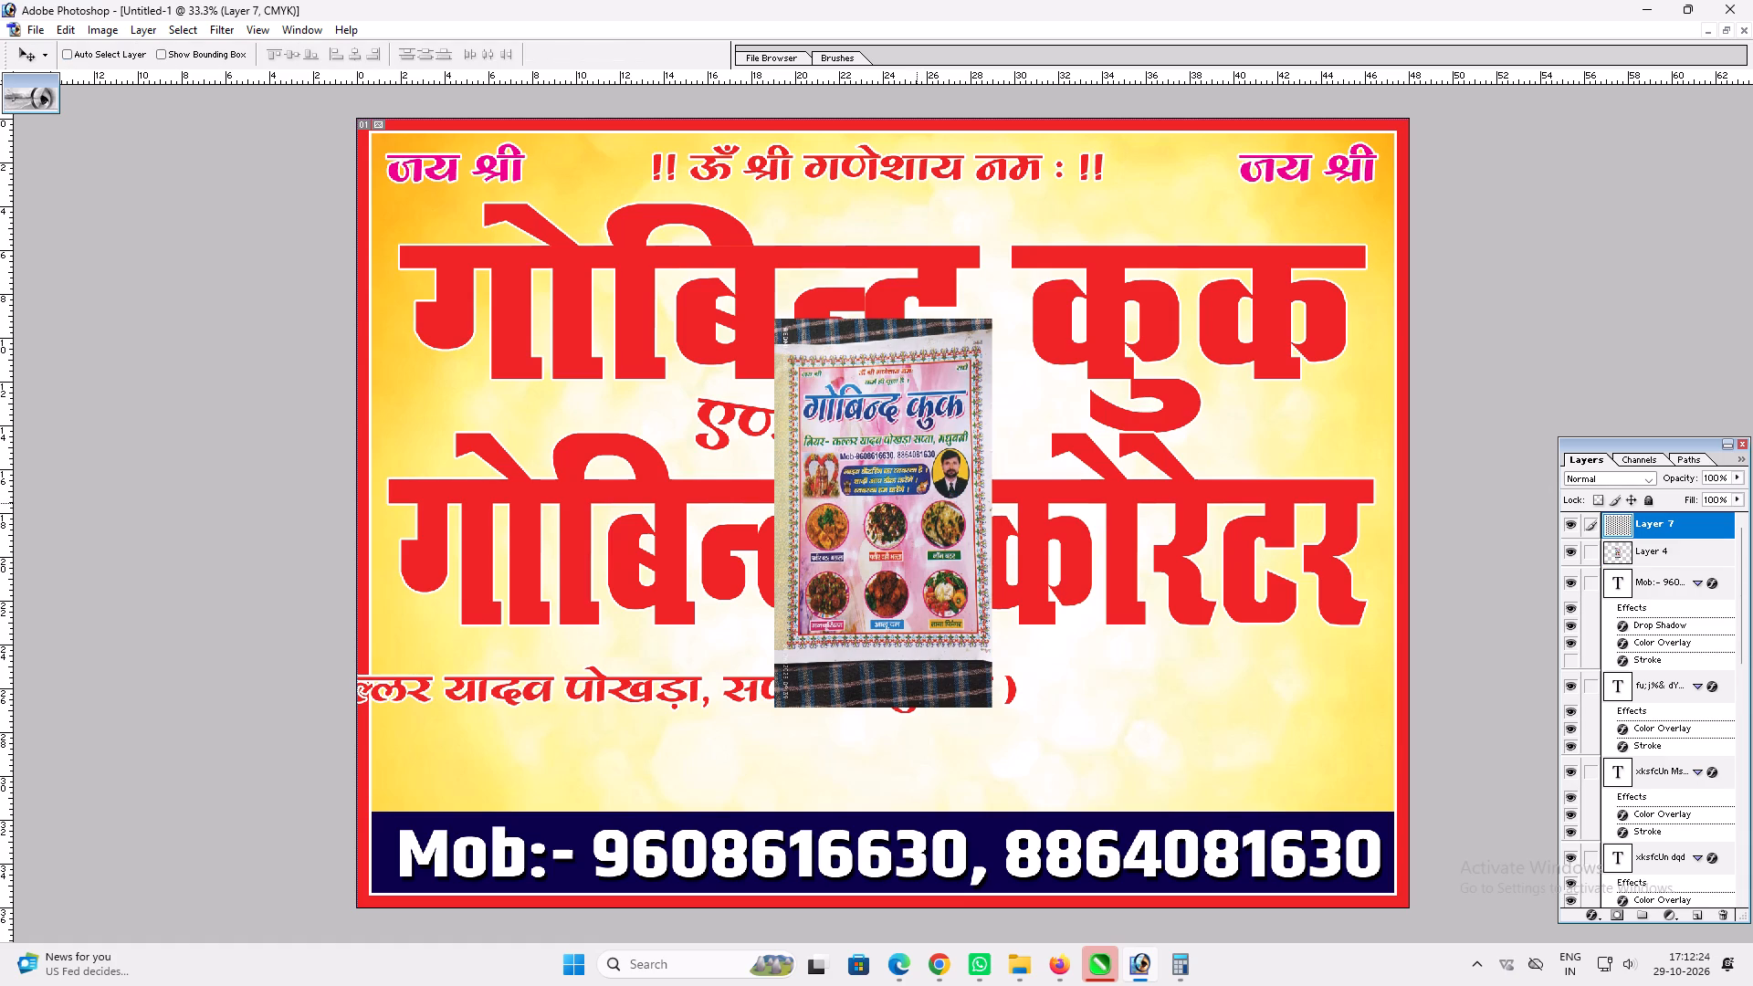
pyautogui.moveTo(916, 692); pyautogui.dragTo(907, 735)
pyautogui.keyDown('ctrl'); pyautogui.click(879, 644); pyautogui.keyUp('ctrl')
pyautogui.hotkey('ctrl', 'shift', '[')
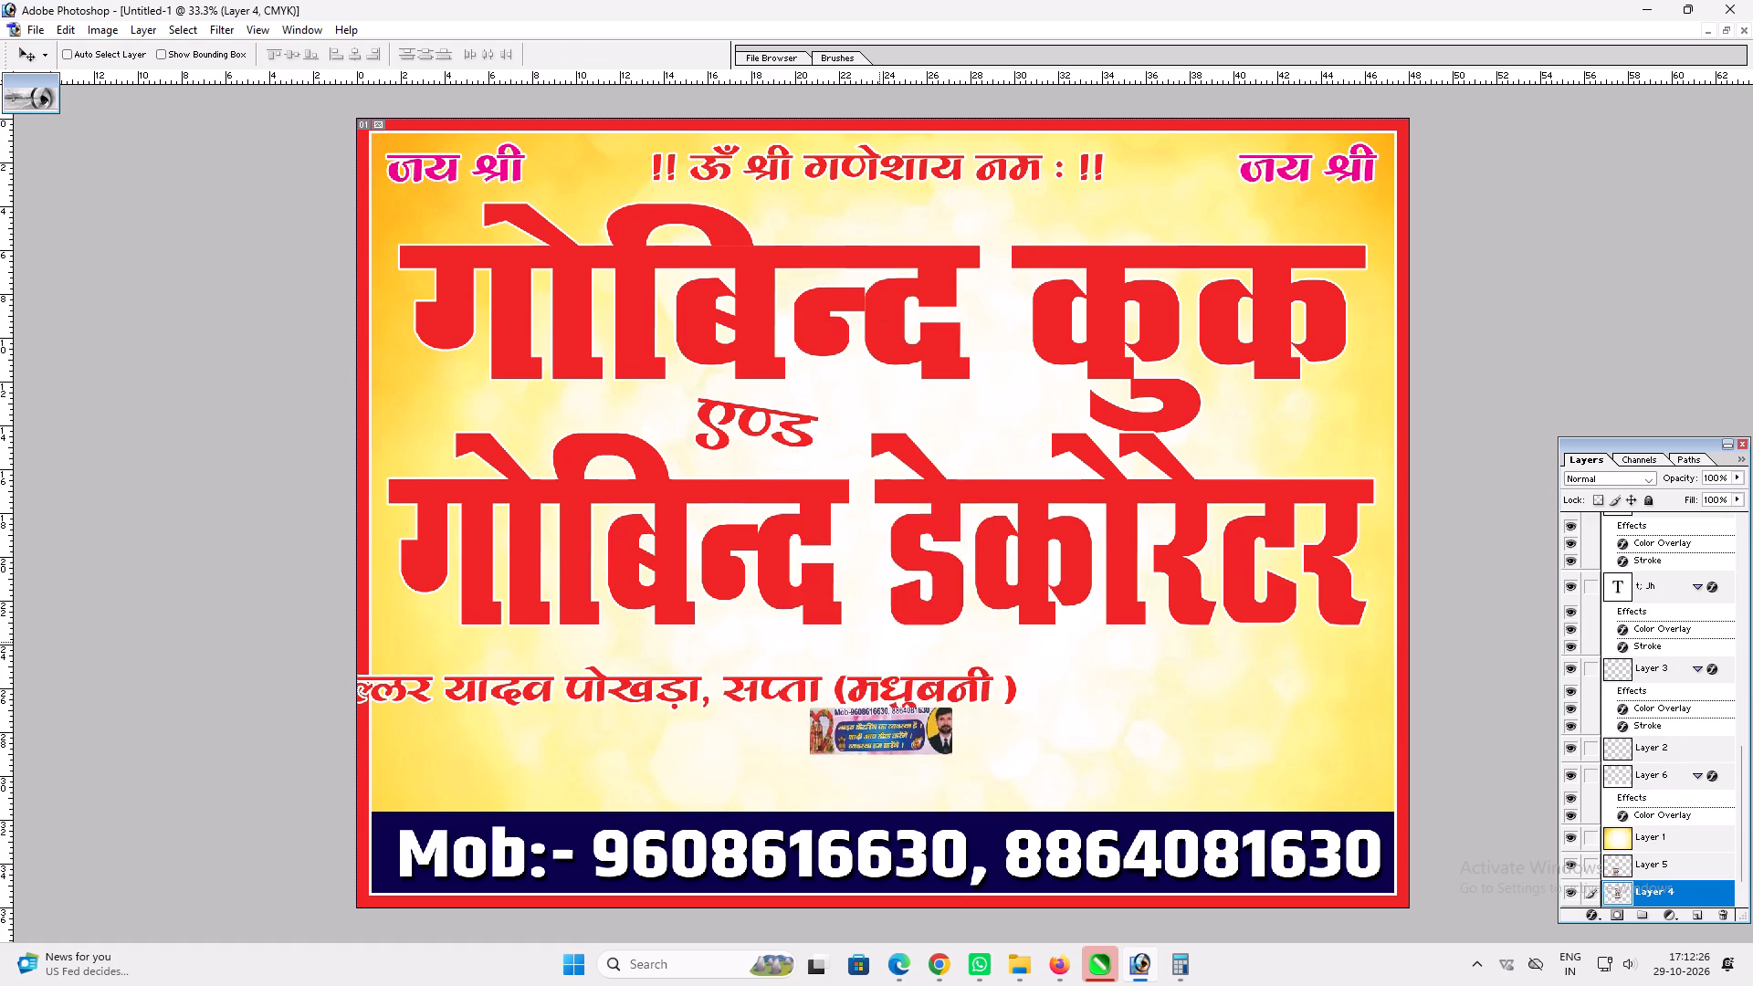
# Shift the address line rightward and slightly up, clear of the slogan picture.
pyautogui.hotkey('ctrl', '+')
pyautogui.press('space')
pyautogui.press('space')
pyautogui.press('space')
pyautogui.press('space')
pyautogui.moveTo(879, 642); pyautogui.dragTo(892, 398)
pyautogui.keyDown('ctrl'); pyautogui.click(1009, 612); pyautogui.keyUp('ctrl')
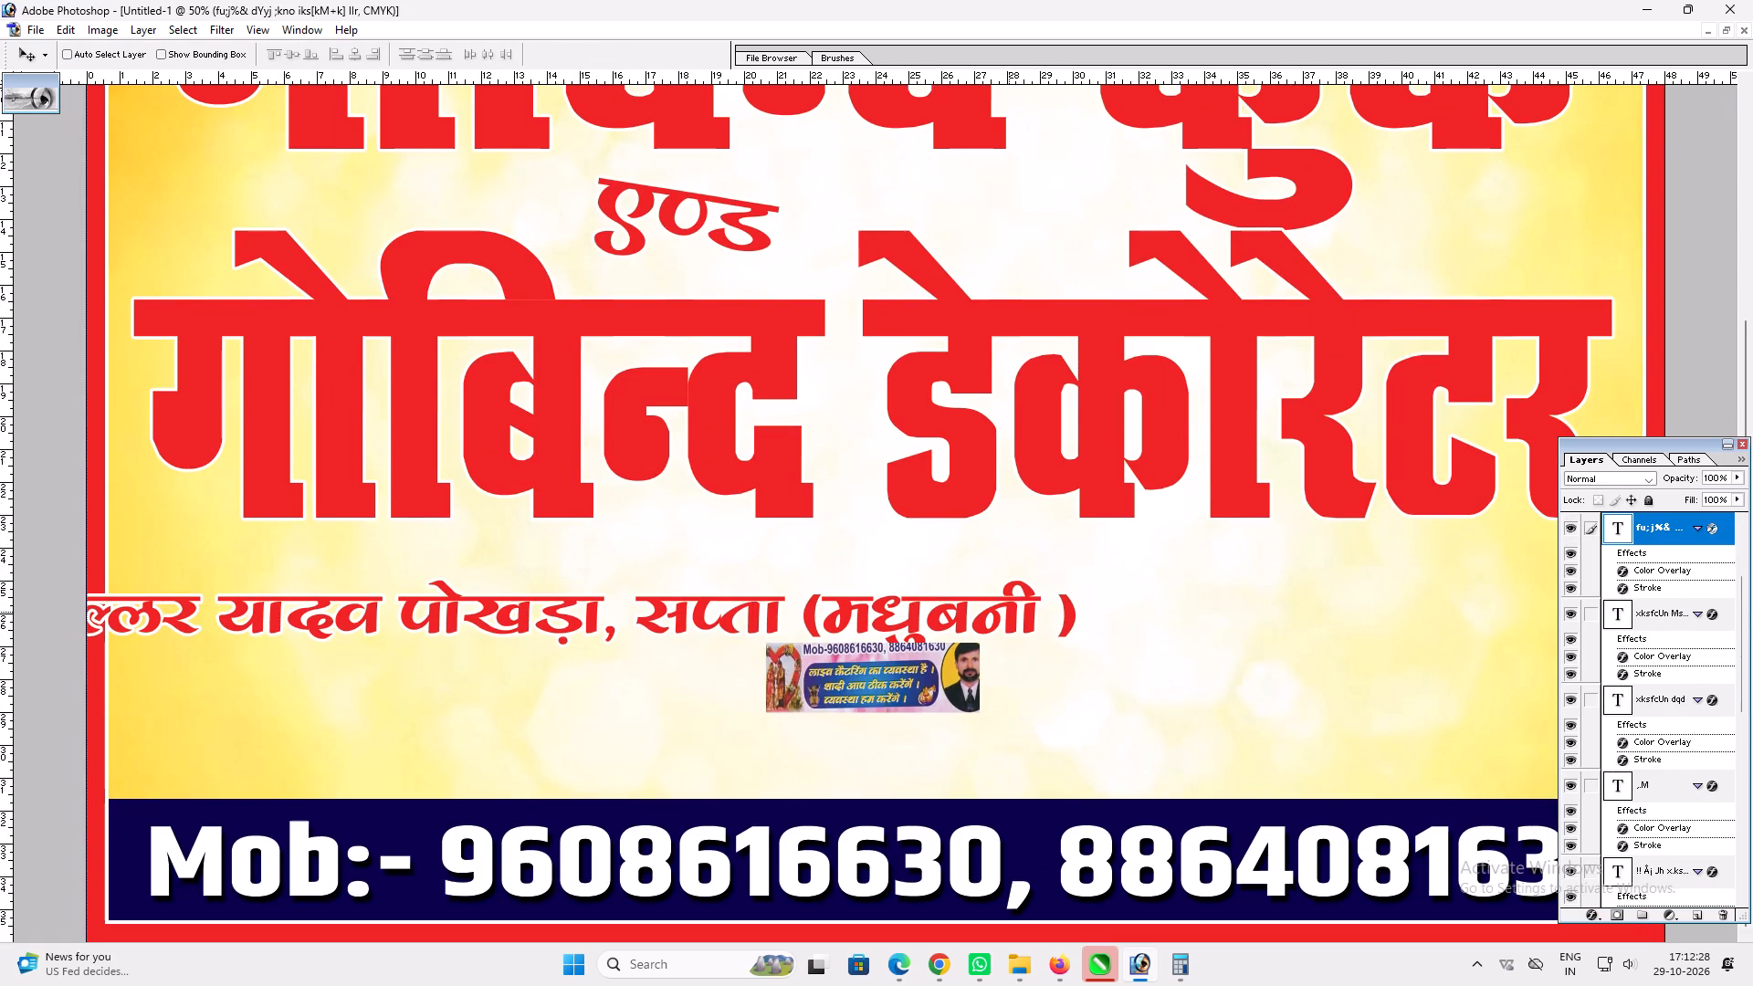
pyautogui.keyDown('ctrl'); pyautogui.click(1011, 608); pyautogui.keyUp('ctrl')
pyautogui.moveTo(1011, 605); pyautogui.dragTo(1150, 585)
# Enlarge the slogan picture to roughly two and a half times its size and place it over the "गोबिन्द डेकोरेटर" heading.
pyautogui.keyDown('ctrl'); pyautogui.click(940, 673); pyautogui.keyUp('ctrl')
pyautogui.hotkey('ctrl', 't')
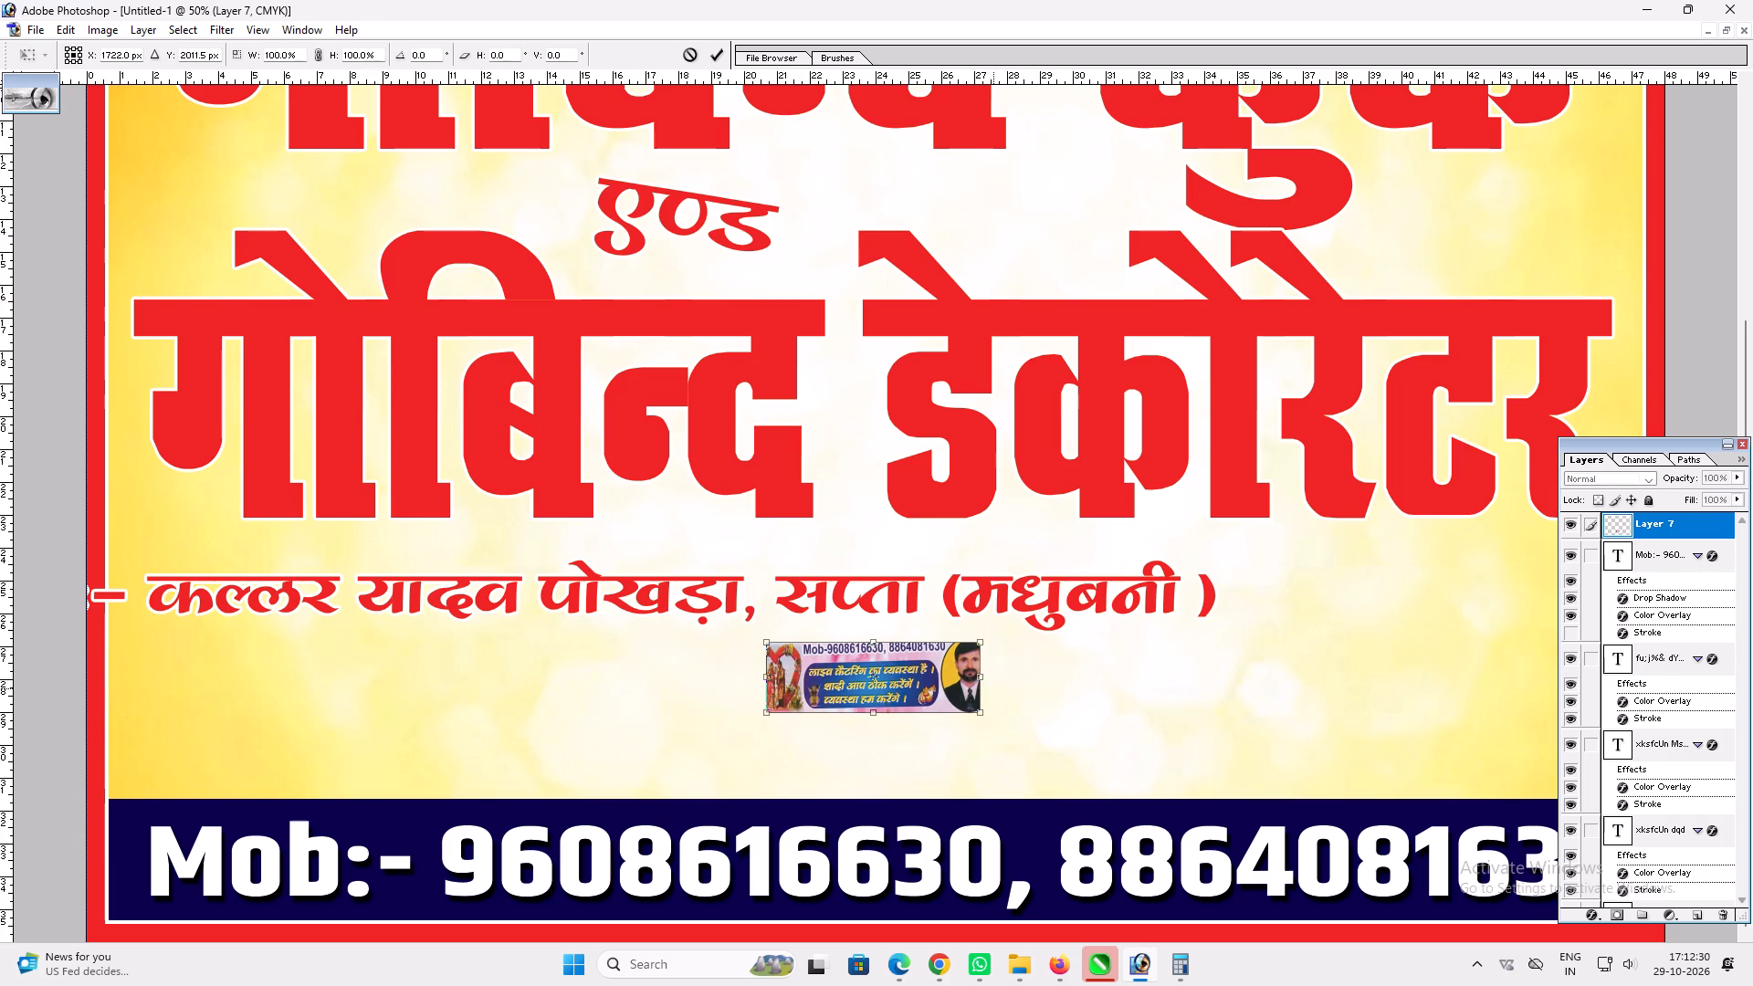
pyautogui.keyDown('alt'); pyautogui.keyDown('shift'); pyautogui.moveTo(975, 714); pyautogui.dragTo(1149, 711); pyautogui.keyUp('shift'); pyautogui.keyUp('alt')
pyautogui.press('Return')
pyautogui.press('v')
pyautogui.moveTo(945, 712); pyautogui.dragTo(992, 346)
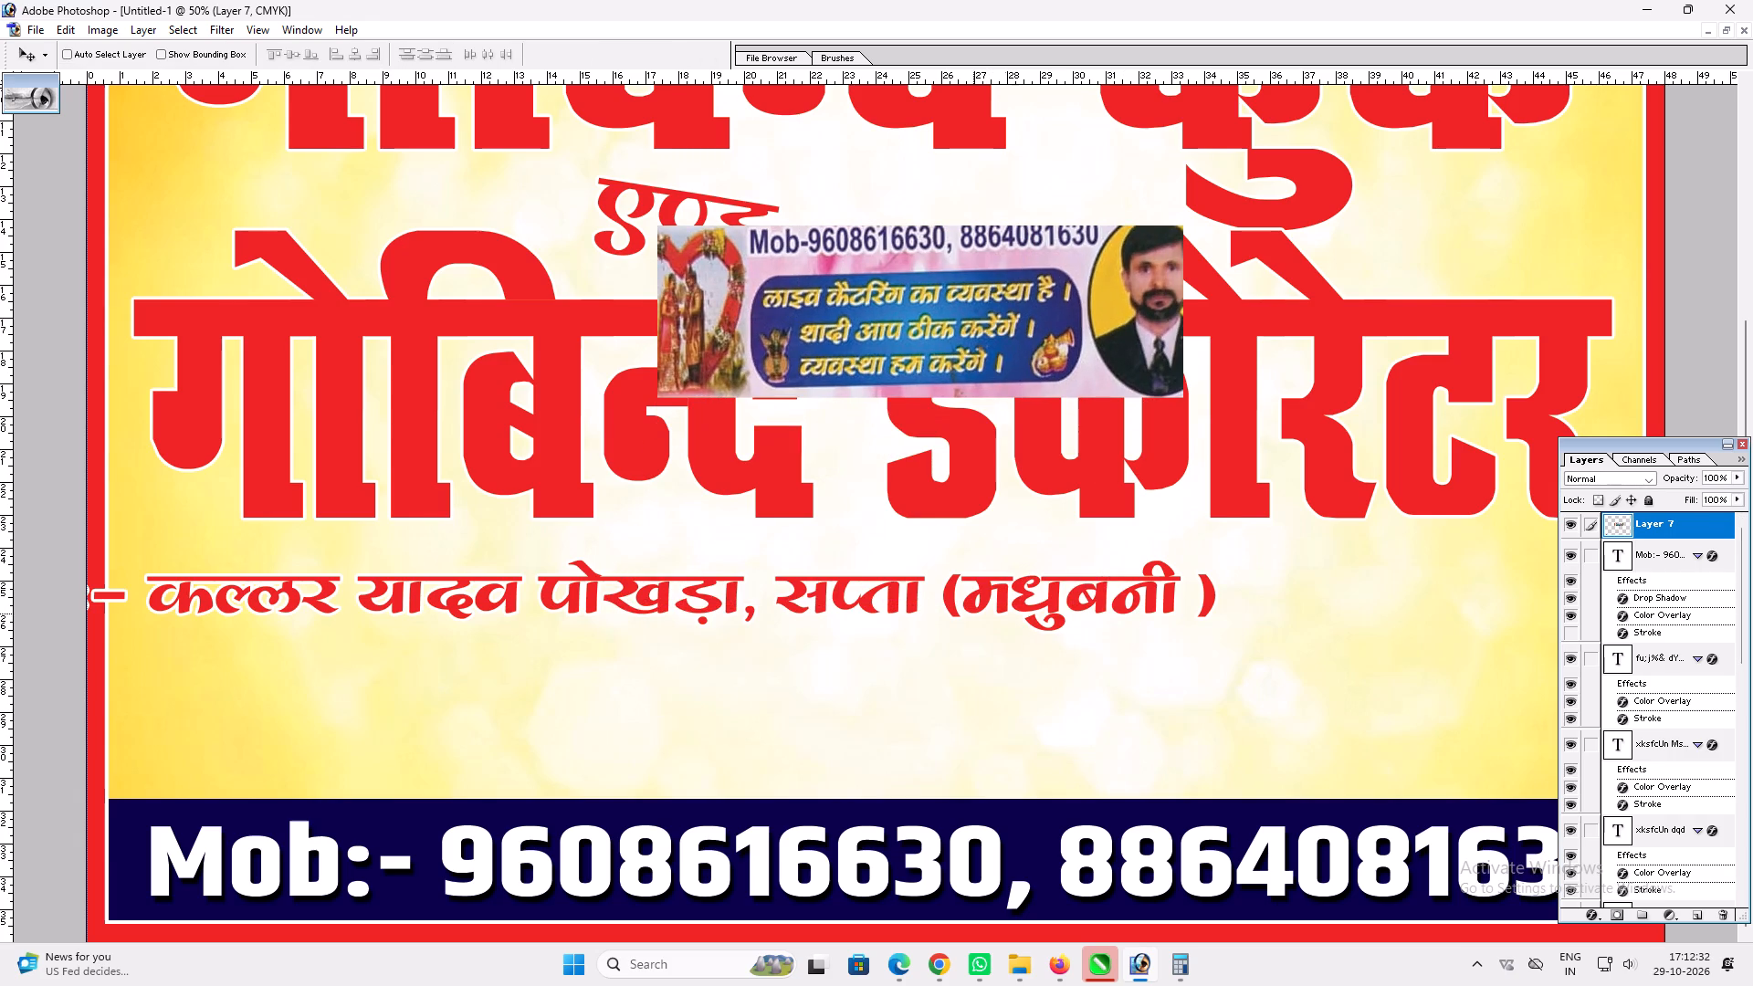
# Move the address line further right so it lies wholly inside the banner beneath the "गोबिन्द डेकोरेटर" heading.
pyautogui.keyDown('ctrl'); pyautogui.click(915, 588); pyautogui.keyUp('ctrl')
pyautogui.moveTo(913, 585); pyautogui.dragTo(1130, 575)
# Place a copy of the address line beneath the original, clear its wording and set it slightly lower.
pyautogui.keyDown('alt'); pyautogui.moveTo(1106, 585); pyautogui.dragTo(1112, 647); pyautogui.keyUp('alt')
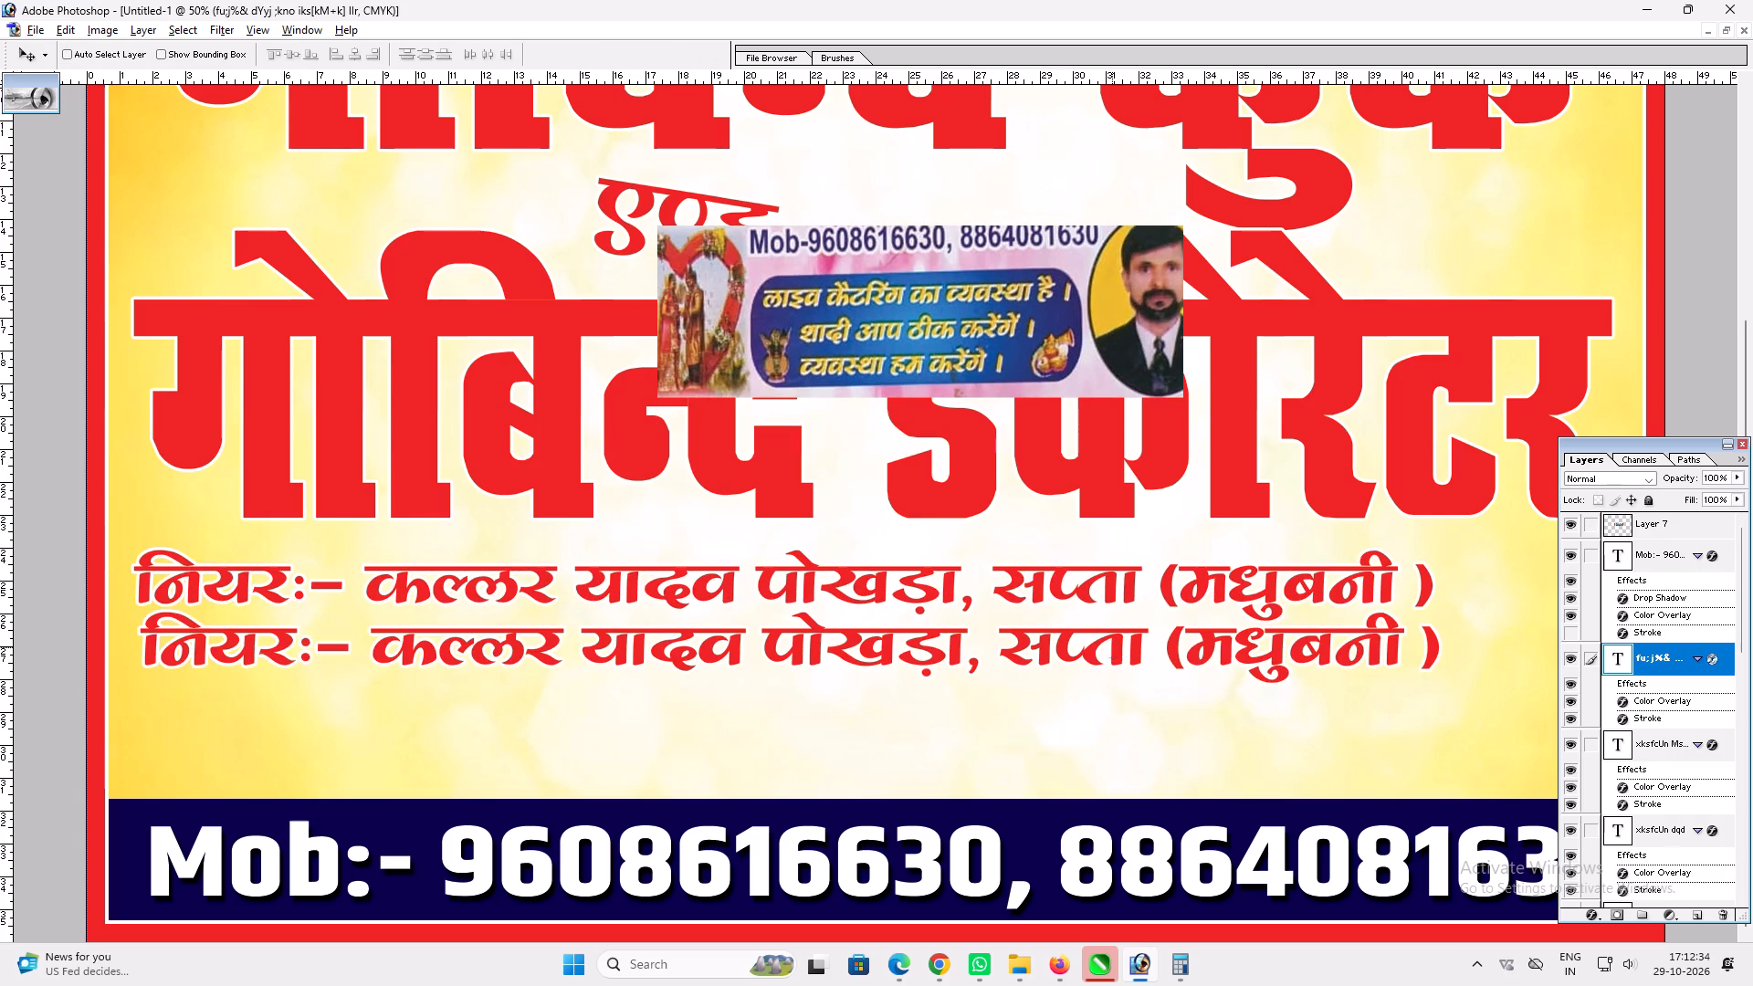
pyautogui.press('t')
pyautogui.click(1071, 674)
pyautogui.hotkey('ctrl', 'a')
pyautogui.write('ff')
pyautogui.moveTo(1099, 674); pyautogui.dragTo(1101, 696)
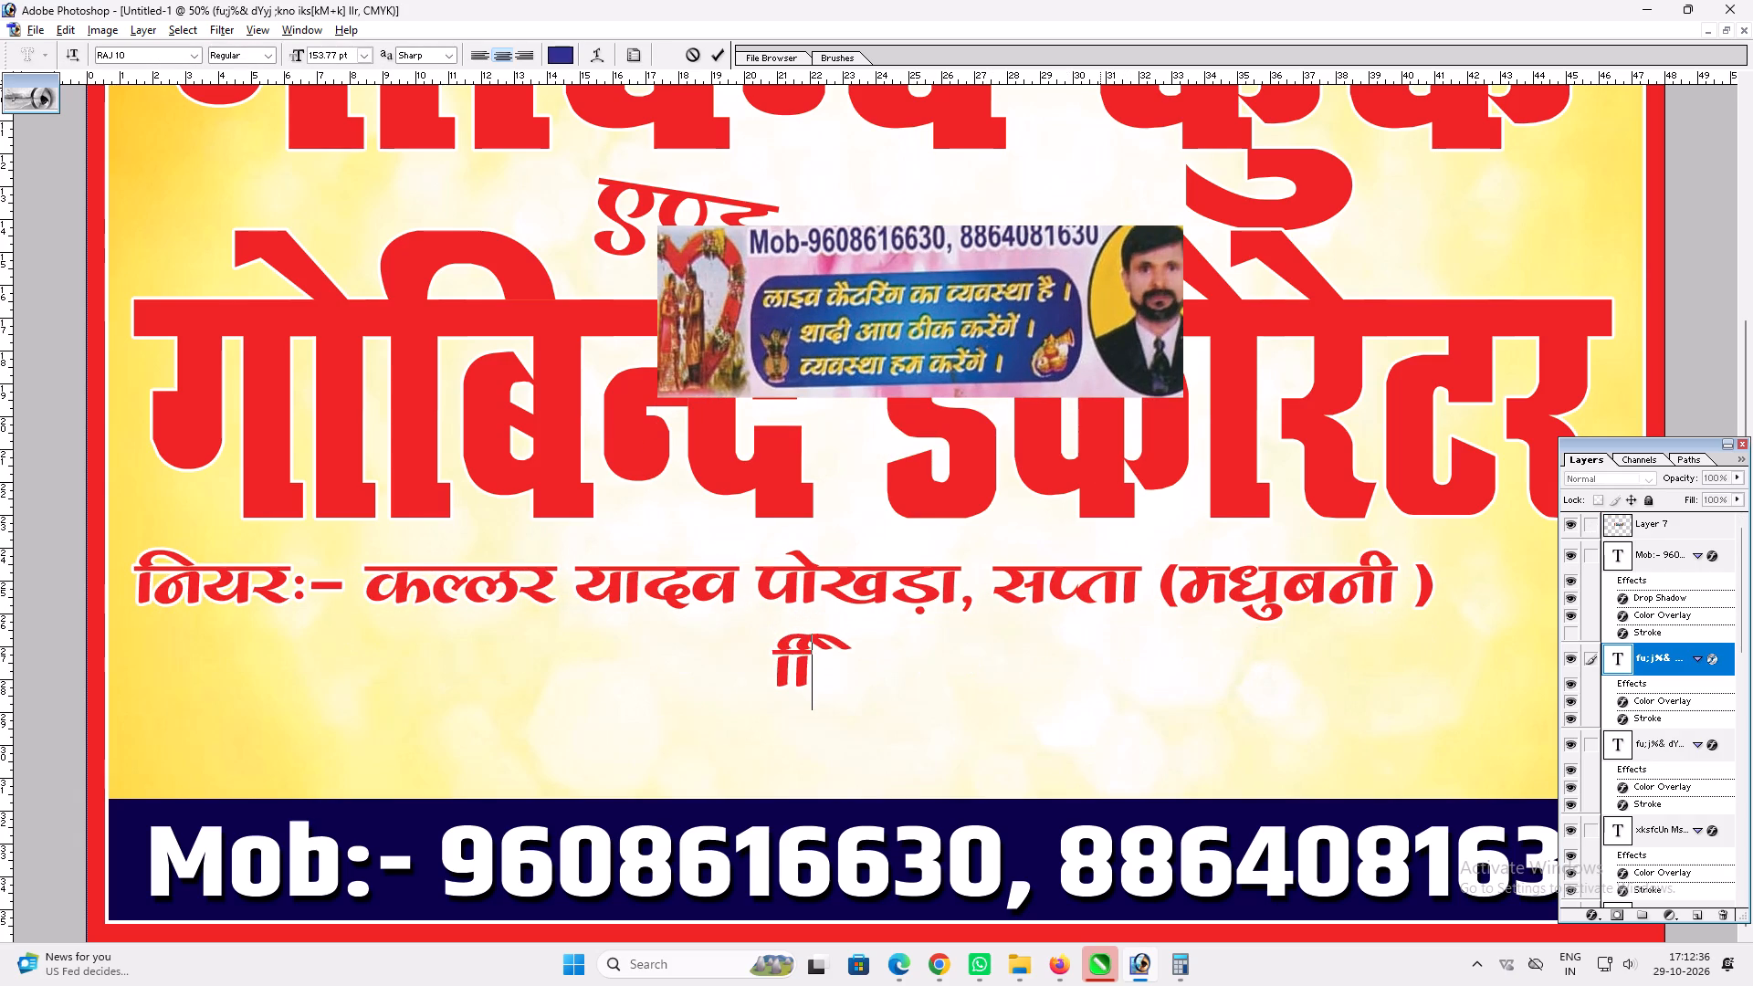
pyautogui.moveTo(1101, 696); pyautogui.dragTo(1101, 700)
# Enter "लाईव कैटरिंग का व्यवस्था है ।" as the copied line's text.
pyautogui.hotkey('ctrl', 'a')
pyautogui.write('ykbZ')
pyautogui.hotkey('ctrl', 'a')
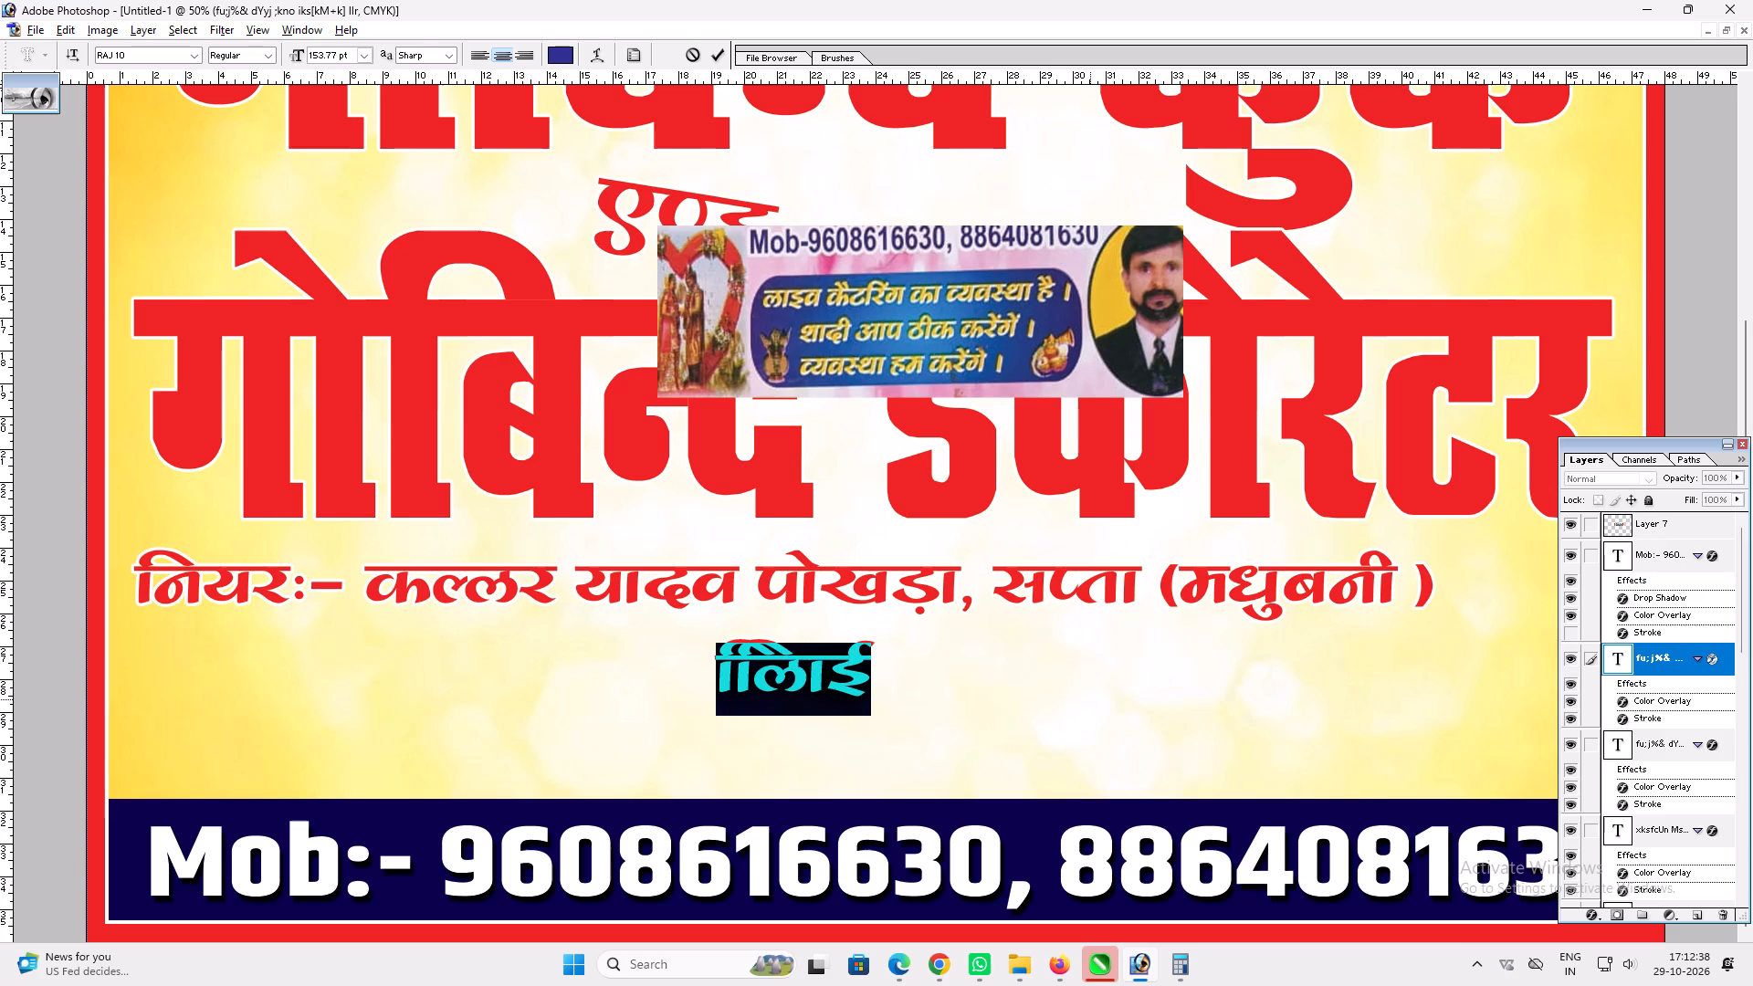
pyautogui.write('ykbZ')
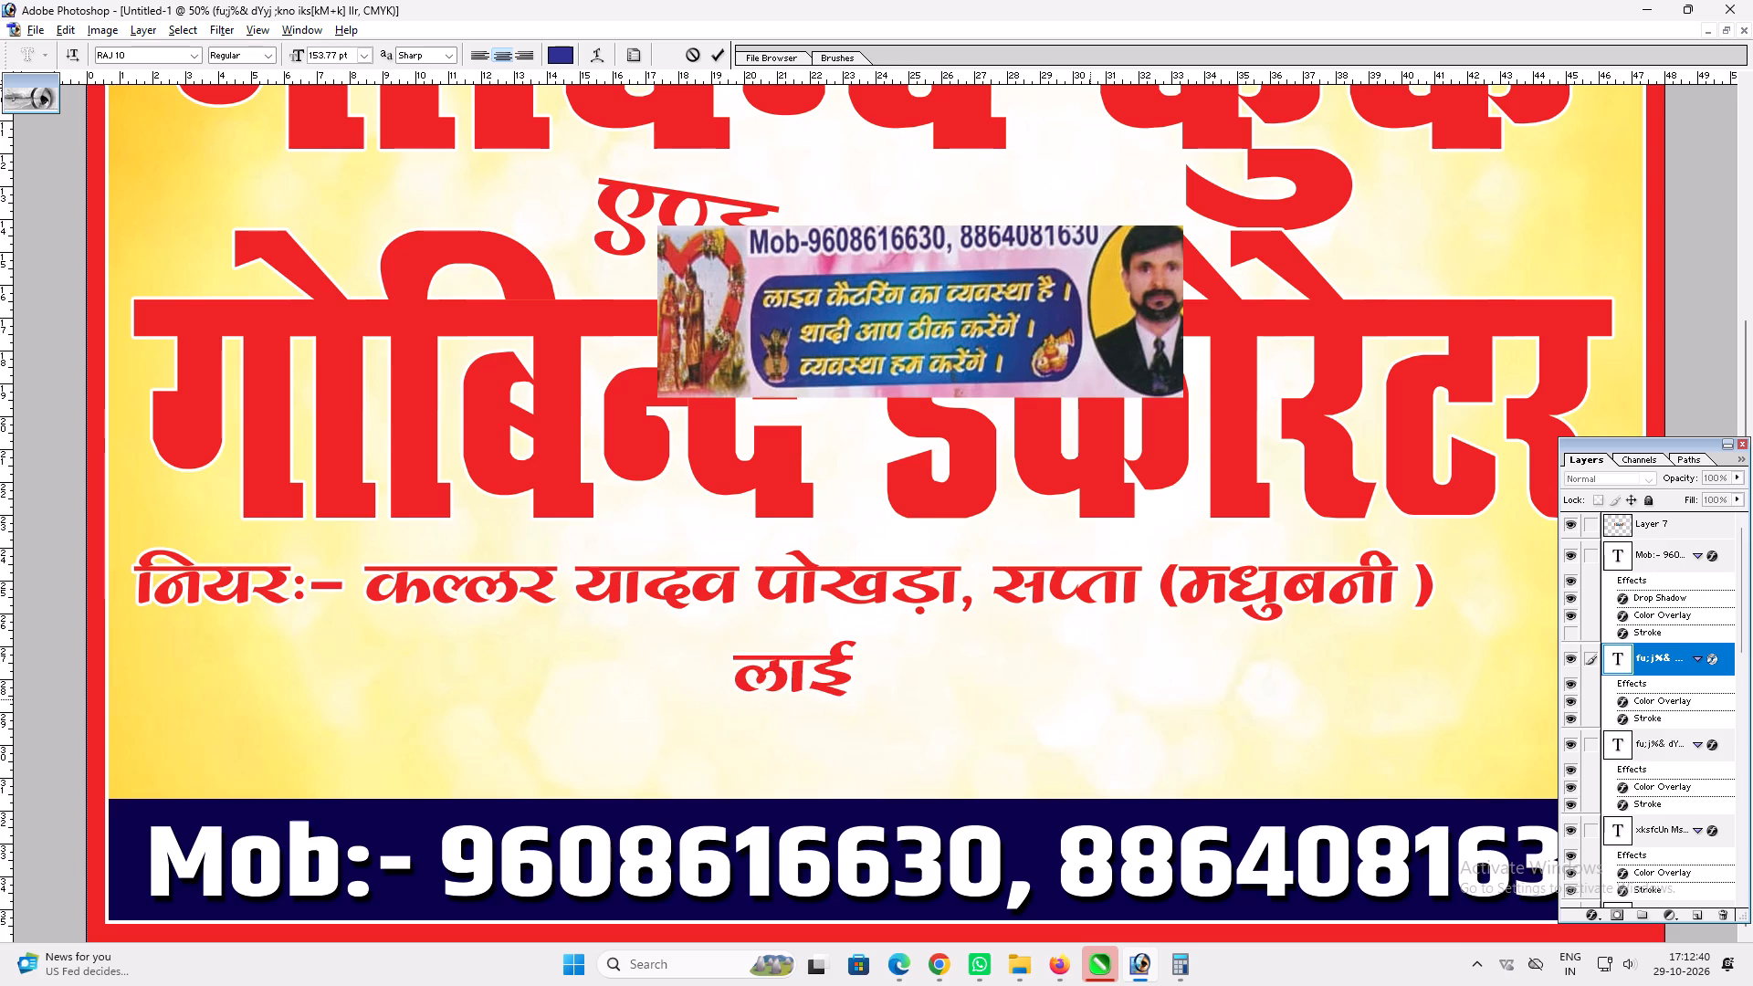
pyautogui.write('o dS')
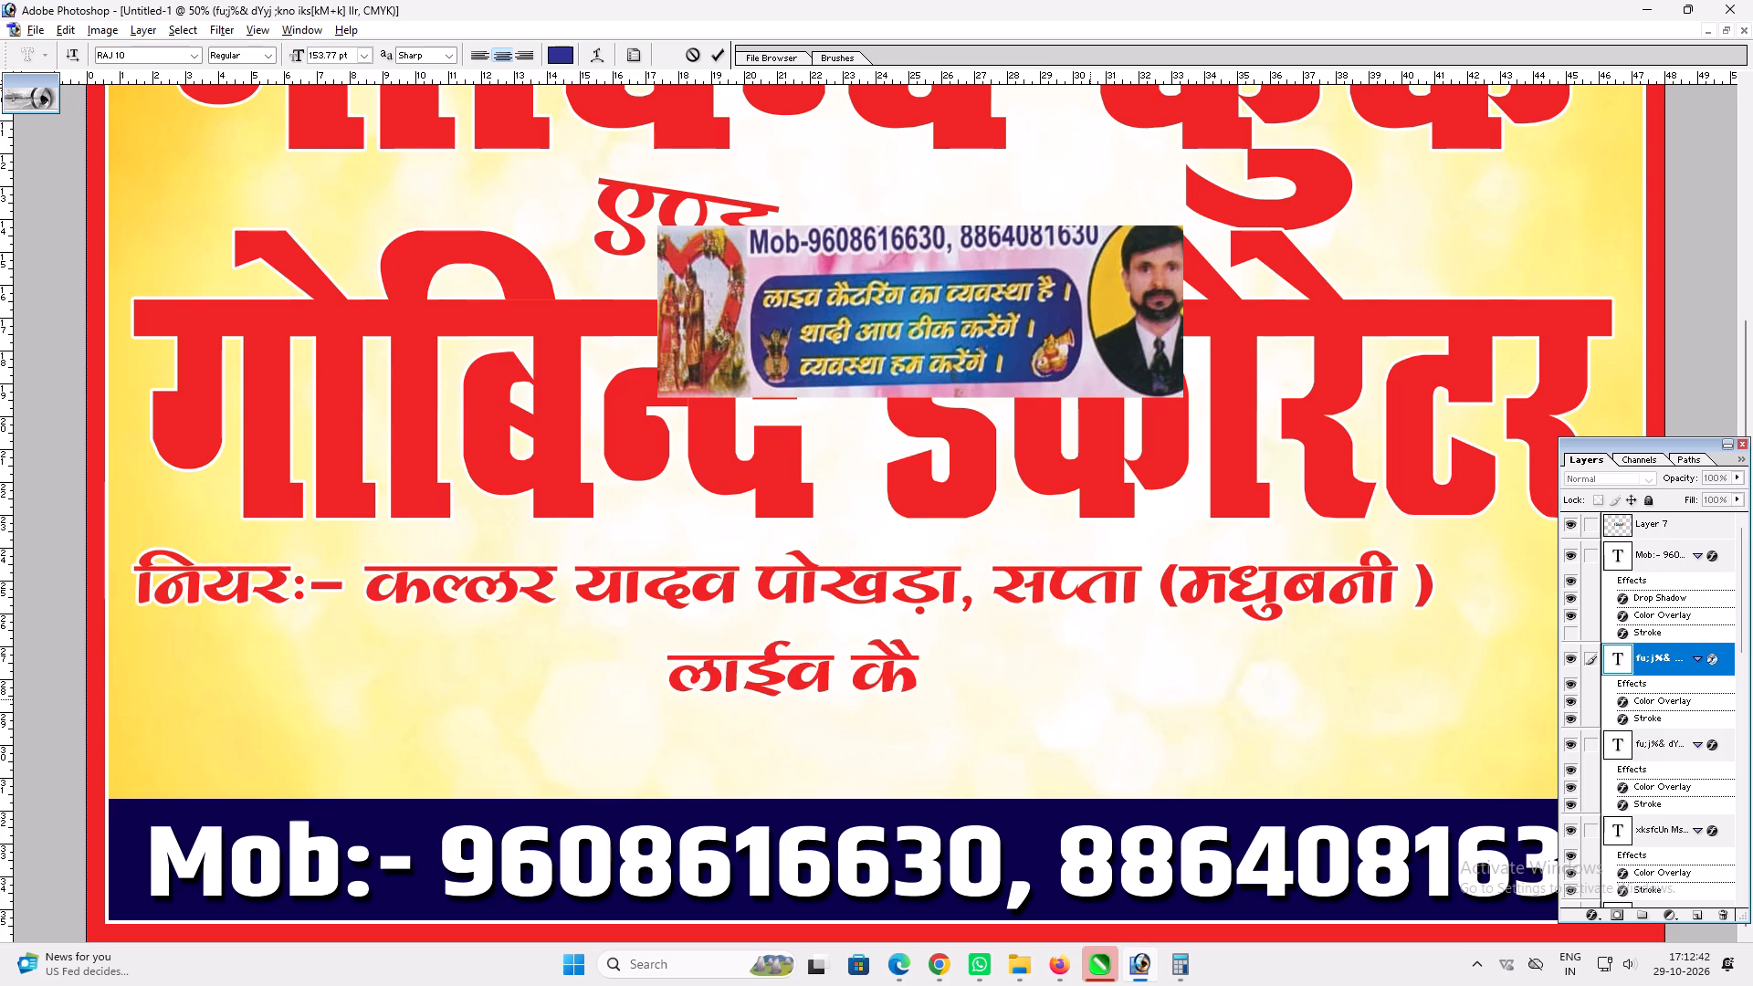
pyautogui.write('Vj')
pyautogui.press('BackSpace')
pyautogui.write('fjac')
pyautogui.press('BackSpace')
pyautogui.write('x dk O;Ol')
pyautogui.press('BackSpace')
pyautogui.press('BackSpace')
pyautogui.write('LF')
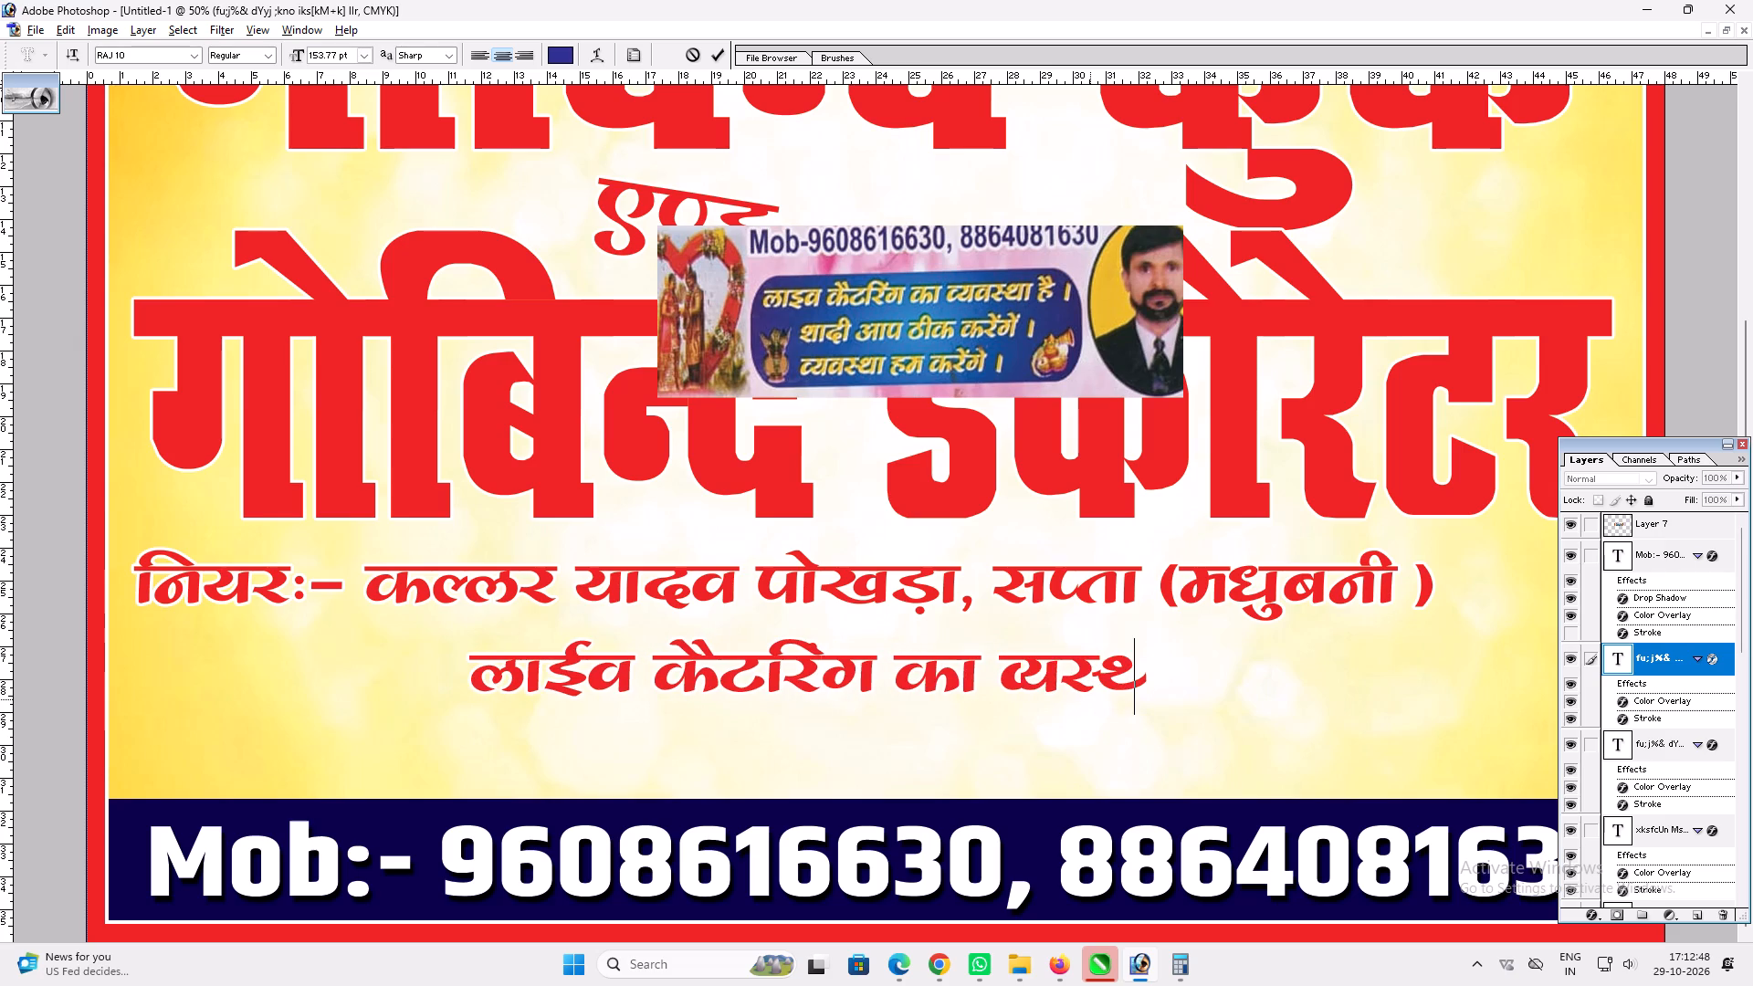
pyautogui.press('BackSpace')
pyautogui.press('BackSpace')
pyautogui.write('oLF')
pyautogui.write('kk gS A')
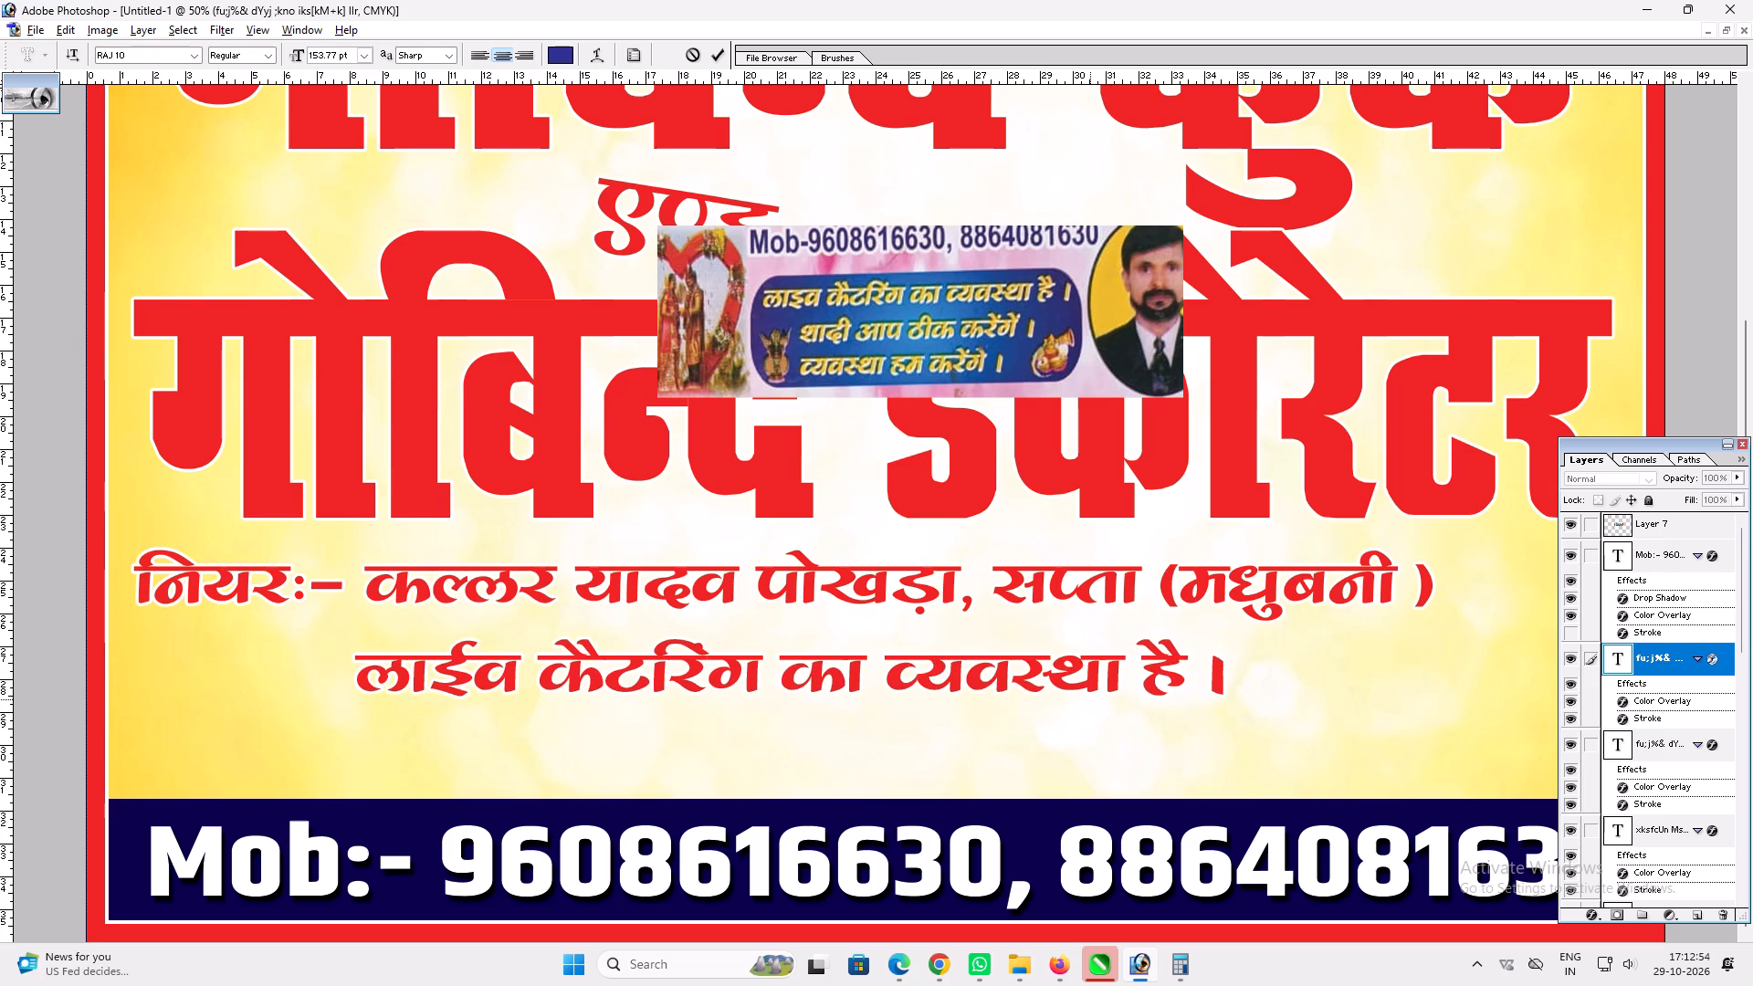
# Continue the slogan with "शादी आप" and start its second row with "ठीक करेंगें ।".
pyautogui.press('space')
pyautogui.write("'kknh o")
pyautogui.press('BackSpace')
pyautogui.write('vki')
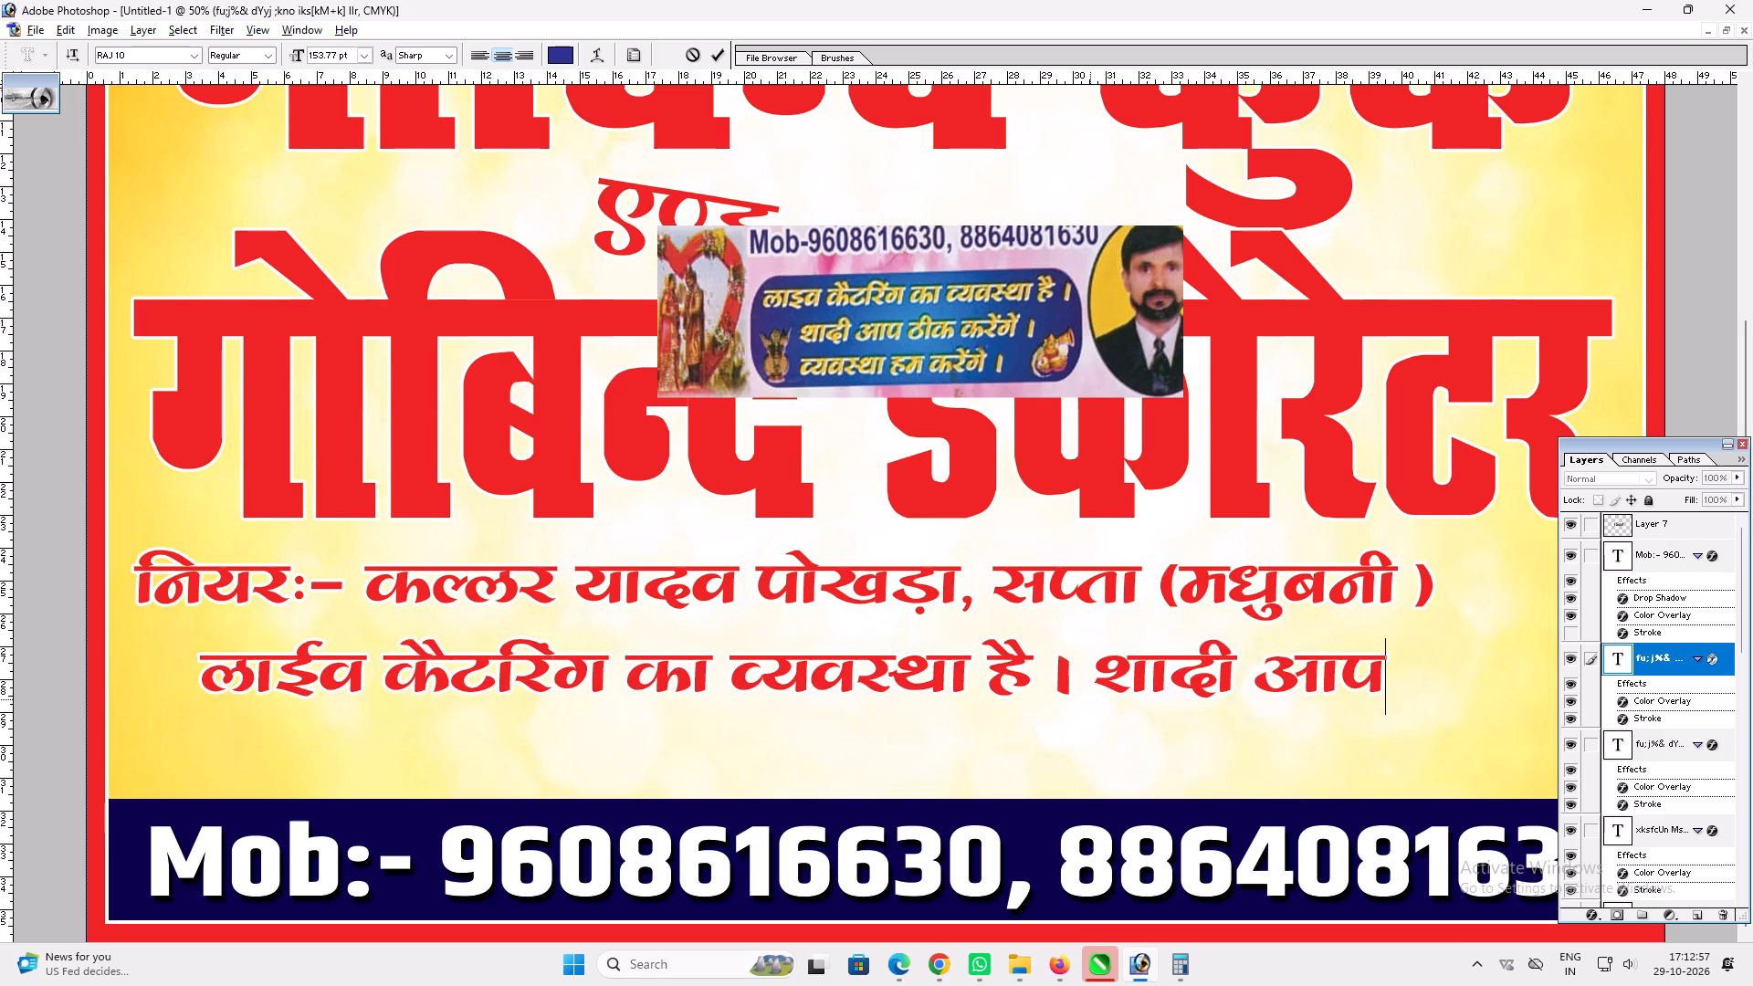
pyautogui.press('Return')
pyautogui.hotkey('shift', 'b')
pyautogui.write('h')
pyautogui.press('space')
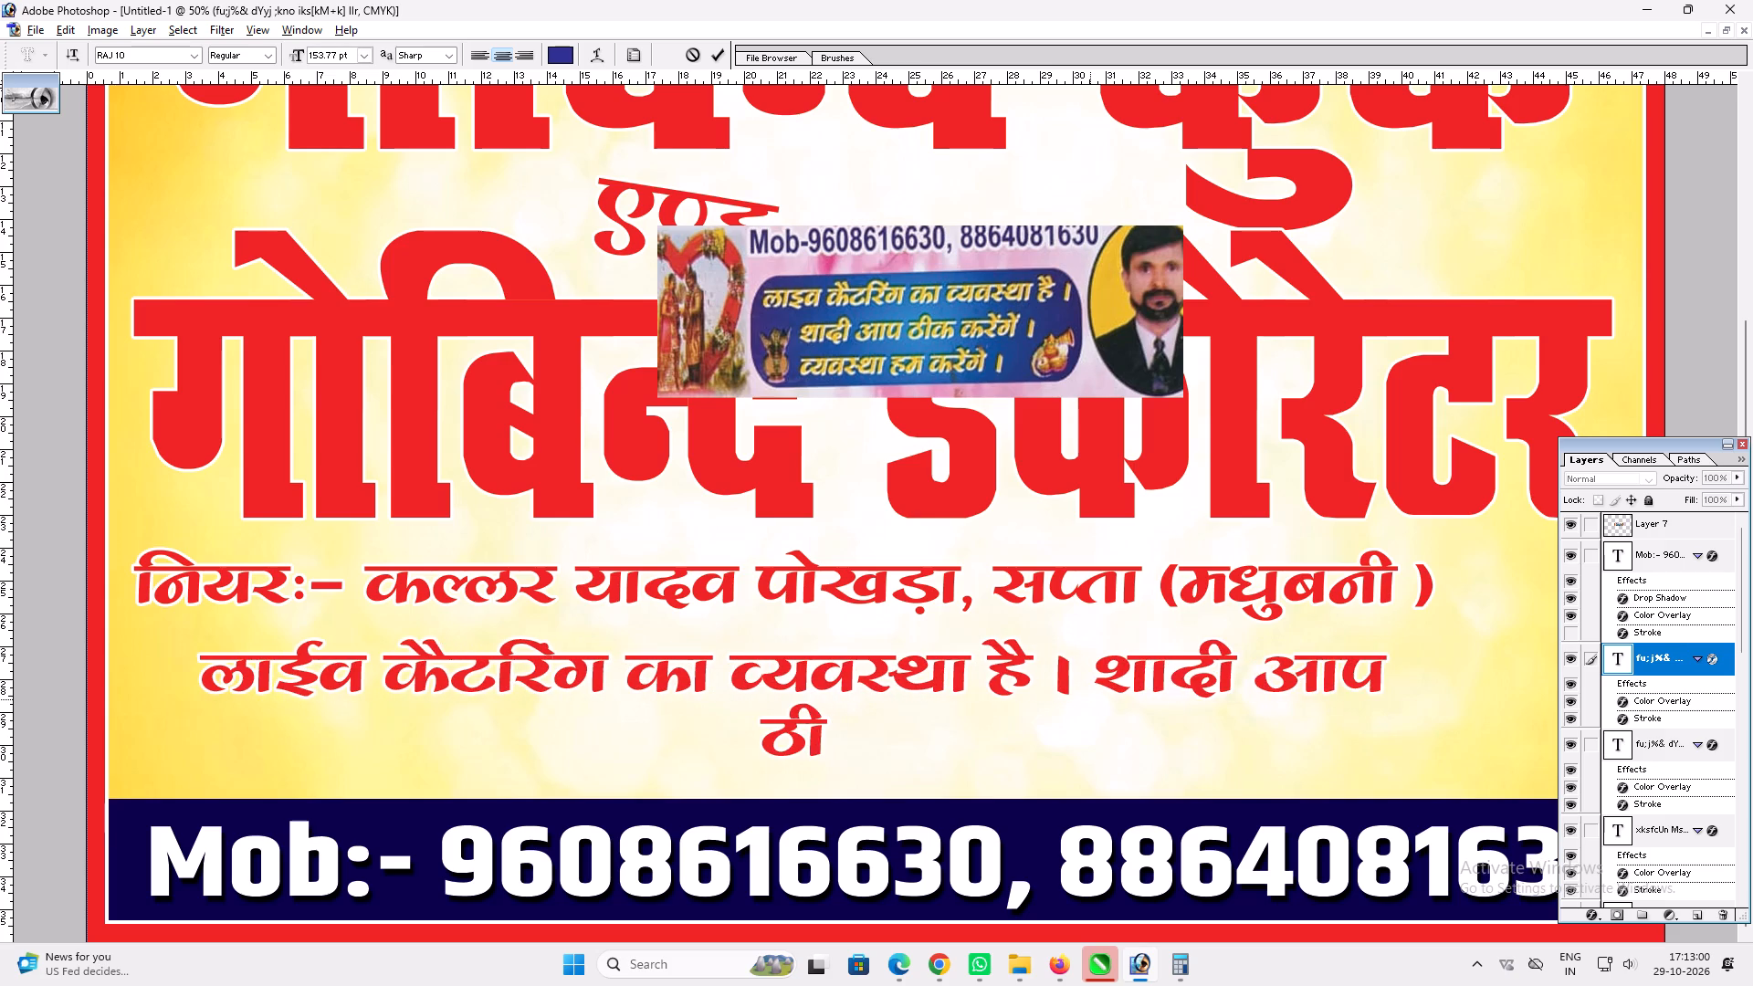
pyautogui.press('BackSpace')
pyautogui.write('d dj')
pyautogui.write('saxsa A')
# Finish the slogan's second row with "व्यवस्था हम करेंगें ।".
pyautogui.hotkey('shift', 'p')
pyautogui.press('BackSpace')
pyautogui.write('o:')
pyautogui.press('BackSpace')
pyautogui.press('BackSpace')
pyautogui.press('space')
pyautogui.write('o')
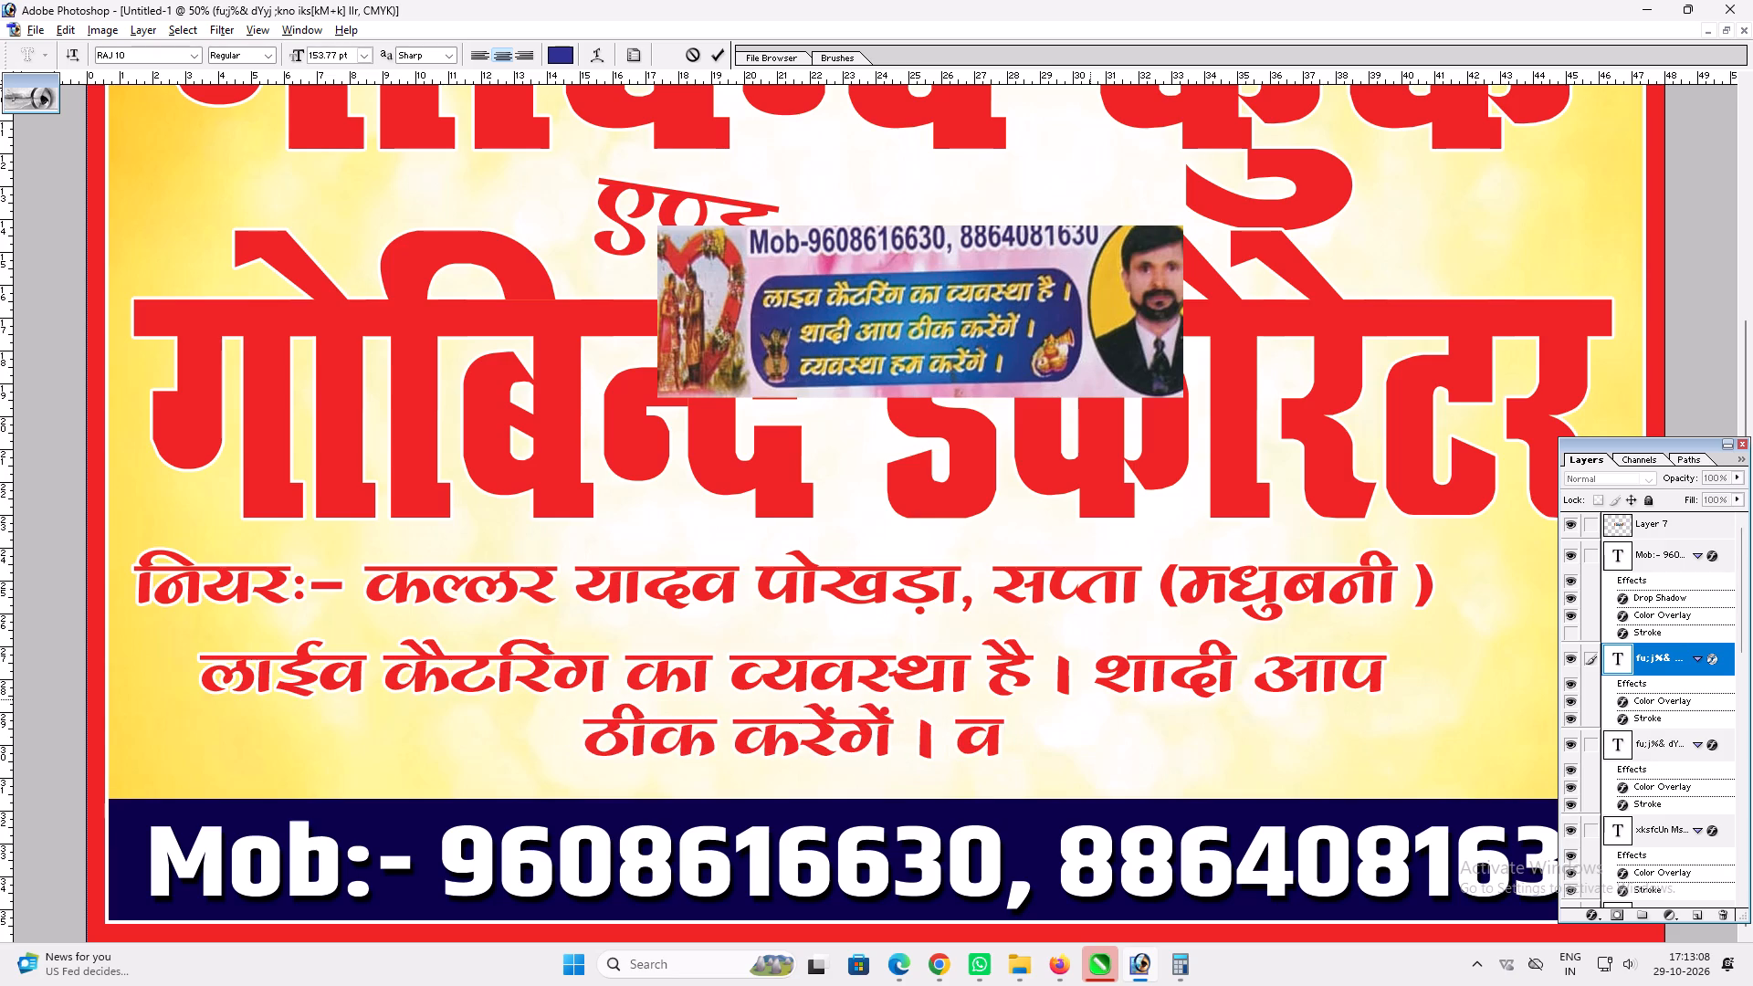
pyautogui.write(';O')
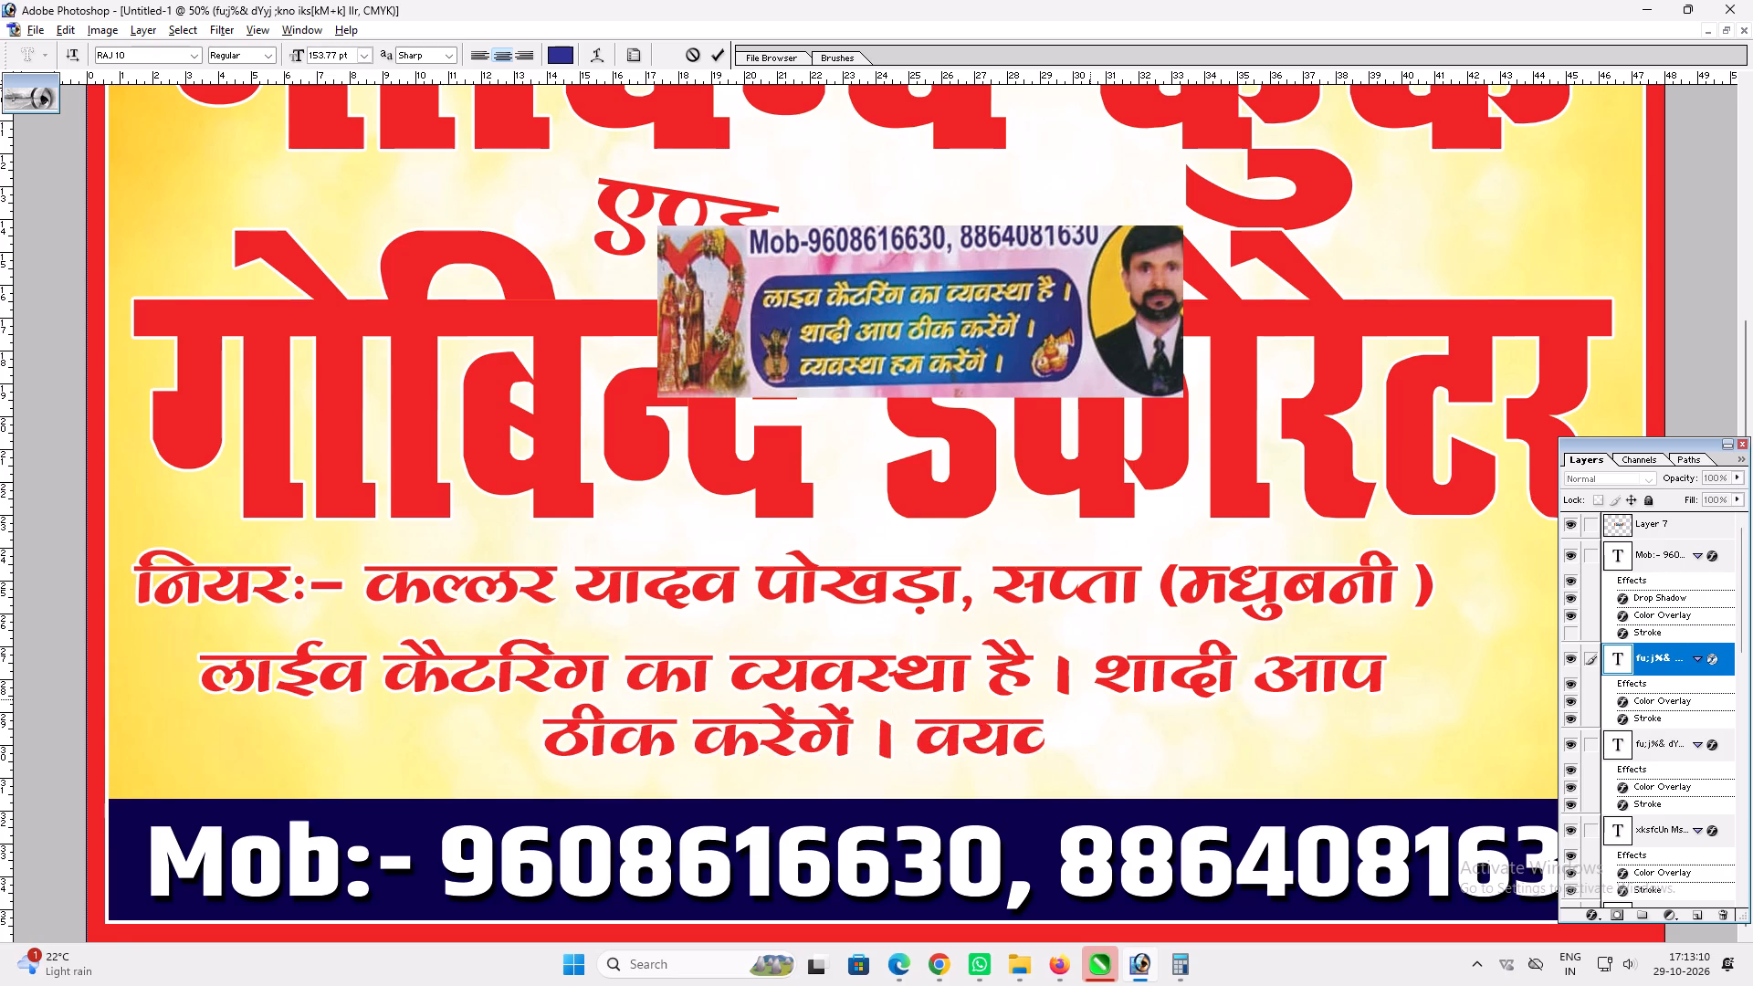
pyautogui.press('BackSpace')
pyautogui.press('BackSpace')
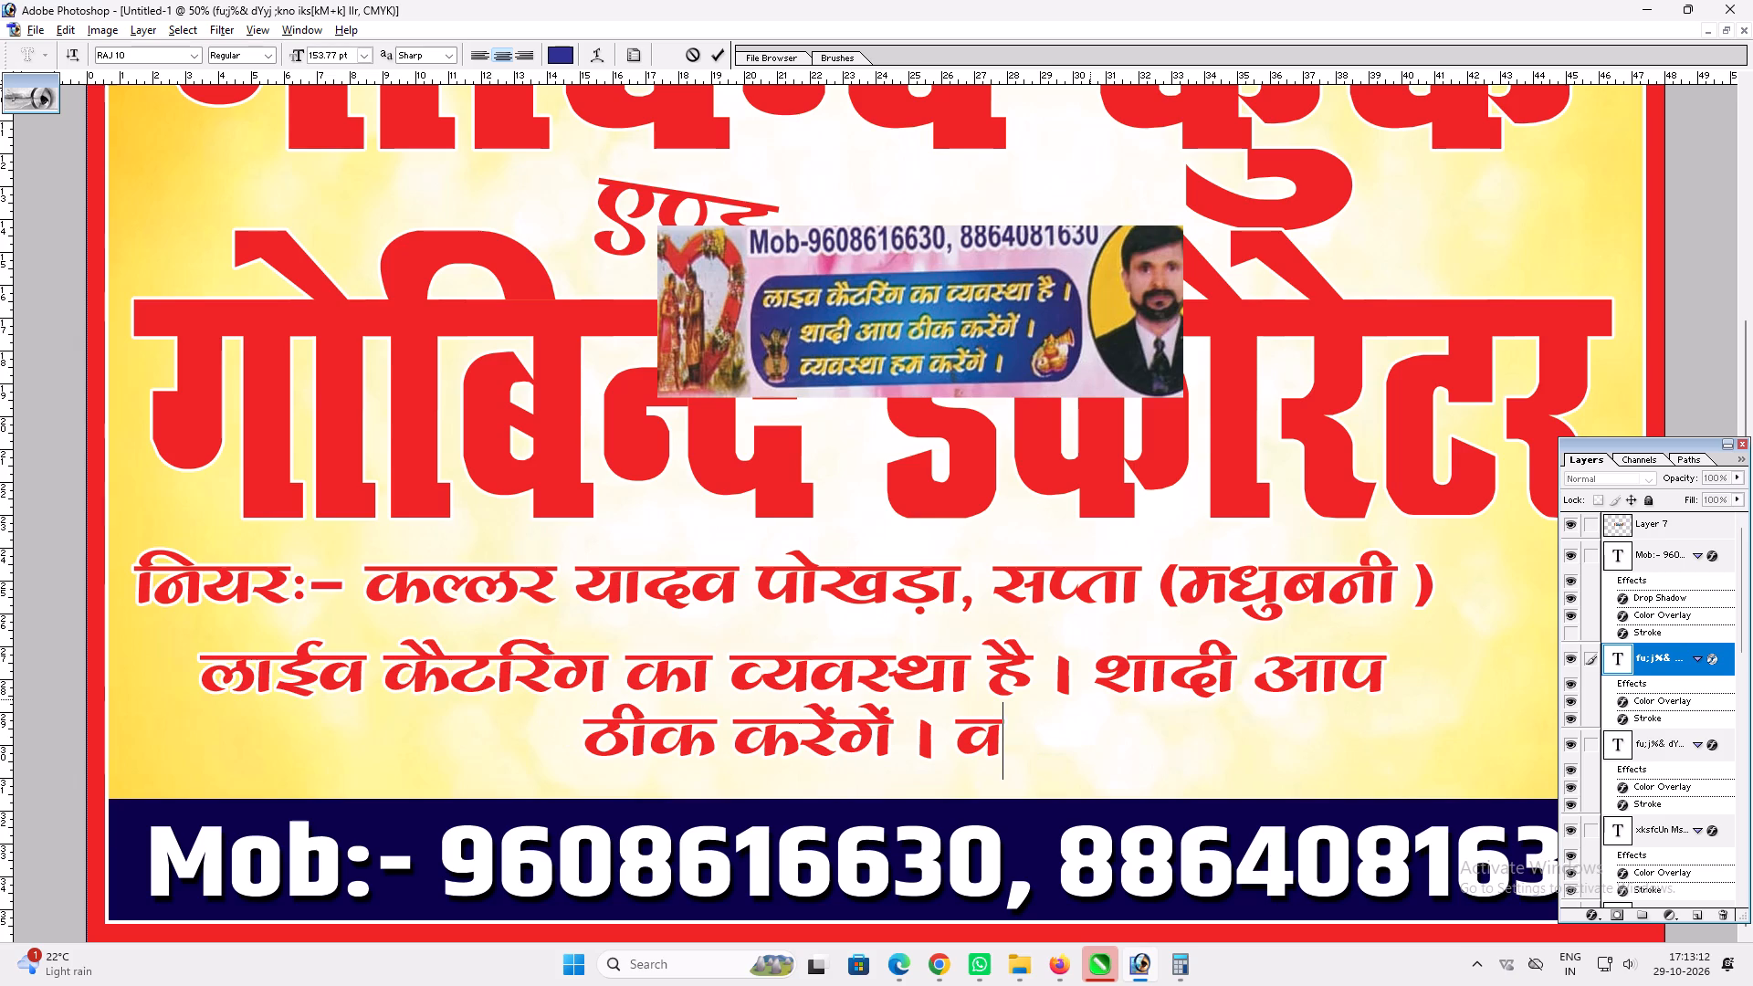
pyautogui.press('BackSpace')
pyautogui.write('O;oLFkk')
pyautogui.press('space')
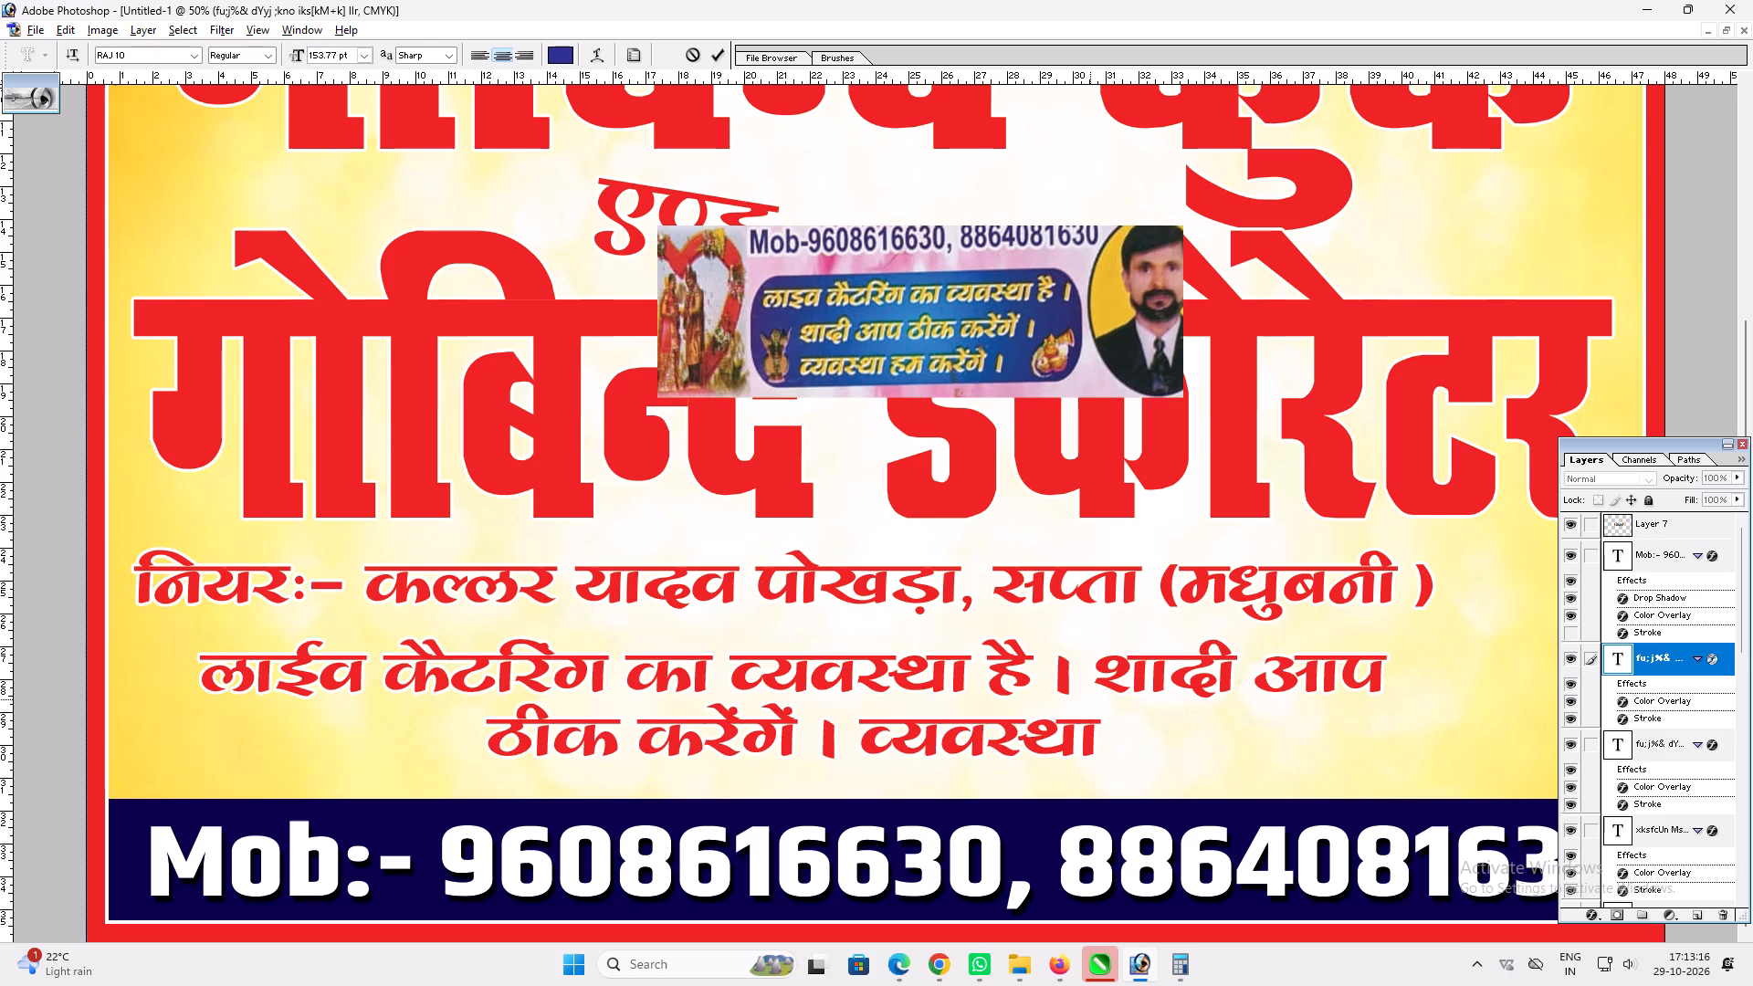
pyautogui.write('eg')
pyautogui.press('BackSpace')
pyautogui.press('BackSpace')
pyautogui.write('ge djsa')
pyautogui.press('z')
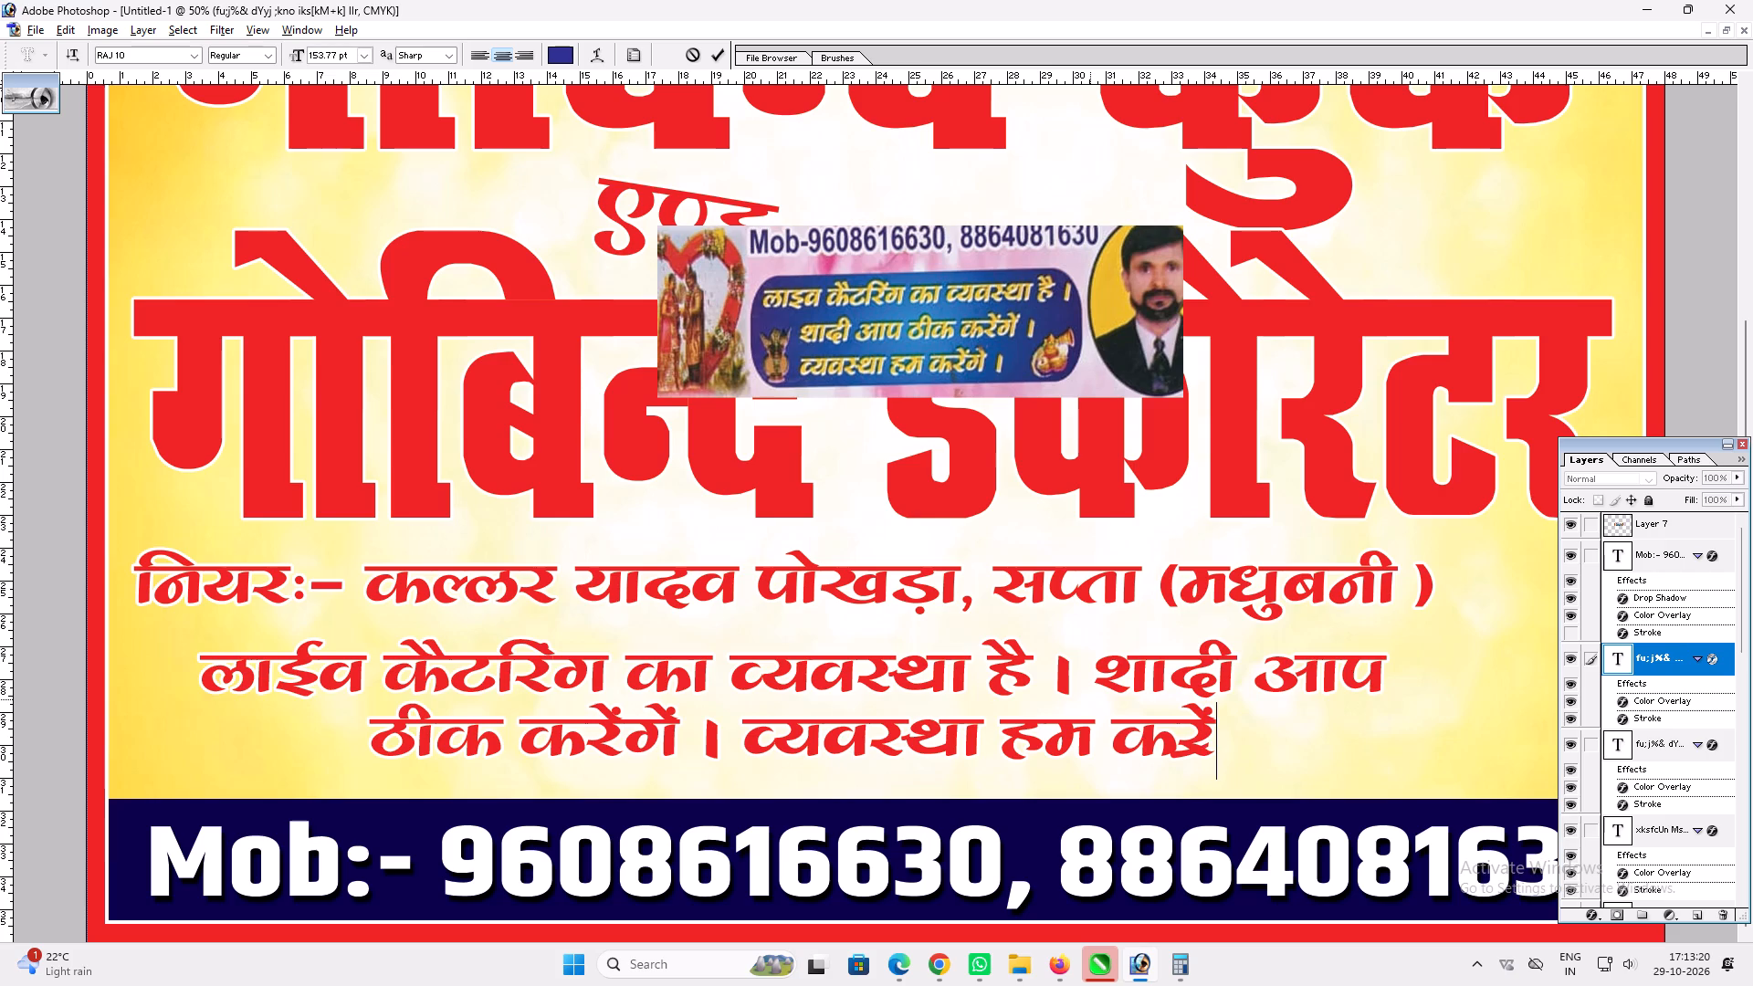
pyautogui.press('BackSpace')
pyautogui.write('xsa A')
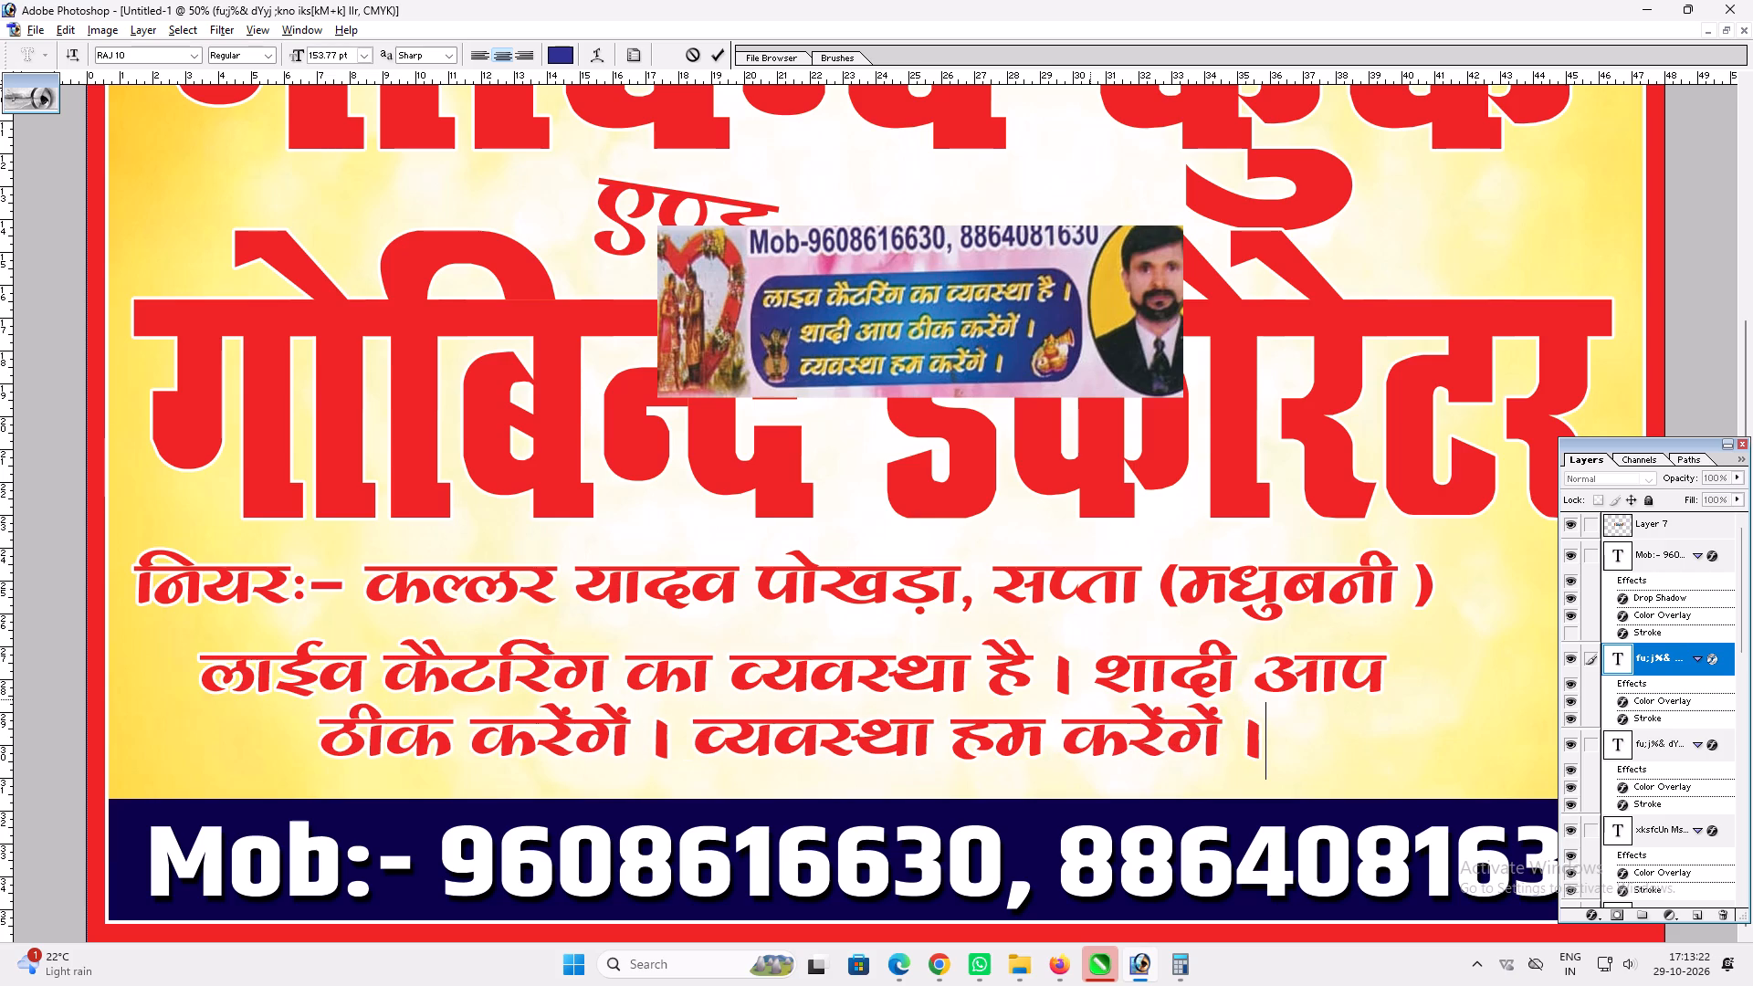
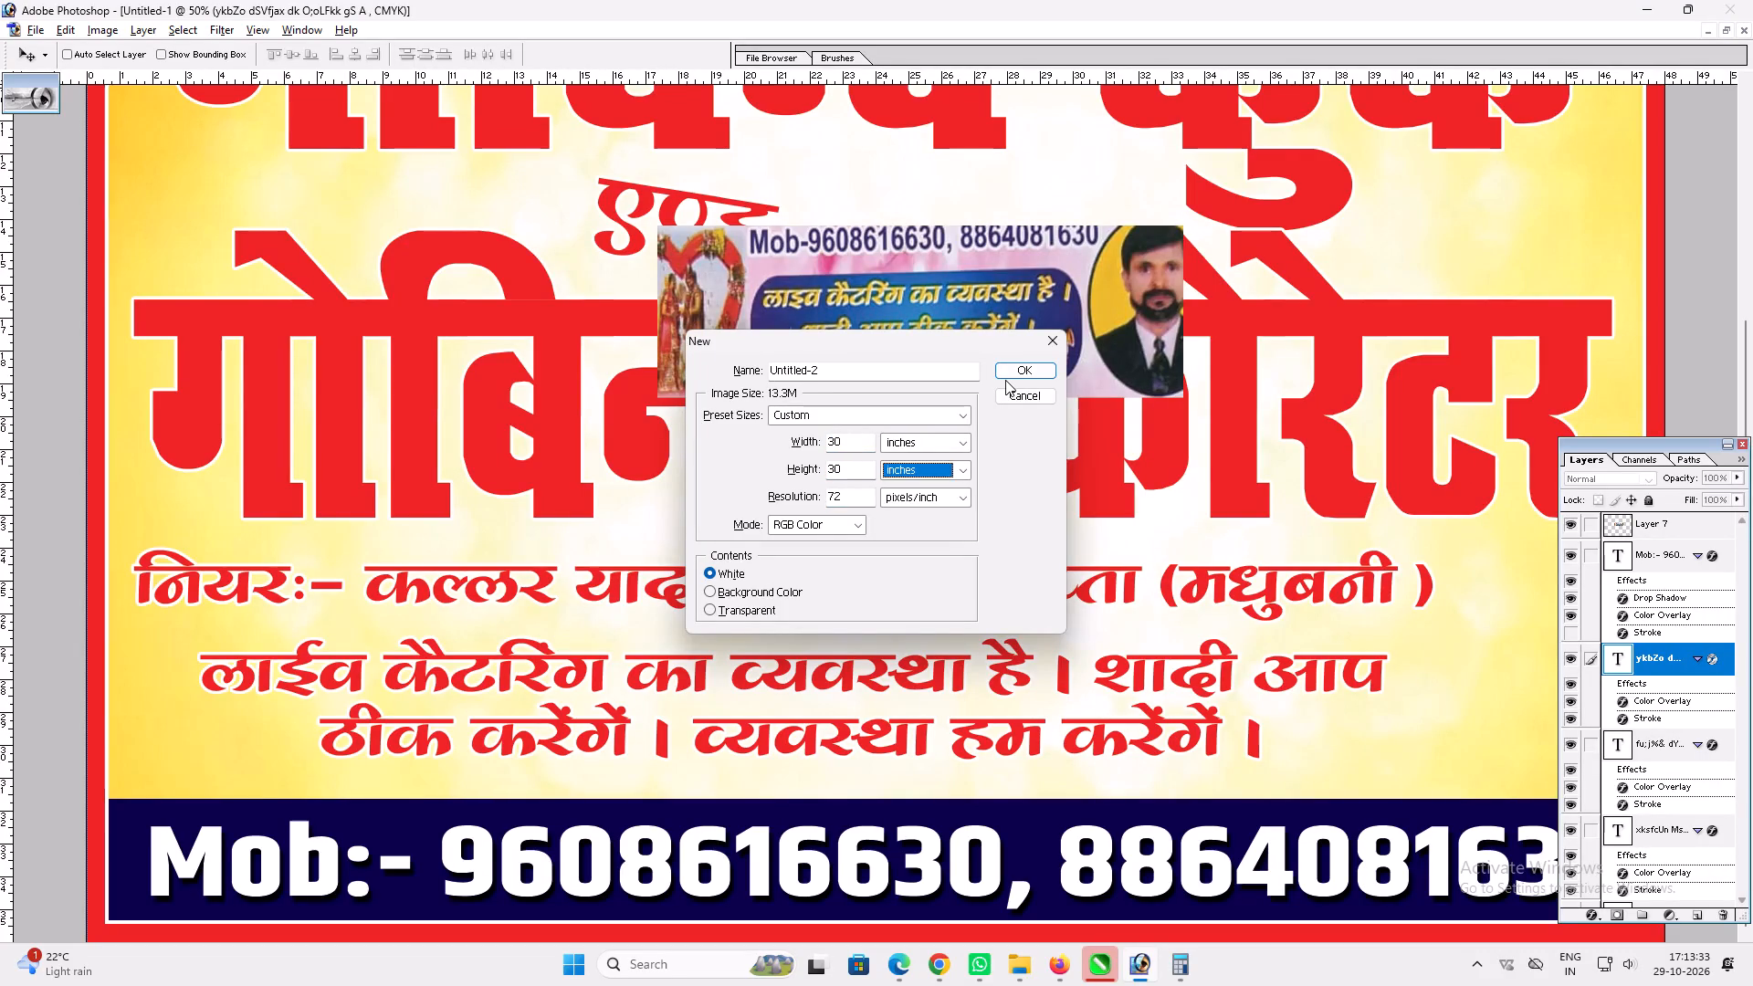
# Create a white 30 x 30 inch CMYK document at 72 pixels/inch and paste the copied Durga idol photo into it.
pyautogui.press('Tab')
pyautogui.press('Tab')
pyautogui.press('Tab')
pyautogui.press('Right')
pyautogui.press('Return')
pyautogui.hotkey('ctrl', 'v')
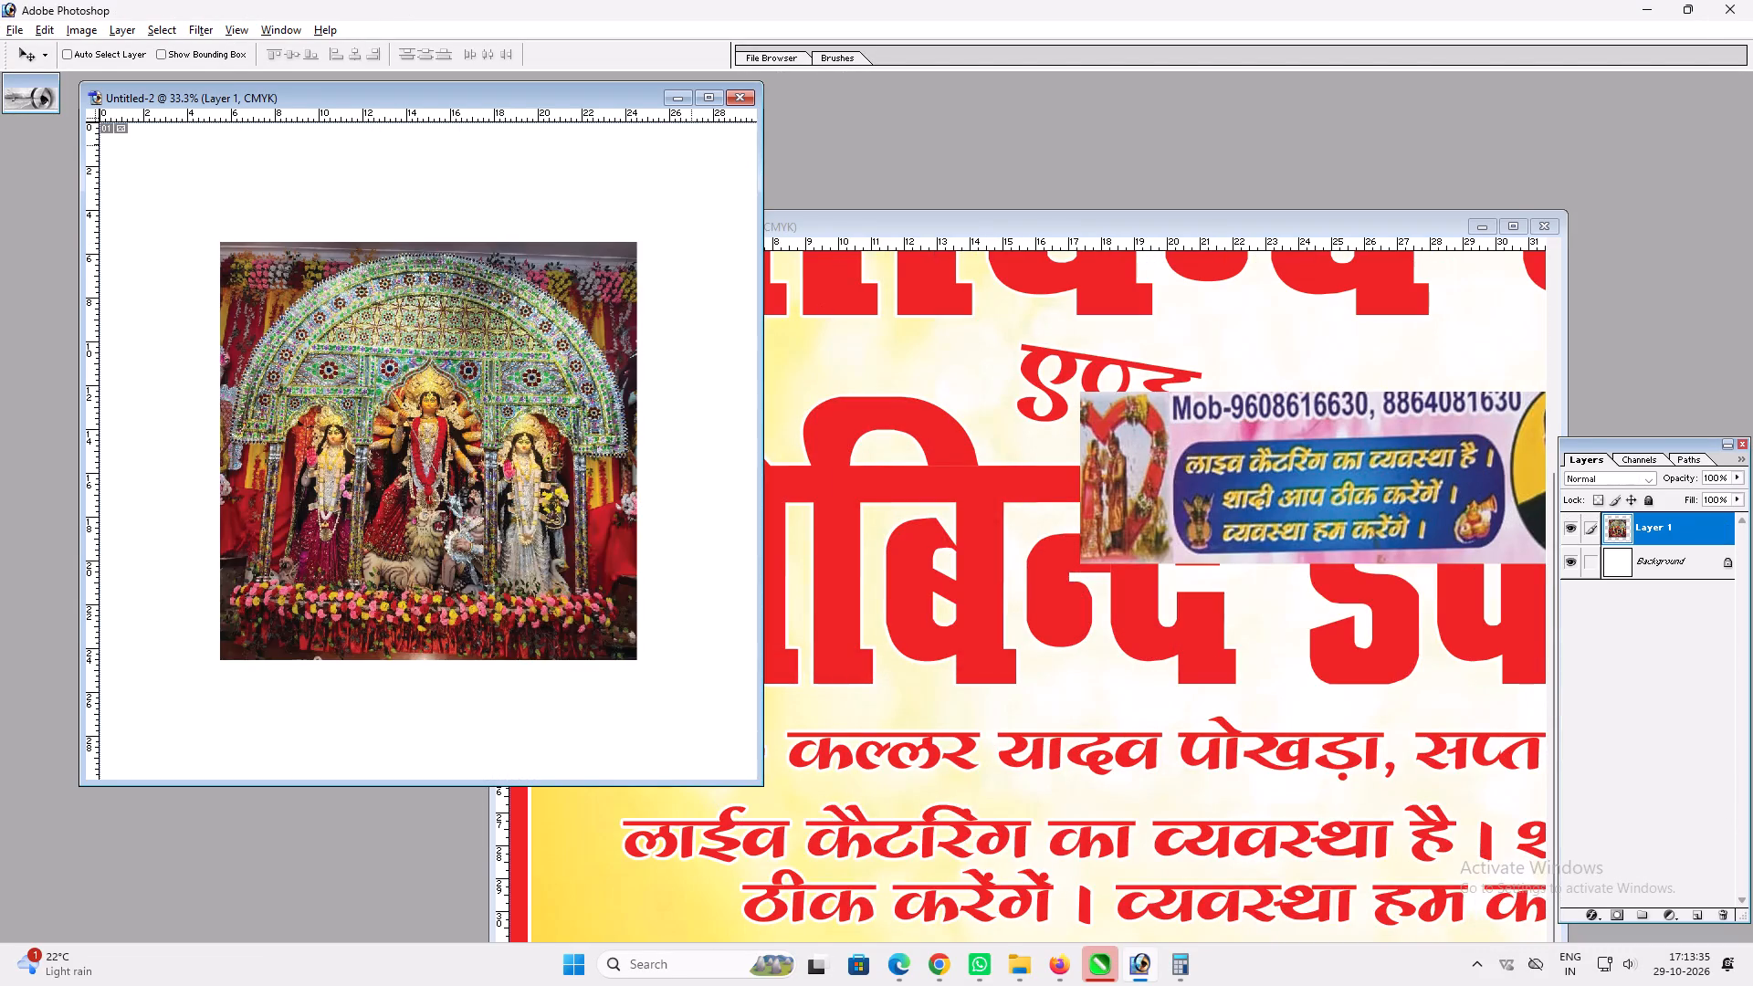
# Maximize the new document and scale the pasted Durga photo proportionally to about 161% so it covers the whole canvas.
pyautogui.keyDown('ctrl'); pyautogui.click(705, 100); pyautogui.keyUp('ctrl')
pyautogui.hotkey('ctrl', 't')
pyautogui.keyDown('alt'); pyautogui.keyDown('shift'); pyautogui.click(1107, 308); pyautogui.keyUp('shift'); pyautogui.keyUp('alt')
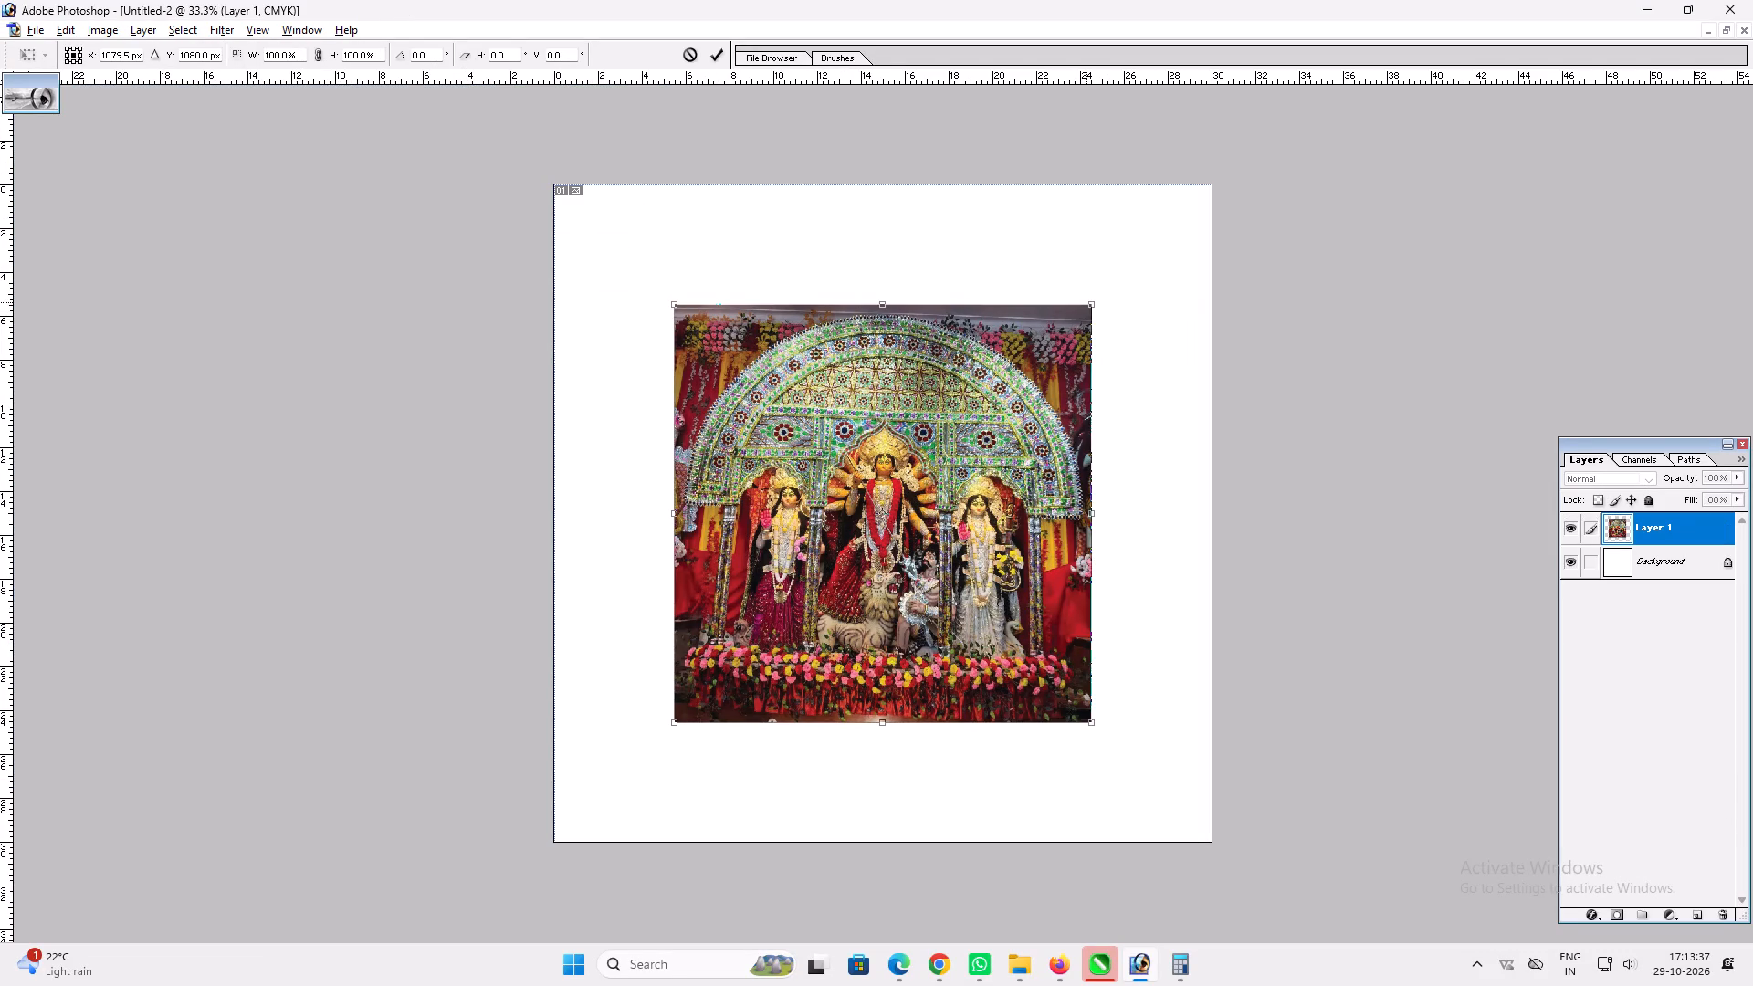
pyautogui.keyDown('alt'); pyautogui.keyDown('shift'); pyautogui.moveTo(1086, 302); pyautogui.dragTo(1227, 190); pyautogui.keyUp('shift'); pyautogui.keyUp('alt')
pyautogui.hotkey('ctrl', 't')
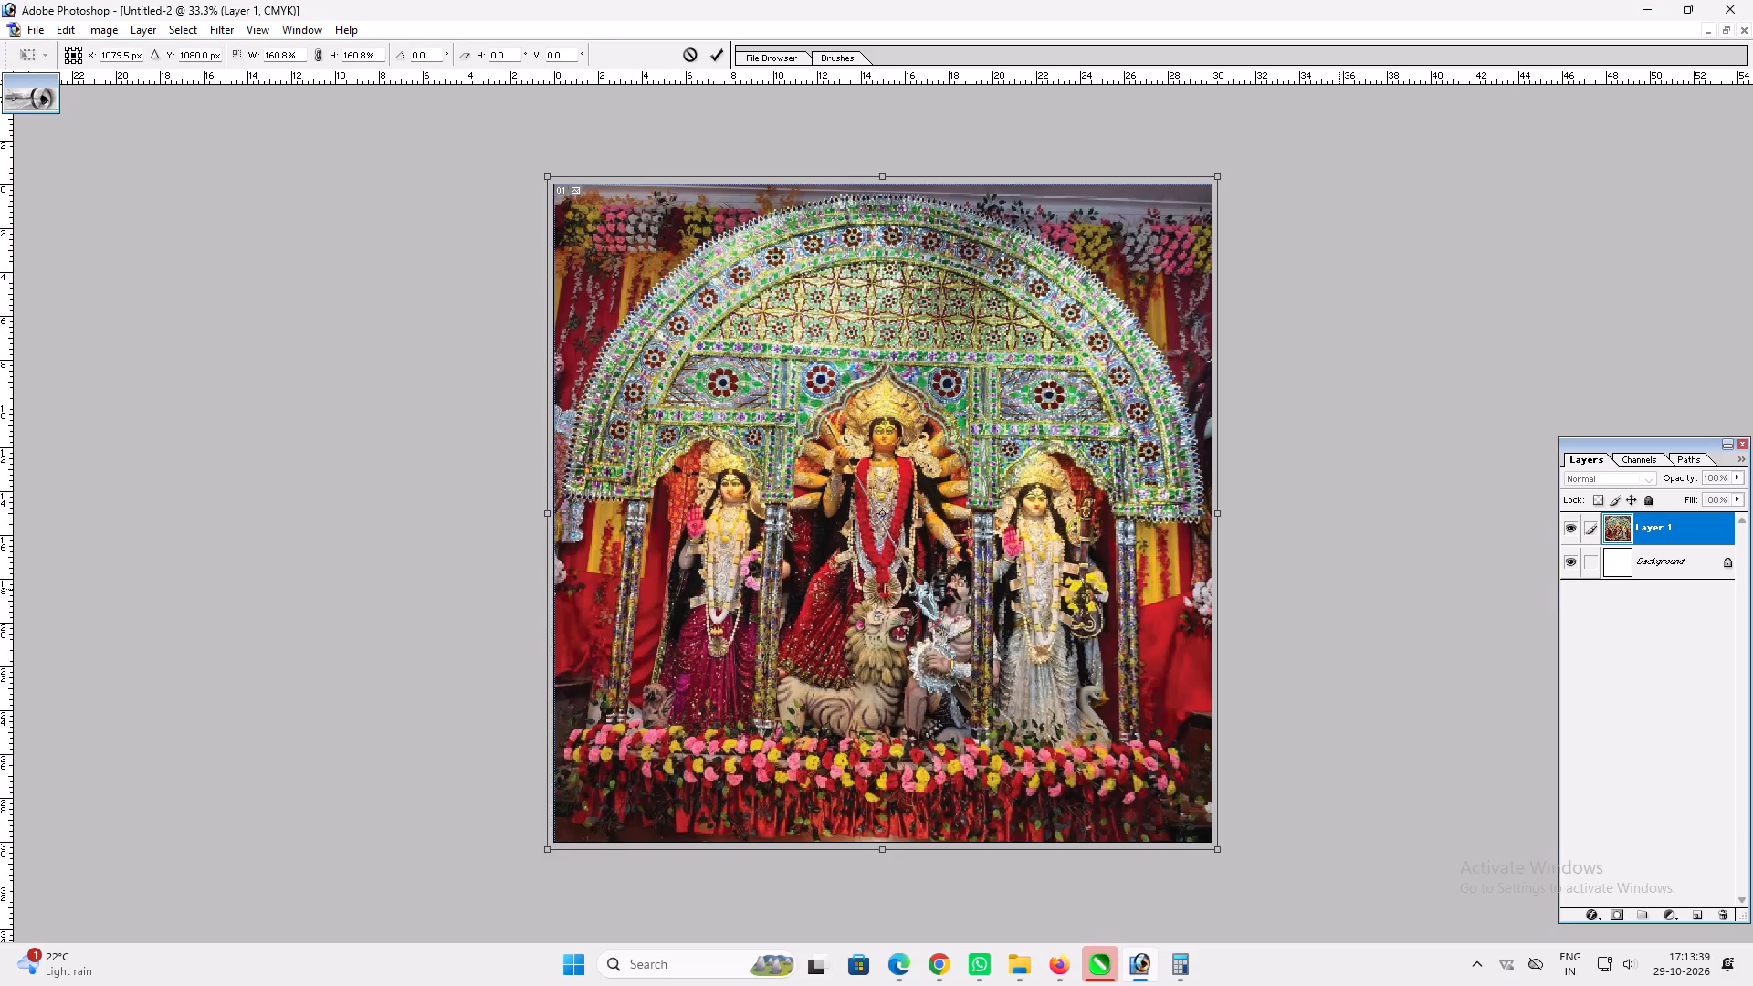
pyautogui.moveTo(1339, 589); pyautogui.dragTo(1359, 584)
pyautogui.press('Return')
# Stretch the Durga photo slightly beyond the canvas's top and right edges.
pyautogui.press('v')
pyautogui.hotkey('ctrl', 't')
pyautogui.keyDown('shift'); pyautogui.moveTo(1124, 172); pyautogui.dragTo(1124, 163); pyautogui.keyUp('shift')
pyautogui.keyDown('shift'); pyautogui.moveTo(1223, 162); pyautogui.dragTo(1231, 159); pyautogui.keyUp('shift')
pyautogui.press('Return')
# Straighten the Durga photo by rotating it slightly counterclockwise and easing it back a little clockwise.
pyautogui.hotkey('ctrl', 't')
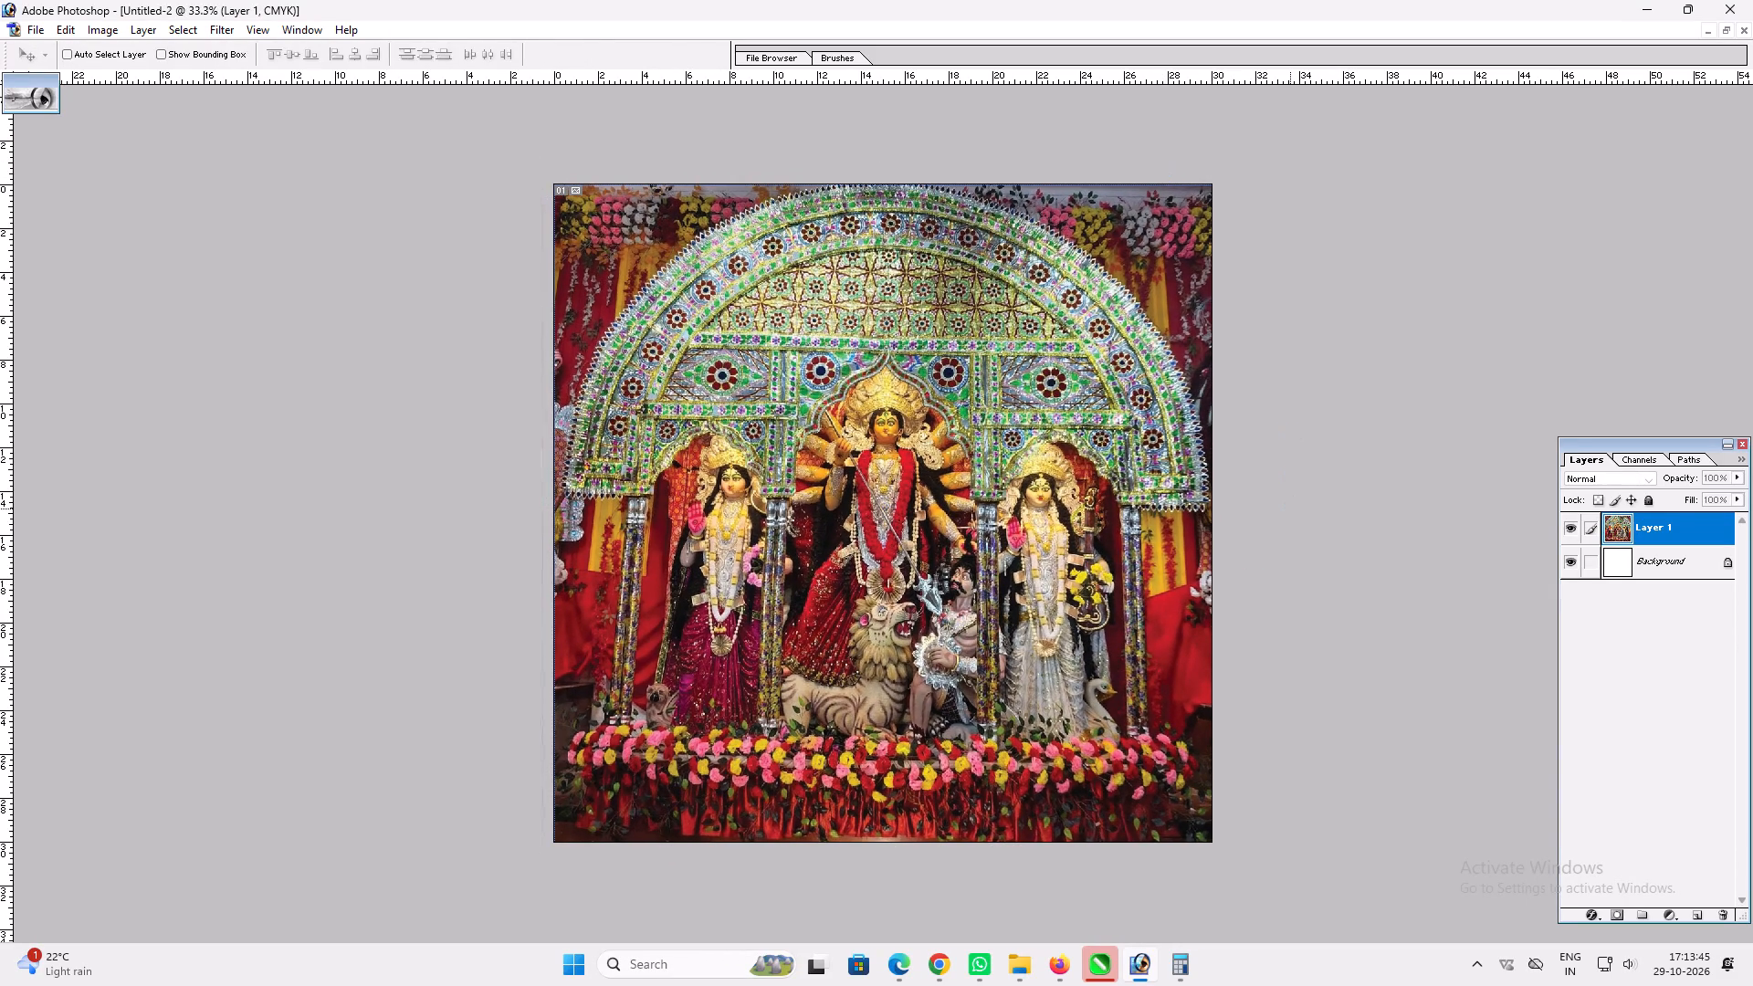
pyautogui.moveTo(1291, 510); pyautogui.dragTo(1297, 499)
pyautogui.press('Return')
pyautogui.press('v')
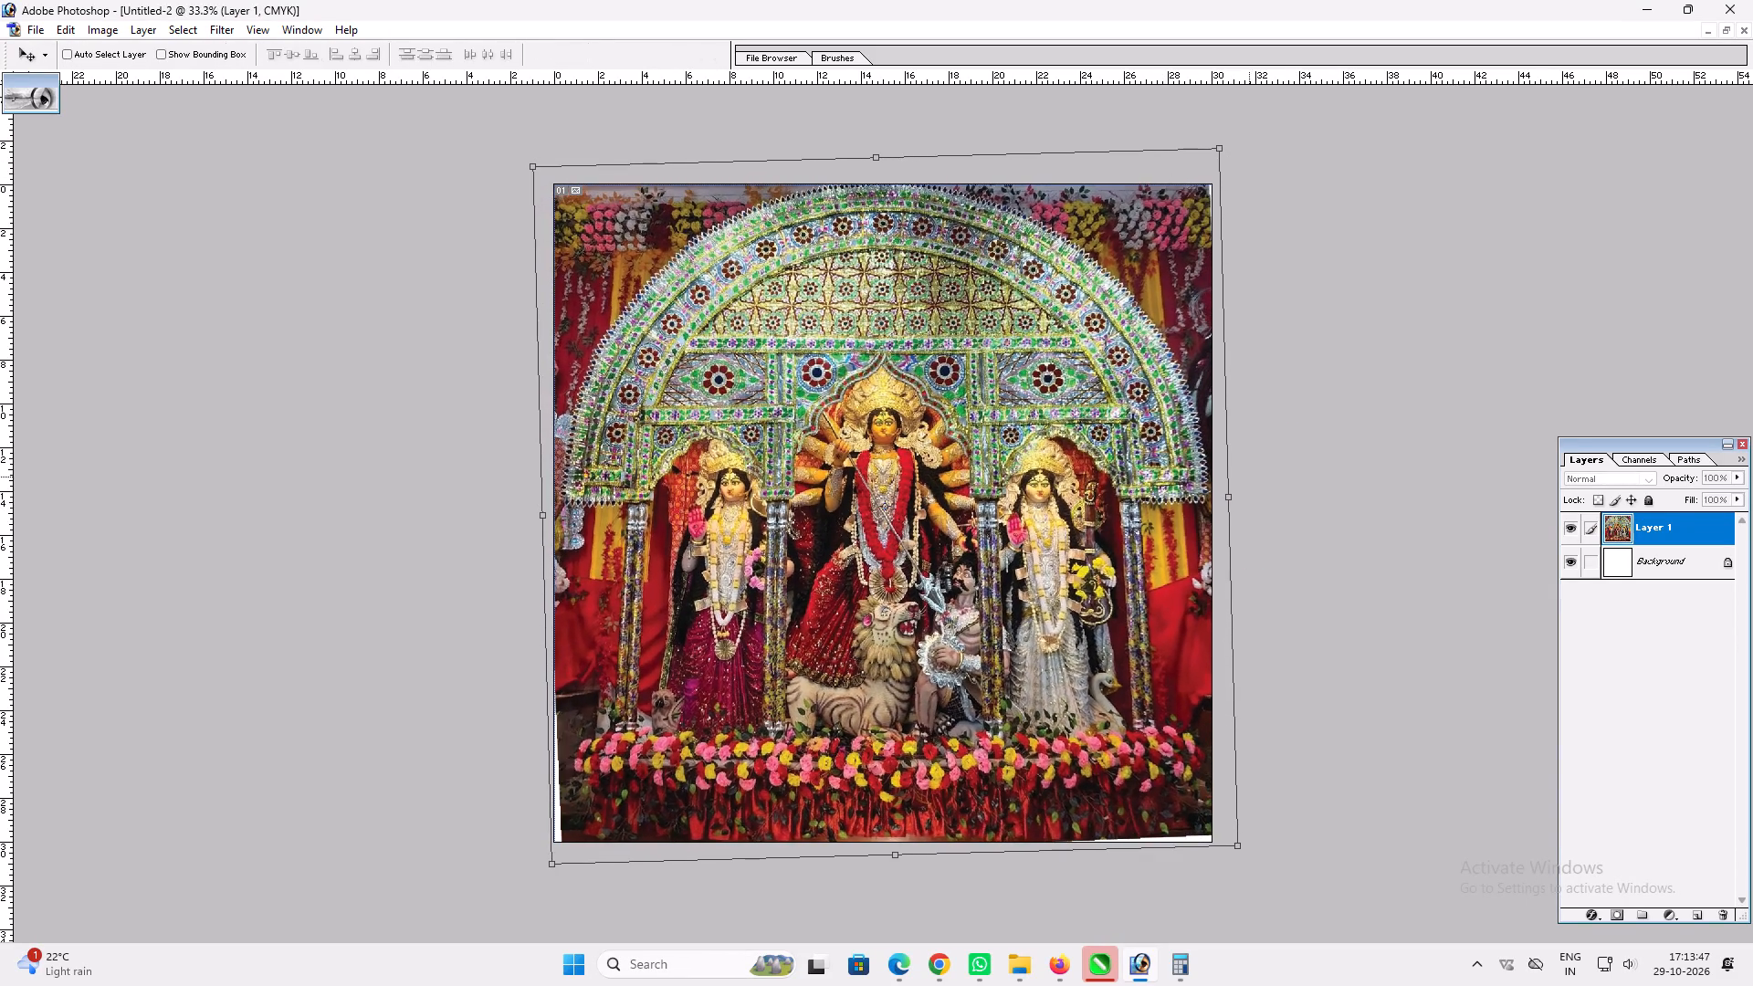
pyautogui.hotkey('ctrl', '0')
pyautogui.press('v')
pyautogui.hotkey('ctrl', 't')
pyautogui.moveTo(1430, 145); pyautogui.dragTo(1430, 152)
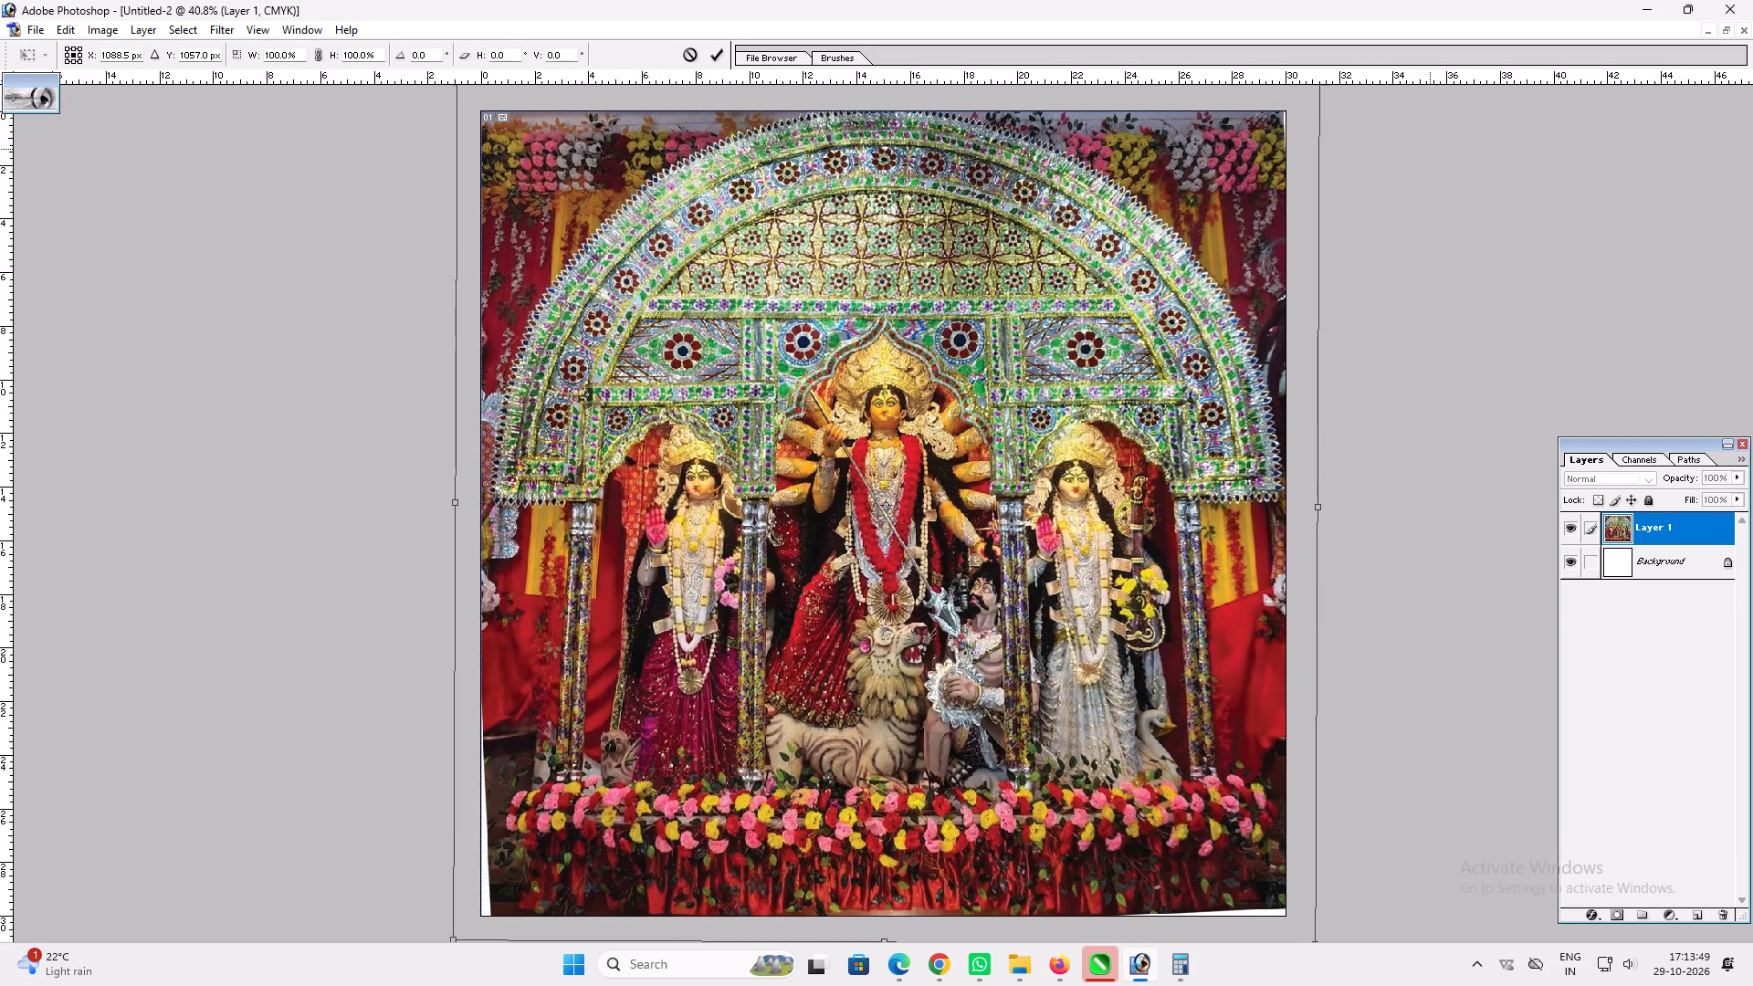
pyautogui.moveTo(1430, 152); pyautogui.dragTo(1431, 153)
pyautogui.press('Return')
pyautogui.press('v')
# Enlarge the Durga photo to about 101.8% from its lower-left corner to cover the exposed canvas edges.
pyautogui.press('space')
pyautogui.press('space')
pyautogui.press('space')
pyautogui.press('space')
pyautogui.press('space')
pyautogui.press('space')
pyautogui.press('space')
pyautogui.press('space')
pyautogui.press('space')
pyautogui.press('space')
pyautogui.press('space')
pyautogui.press('space')
pyautogui.press('space')
pyautogui.press('space')
pyautogui.press('space')
pyautogui.press('space')
pyautogui.press('space')
pyautogui.press('space')
pyautogui.moveTo(956, 306); pyautogui.dragTo(971, 309, button='right')
pyautogui.moveTo(977, 309); pyautogui.dragTo(987, 310)
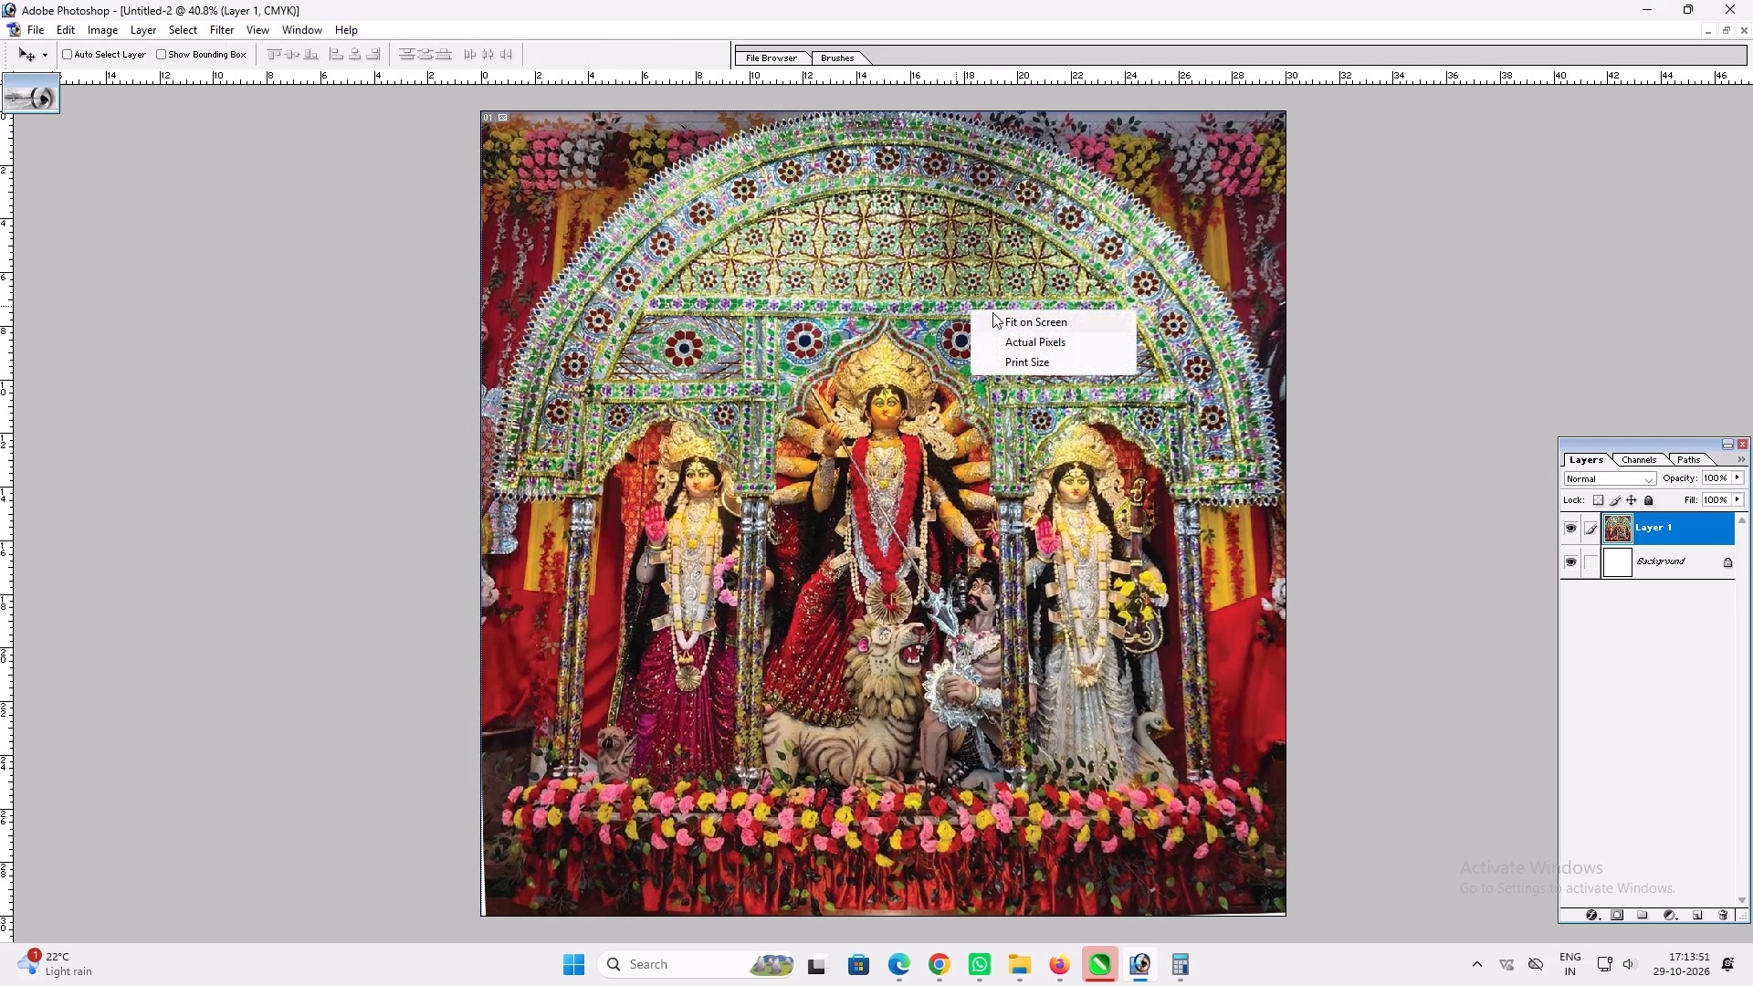
pyautogui.click(993, 312)
pyautogui.scroll(3, 994, 312)
pyautogui.write('vv')
pyautogui.keyDown('ctrl'); pyautogui.scroll(3, 1023, 568); pyautogui.keyUp('ctrl')
pyautogui.hotkey('ctrl', 't')
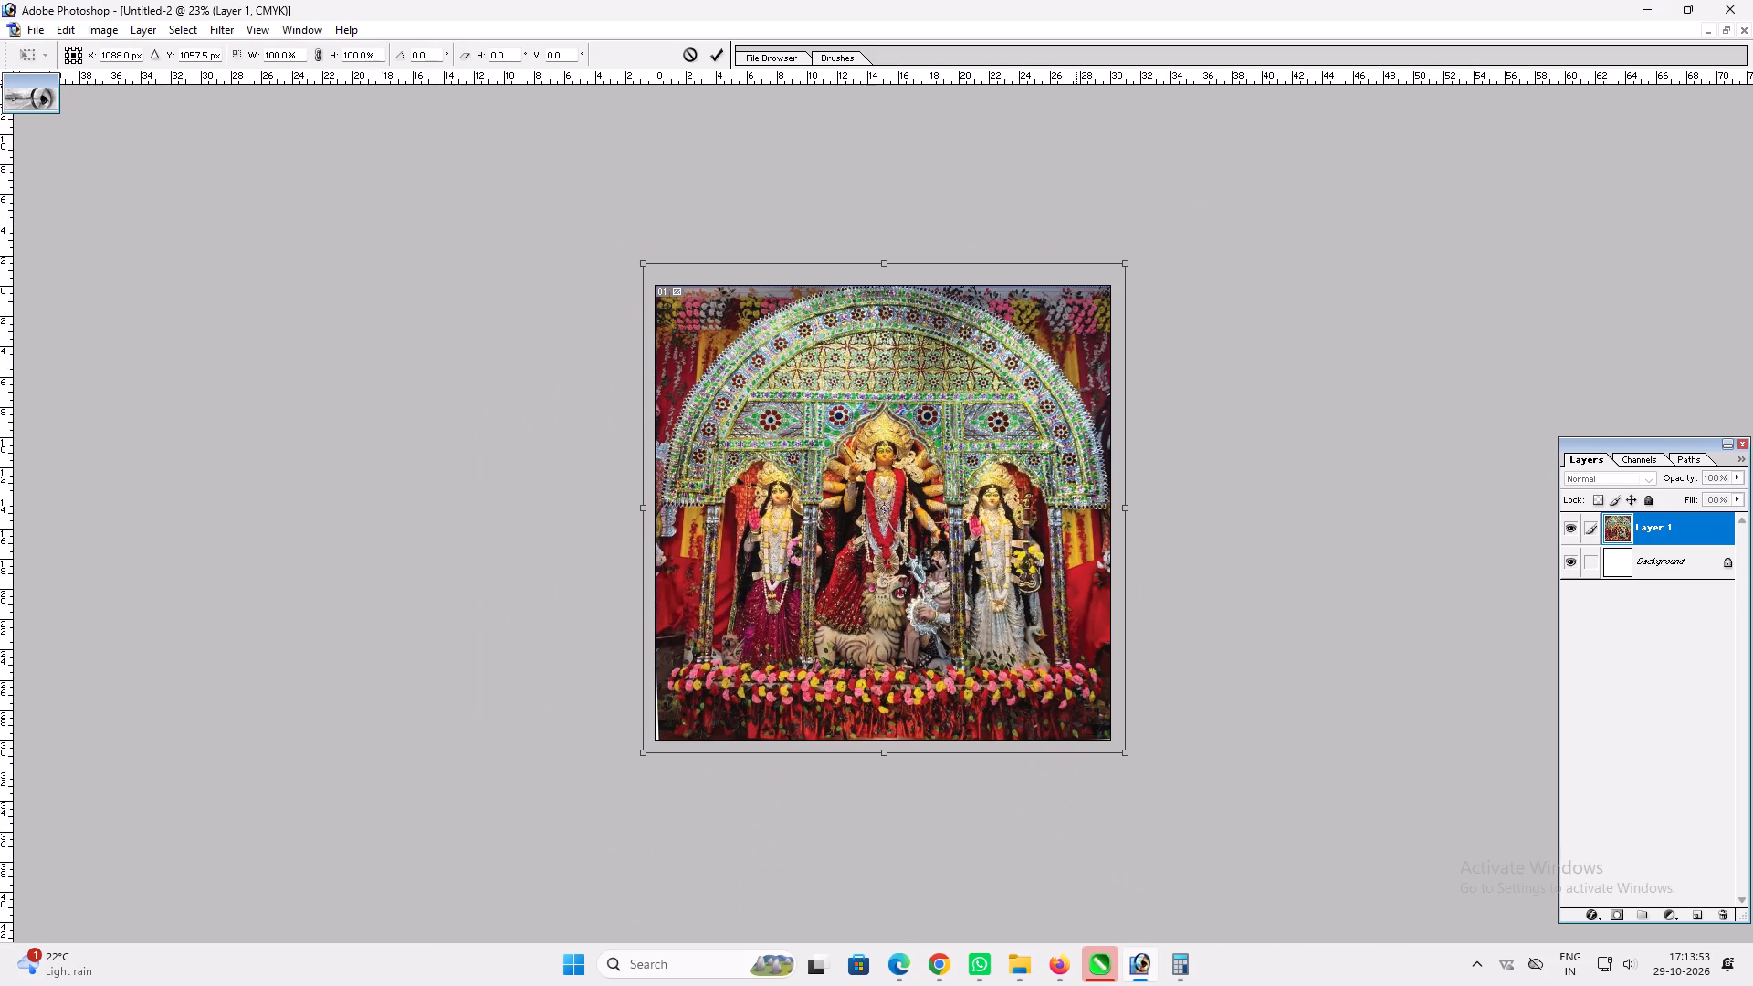
pyautogui.keyDown('shift'); pyautogui.moveTo(643, 748); pyautogui.dragTo(630, 752); pyautogui.keyUp('shift')
pyautogui.hotkey('shift', 'Return')
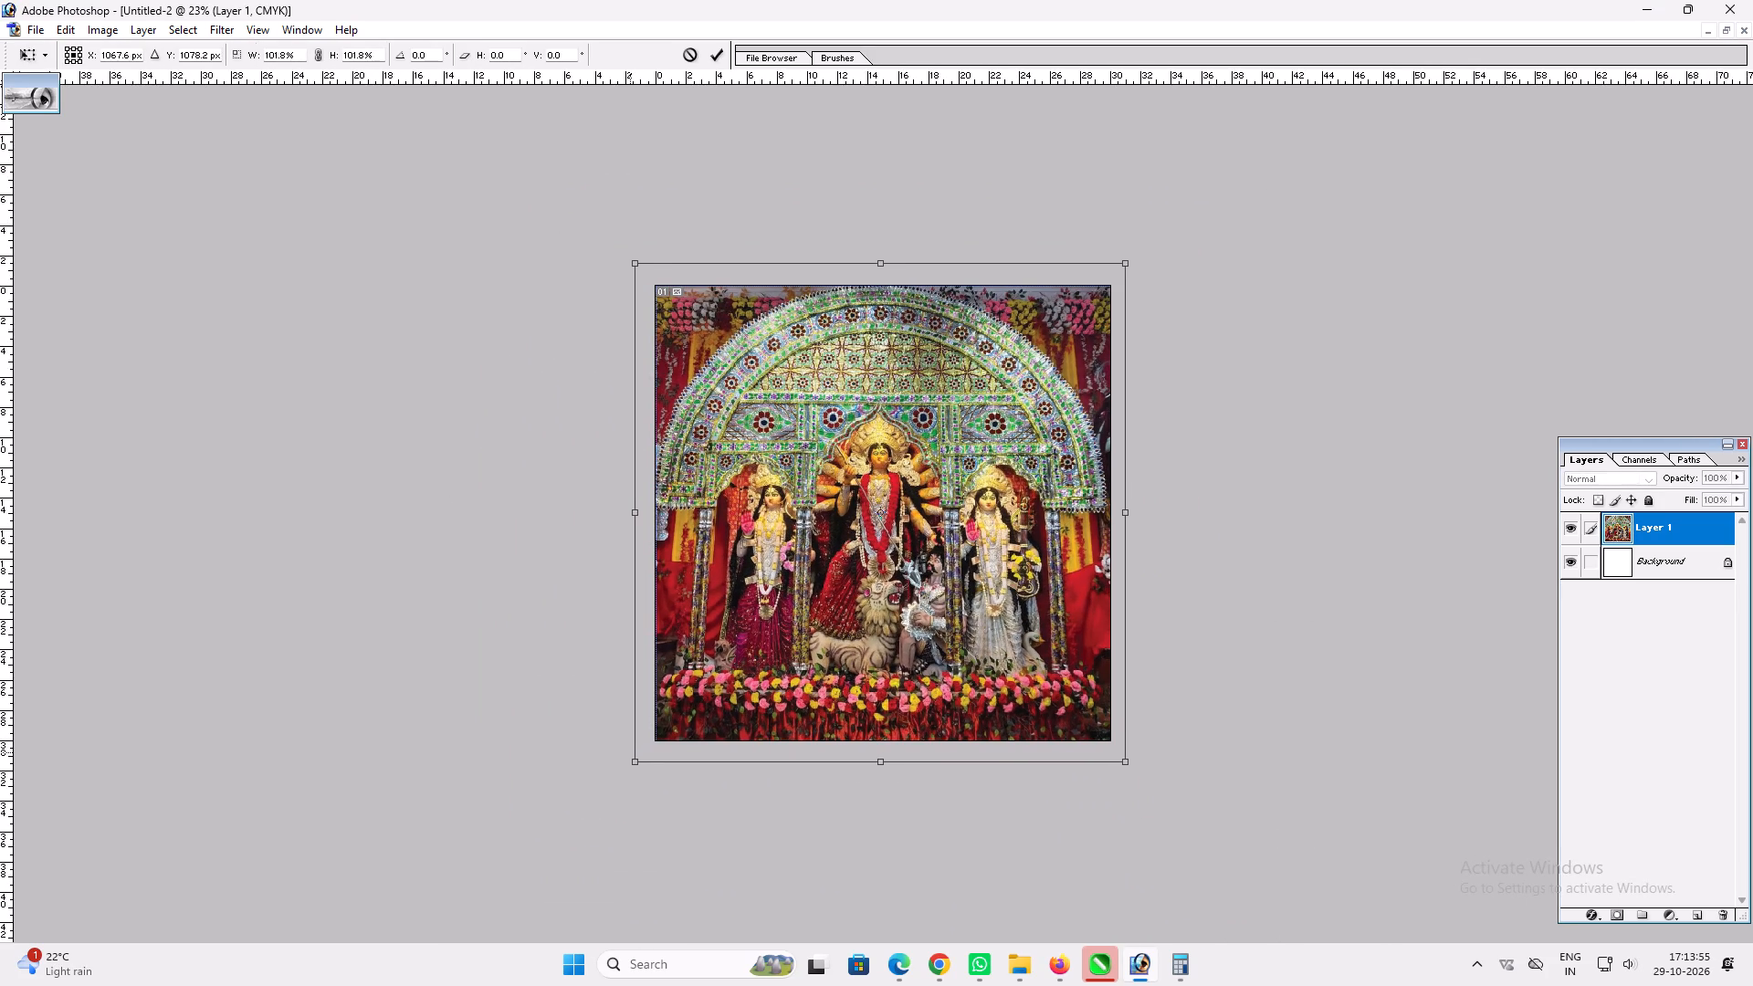
# Save the document as a TIFF in drive H's 2026 > october > 29.10.2026 folder, beginning its file name with "2x2= 1 pc".
pyautogui.press('v')
pyautogui.hotkey('ctrl', 'shift', 's')
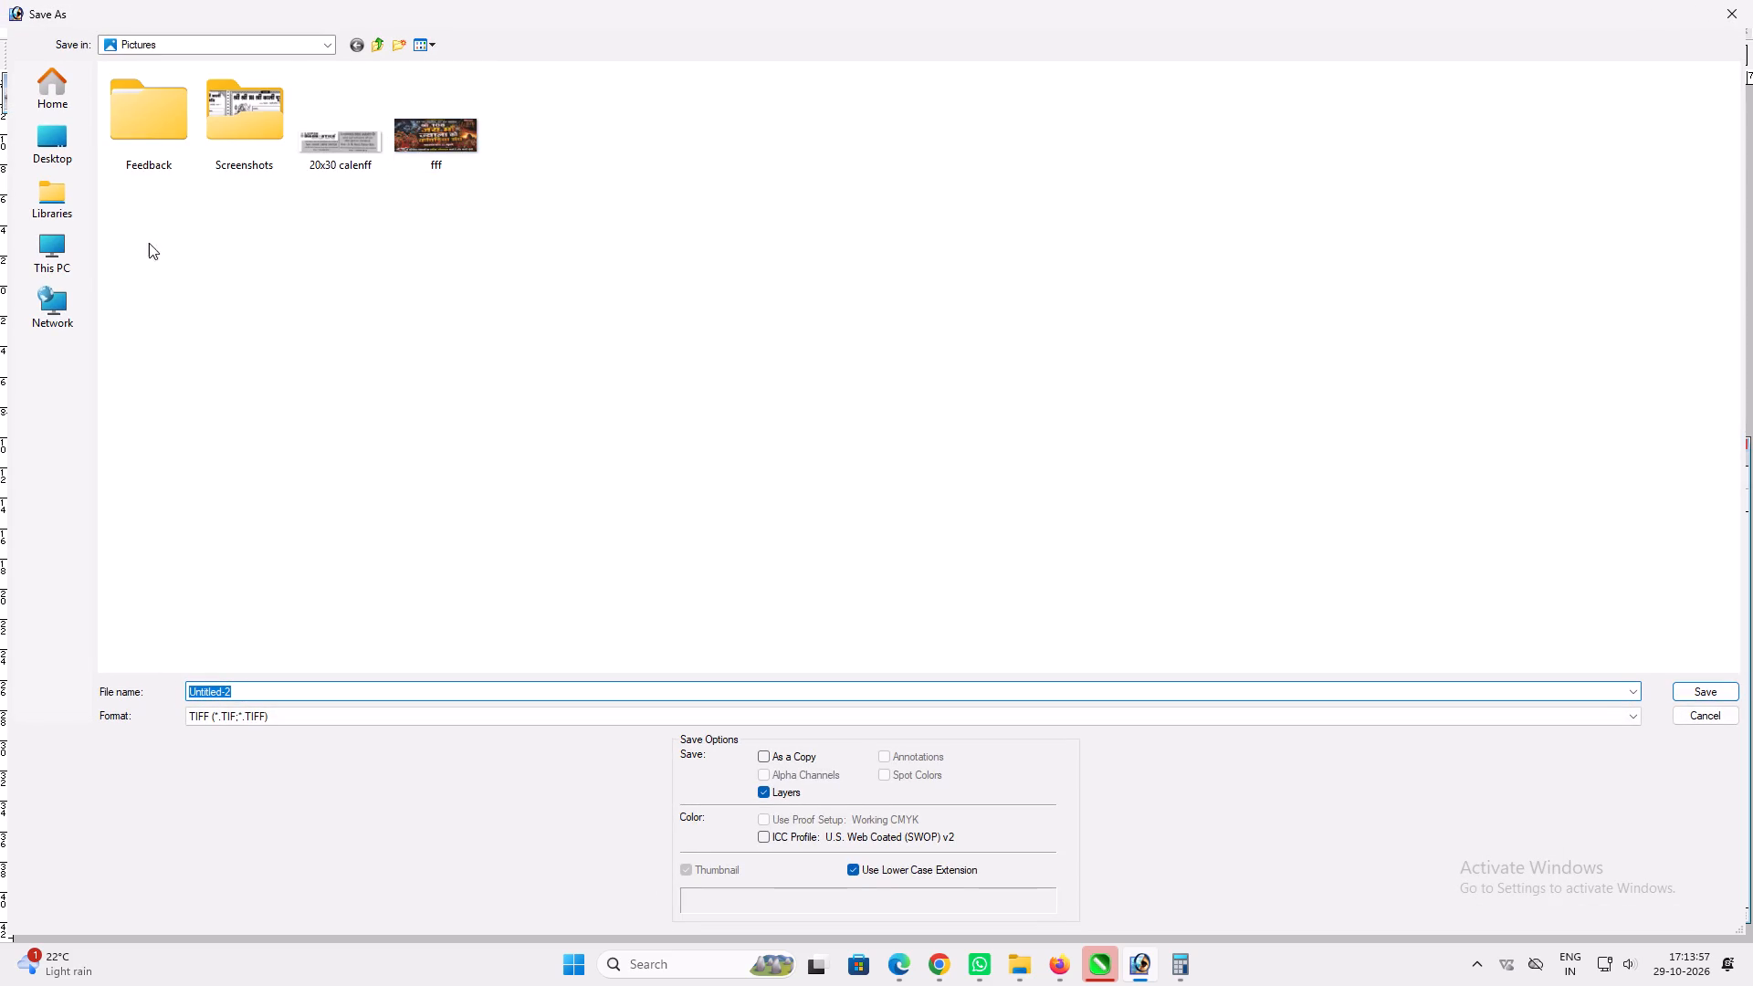
pyautogui.click(69, 246)
pyautogui.doubleClick(1233, 116)
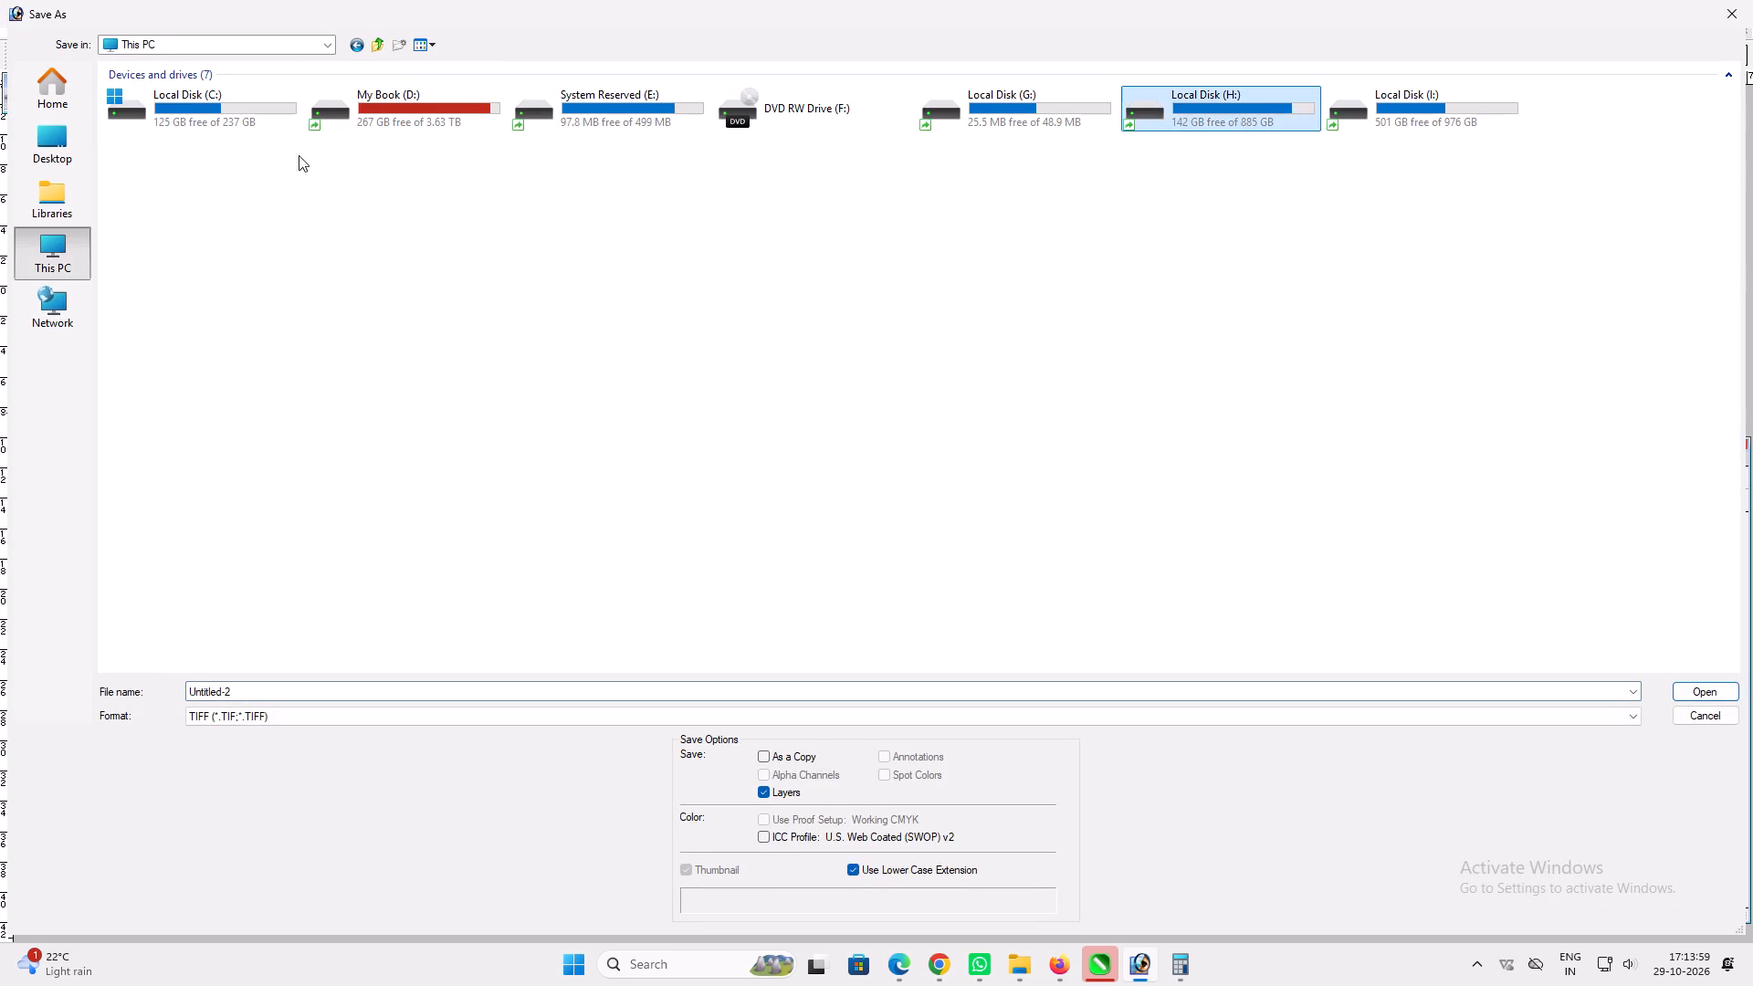
pyautogui.doubleClick(1205, 107)
pyautogui.doubleClick(220, 167)
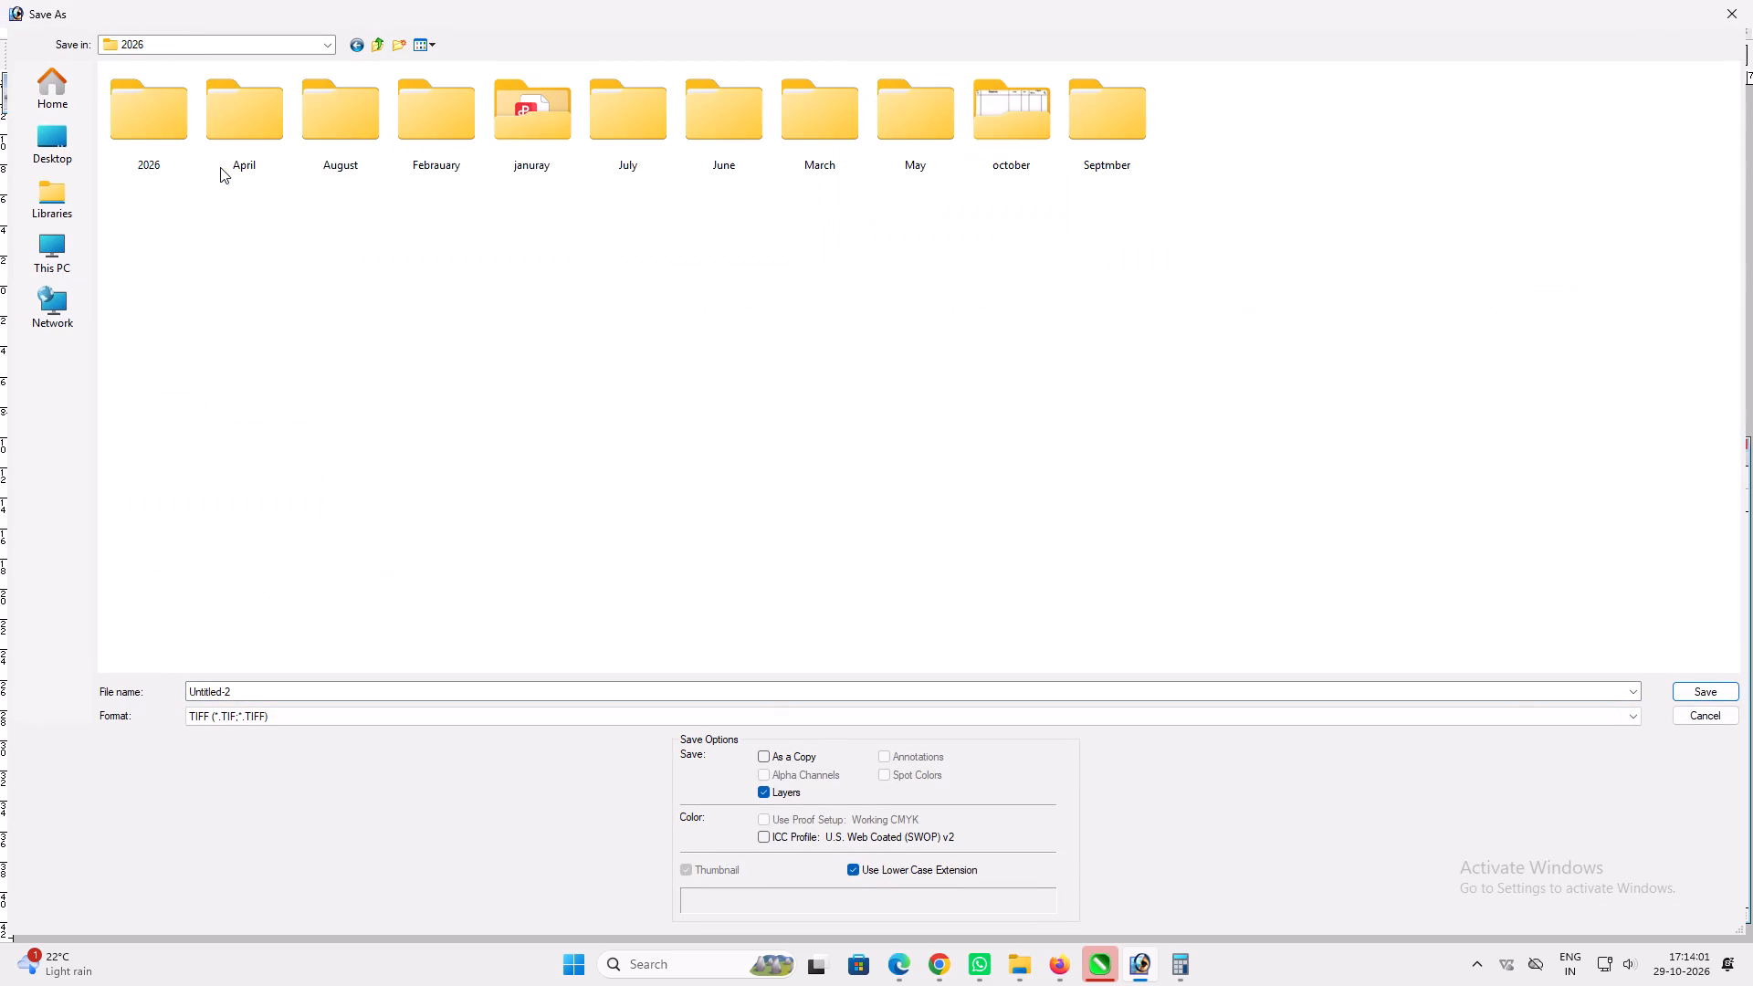
pyautogui.doubleClick(995, 129)
pyautogui.doubleClick(1118, 250)
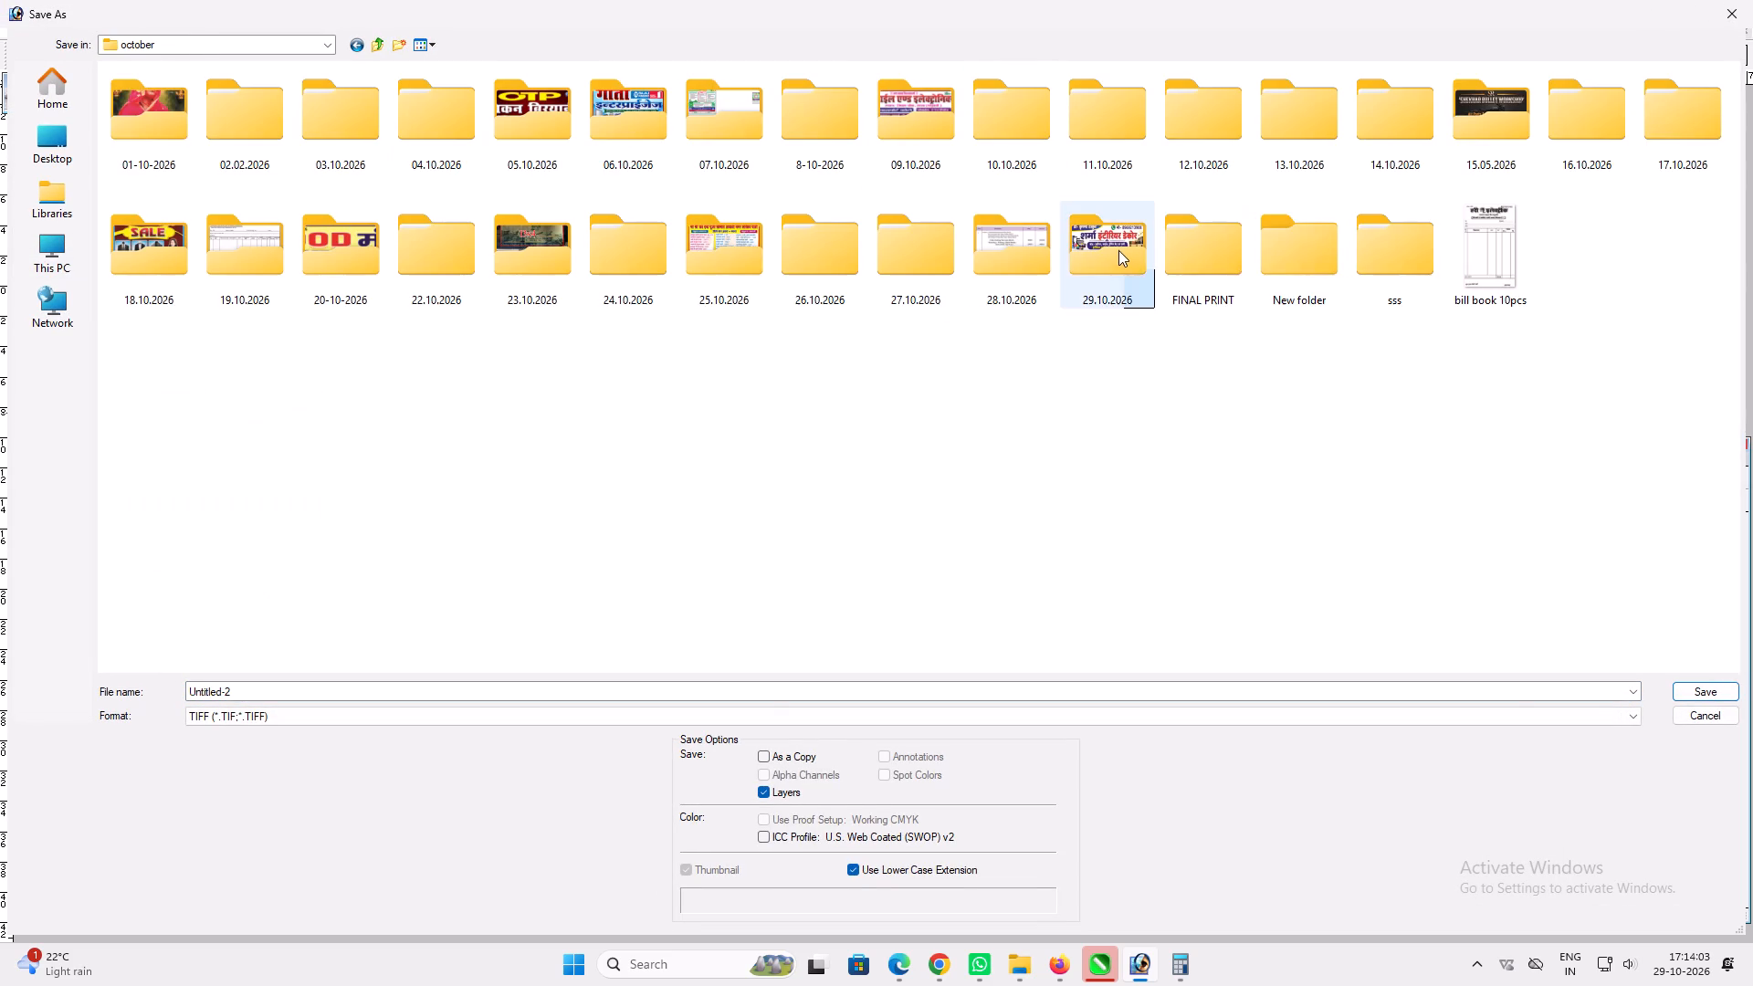
pyautogui.click(415, 689)
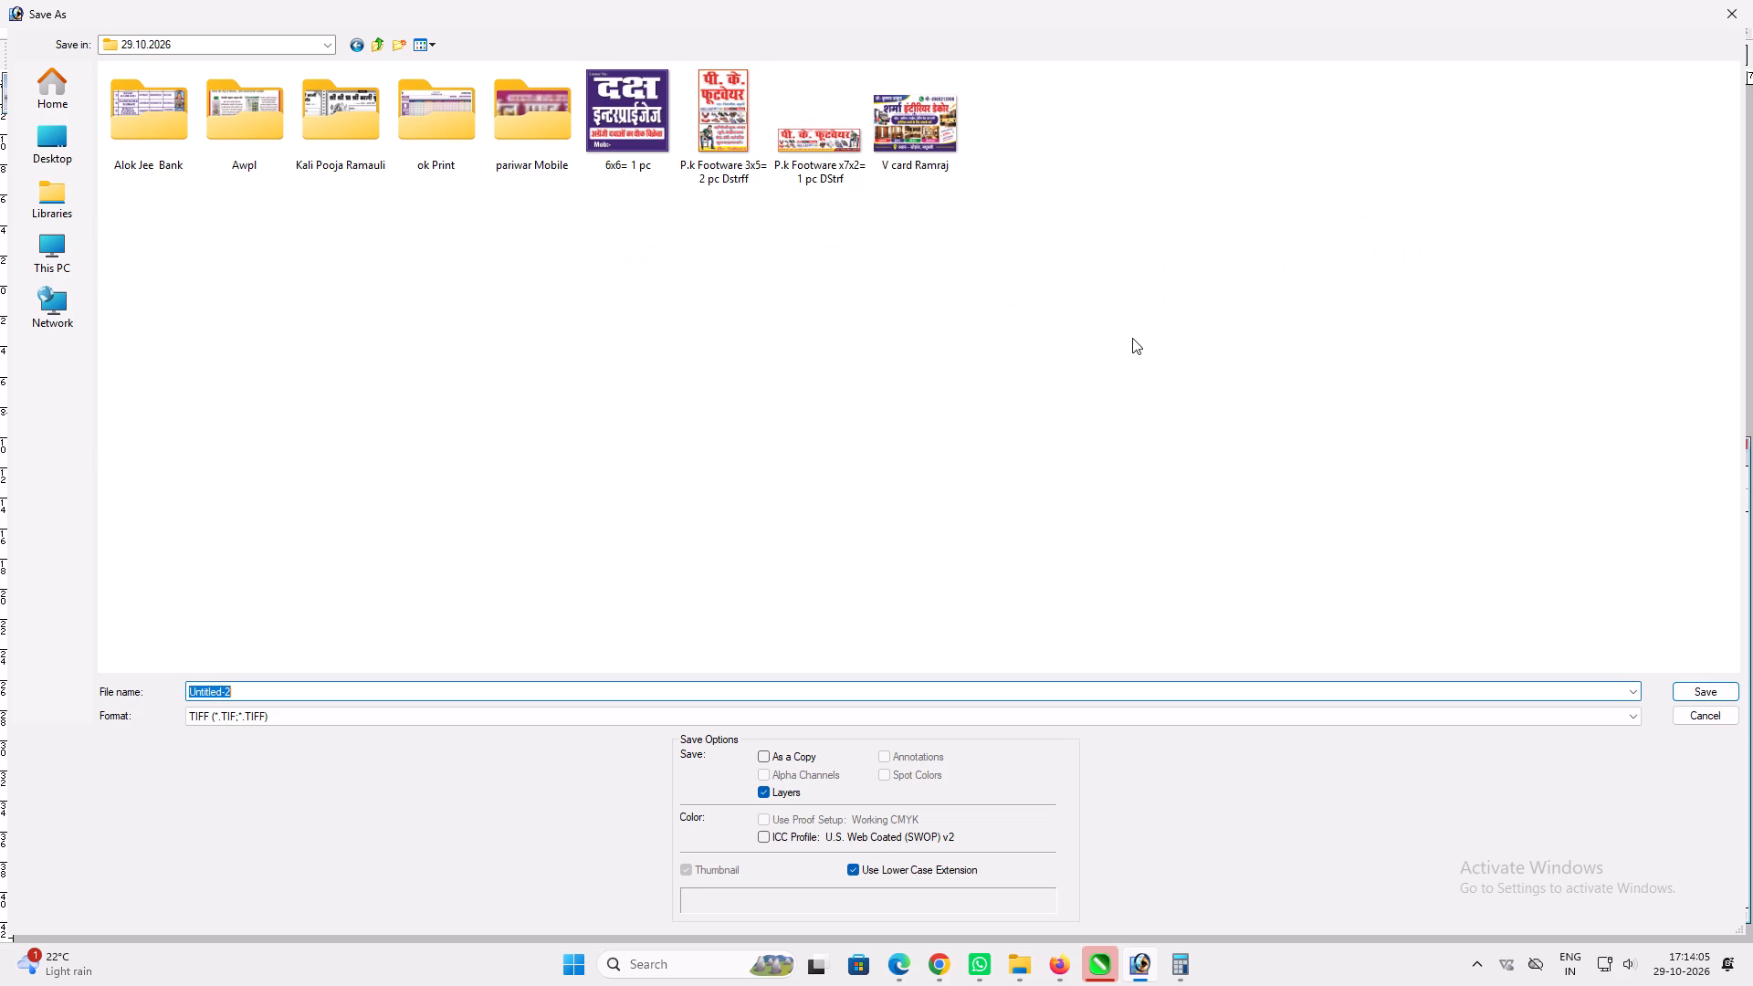
pyautogui.write('2x2= 1 pc')
pyautogui.press('space')
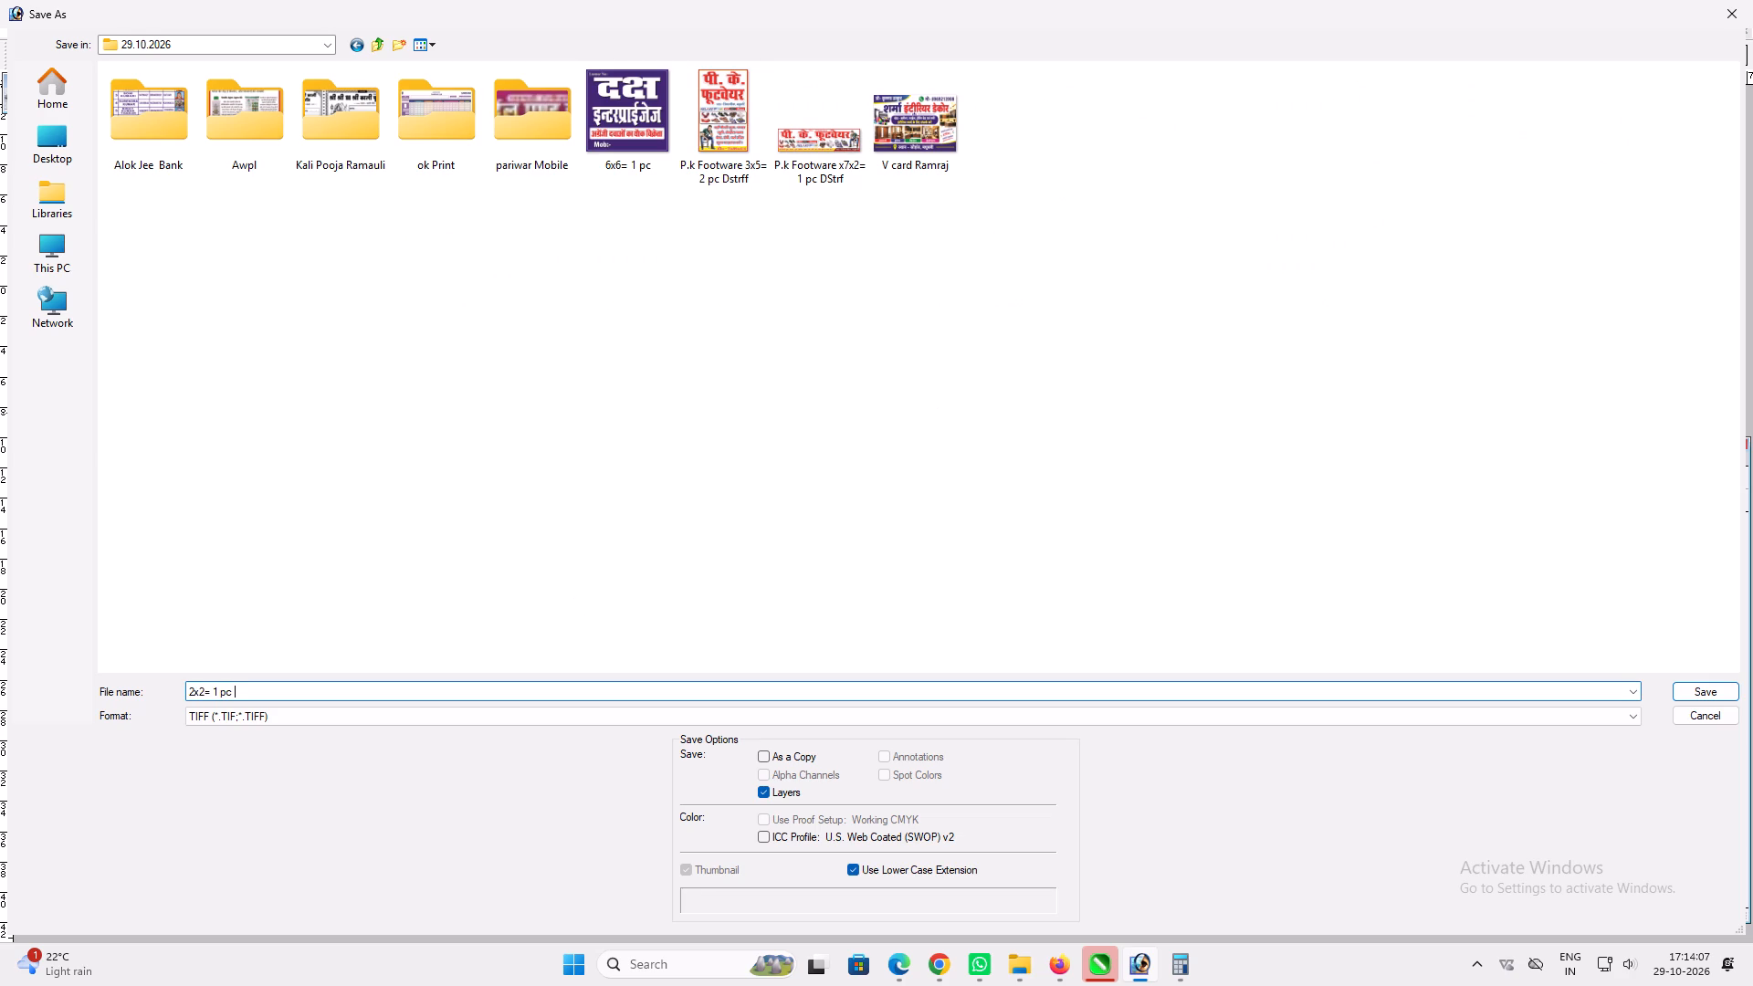
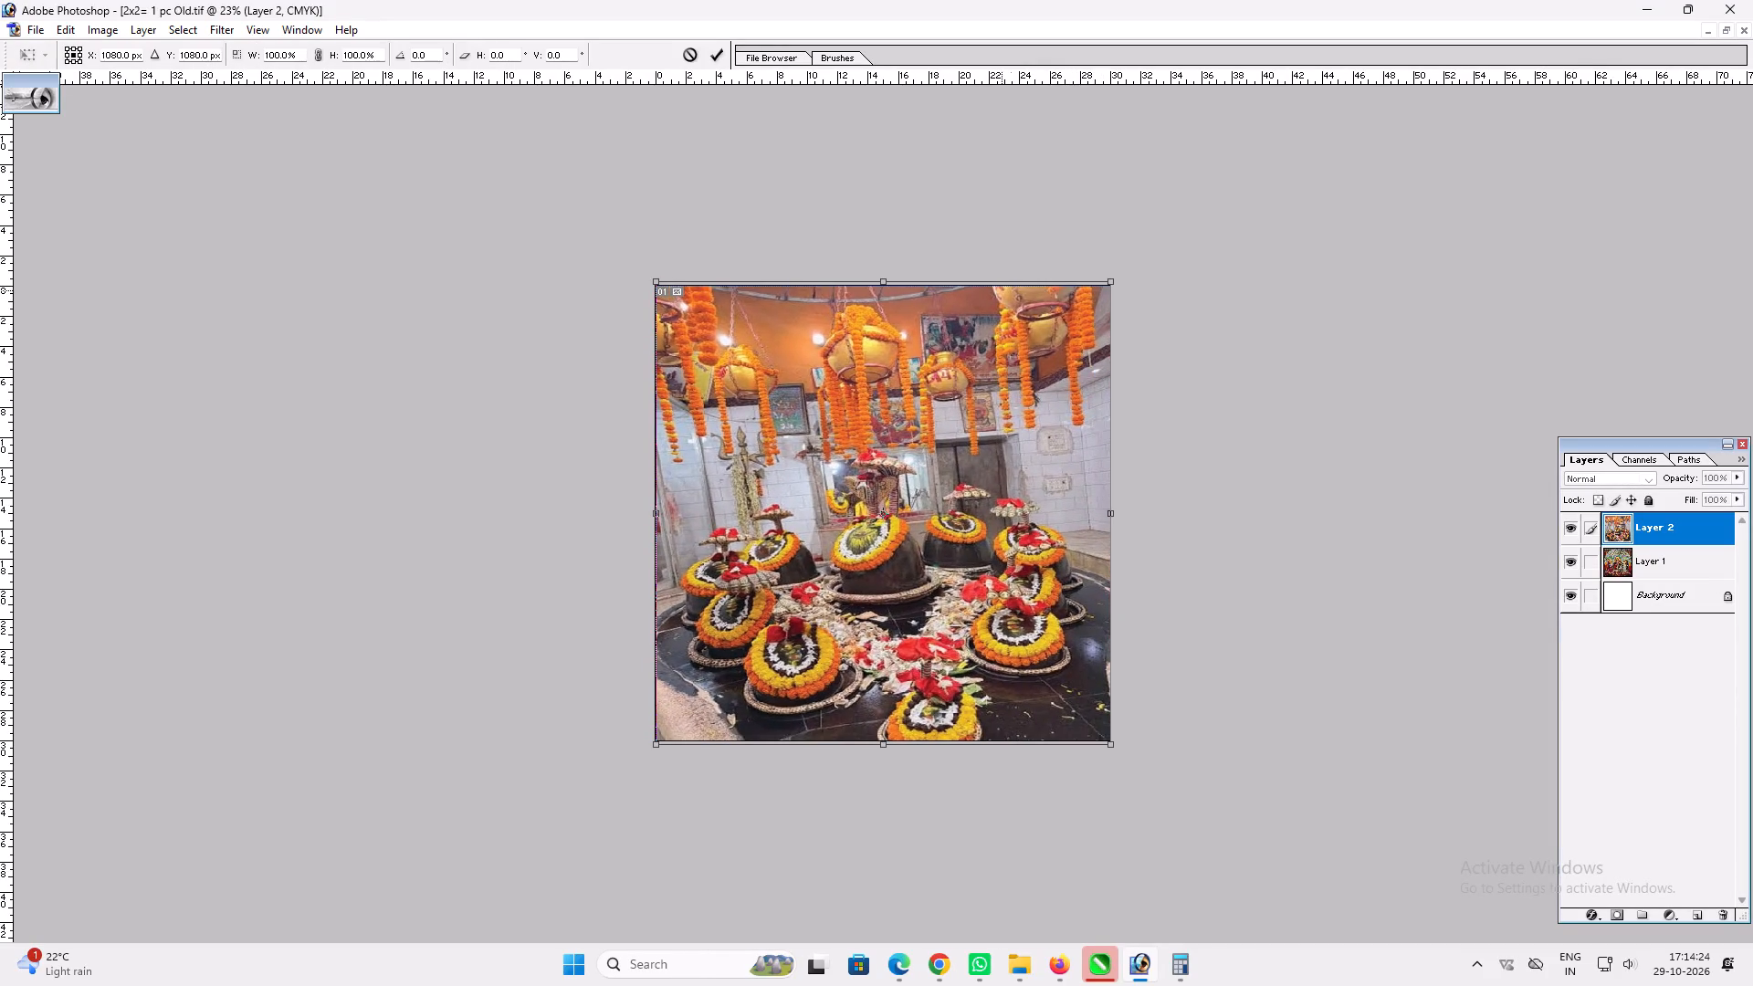
# Stretch the temple photo slightly beyond the canvas's top and bottom edges.
pyautogui.keyDown('shift'); pyautogui.moveTo(1000, 282); pyautogui.dragTo(1003, 270); pyautogui.keyUp('shift')
pyautogui.hotkey('shift', 'Return')
pyautogui.press('v')
pyautogui.hotkey('ctrl', 't')
pyautogui.keyDown('shift'); pyautogui.click(998, 753); pyautogui.keyUp('shift')
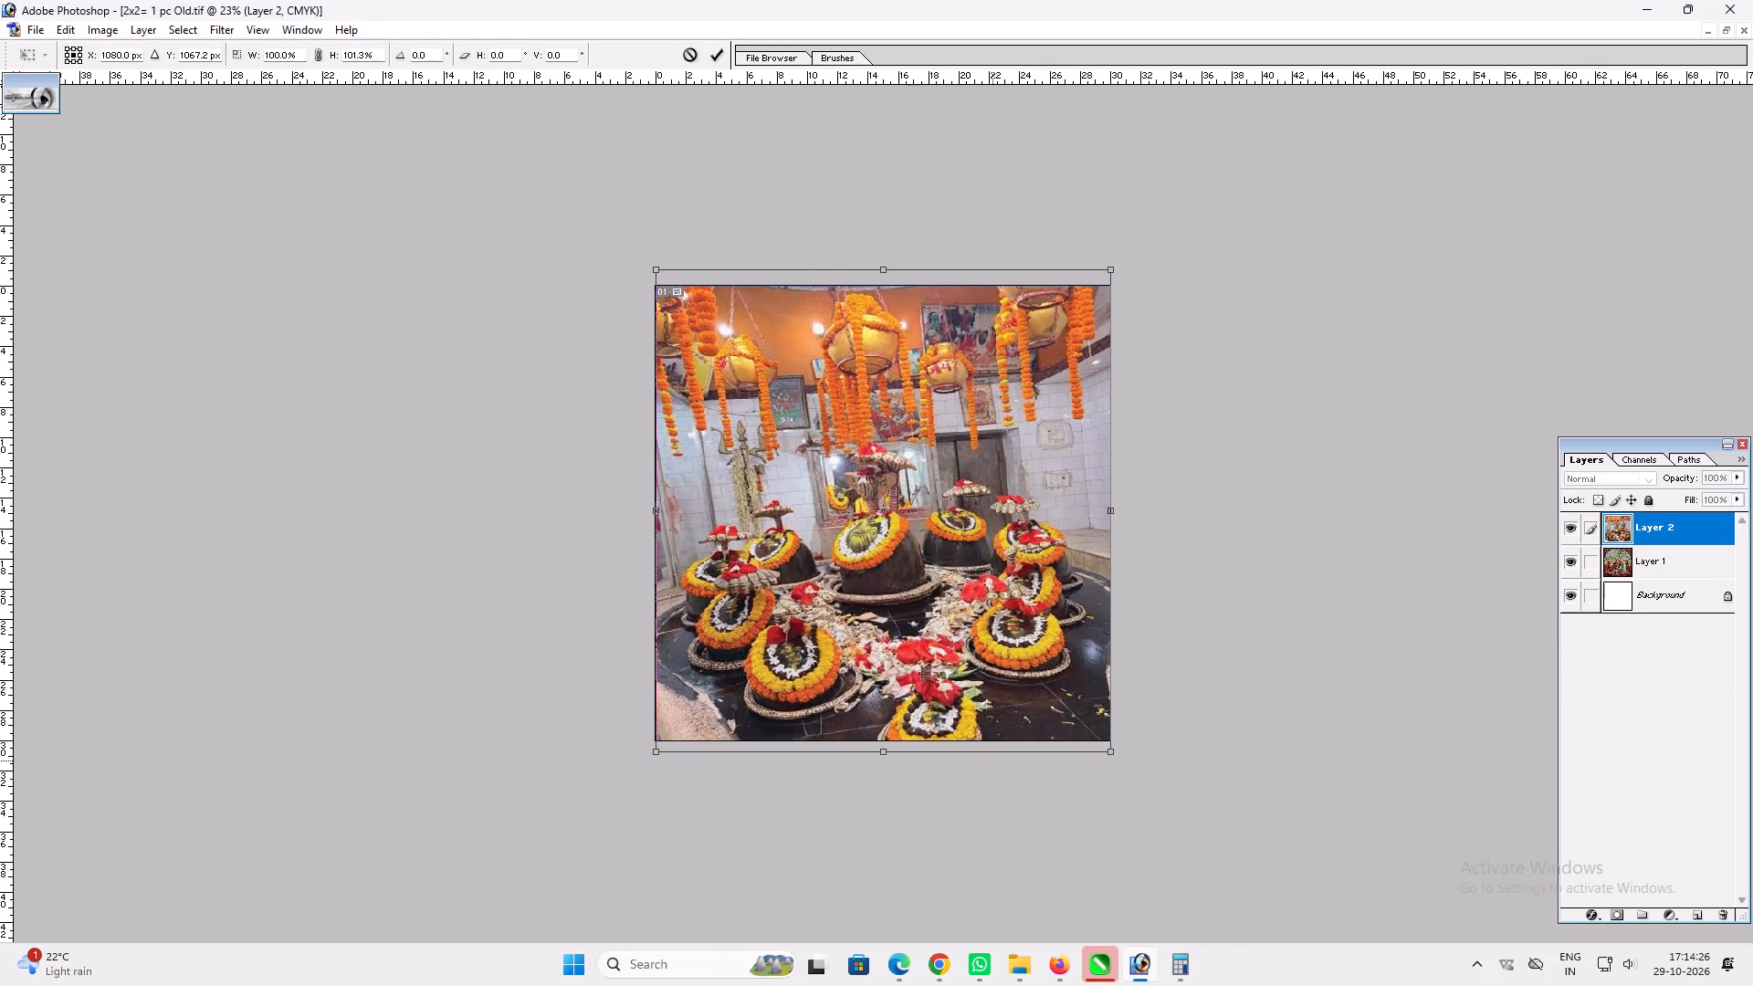
pyautogui.hotkey('shift', 'Return')
pyautogui.press('v')
# Save the temple photo document as a TIFF named "2x2= 1 pc Oldff" in the 29.10.2026 folder and close it.
pyautogui.hotkey('ctrl', '0')
pyautogui.hotkey('ctrl', 'shift', 's')
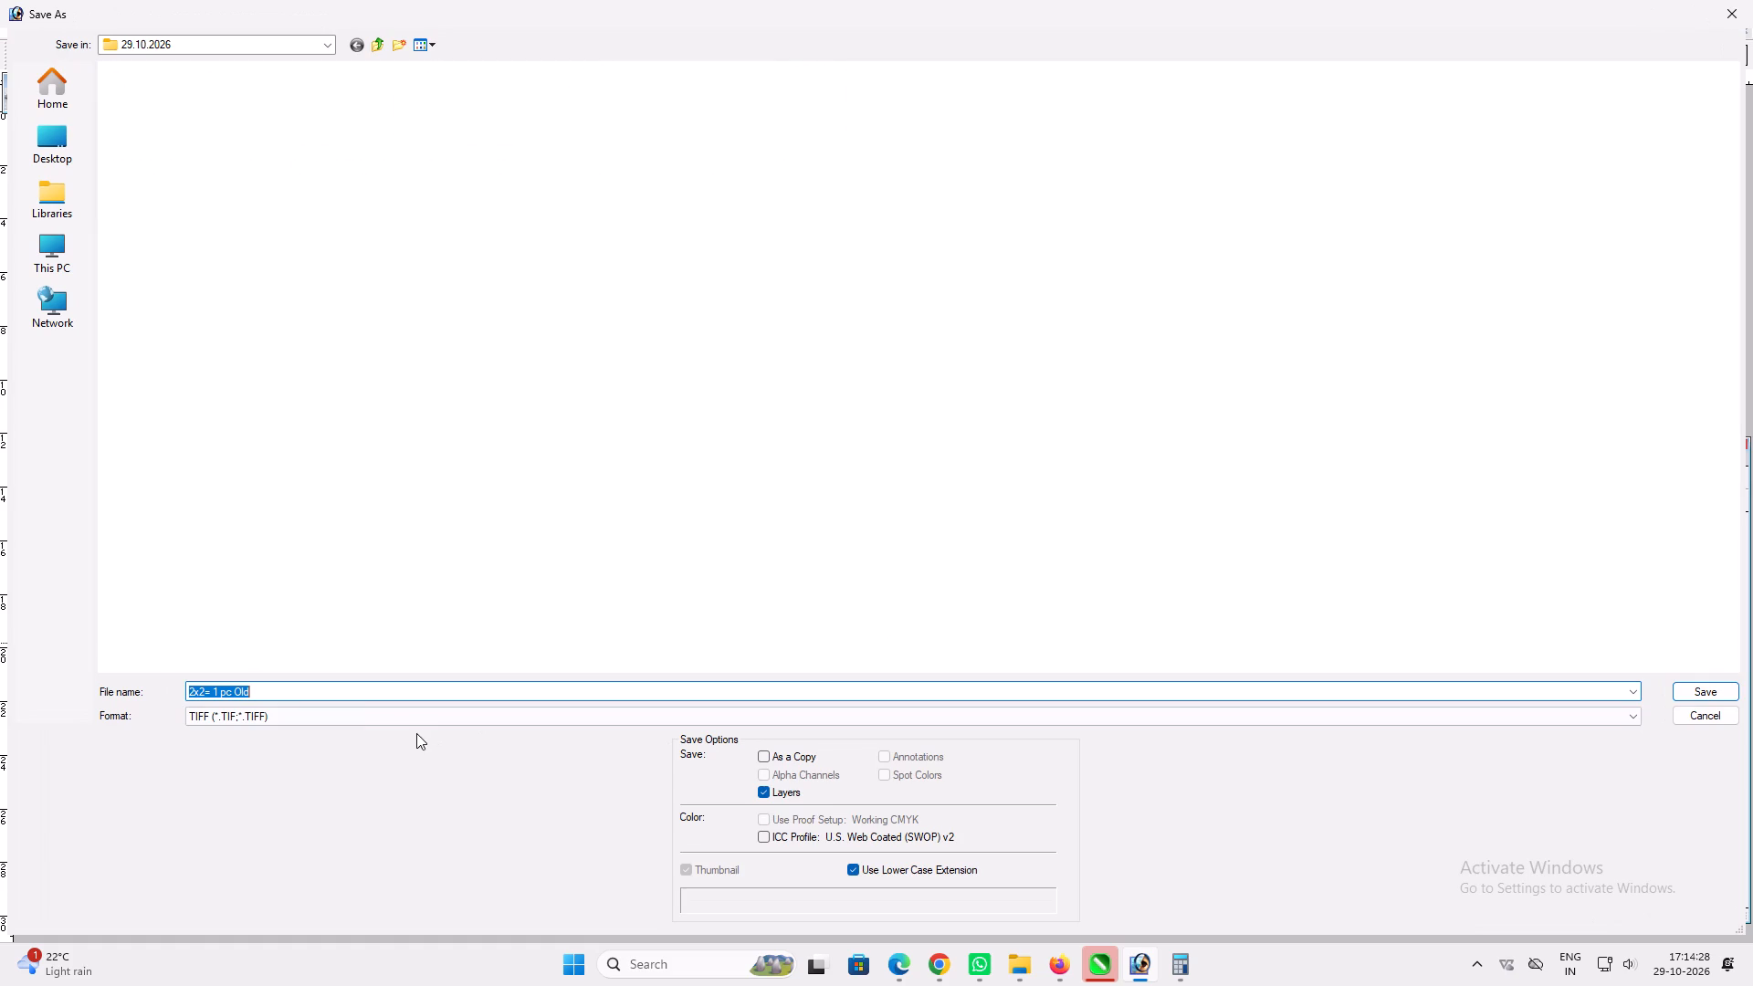
pyautogui.click(327, 686)
pyautogui.write('ff')
pyautogui.press('Return')
pyautogui.press('Return')
pyautogui.press('Return')
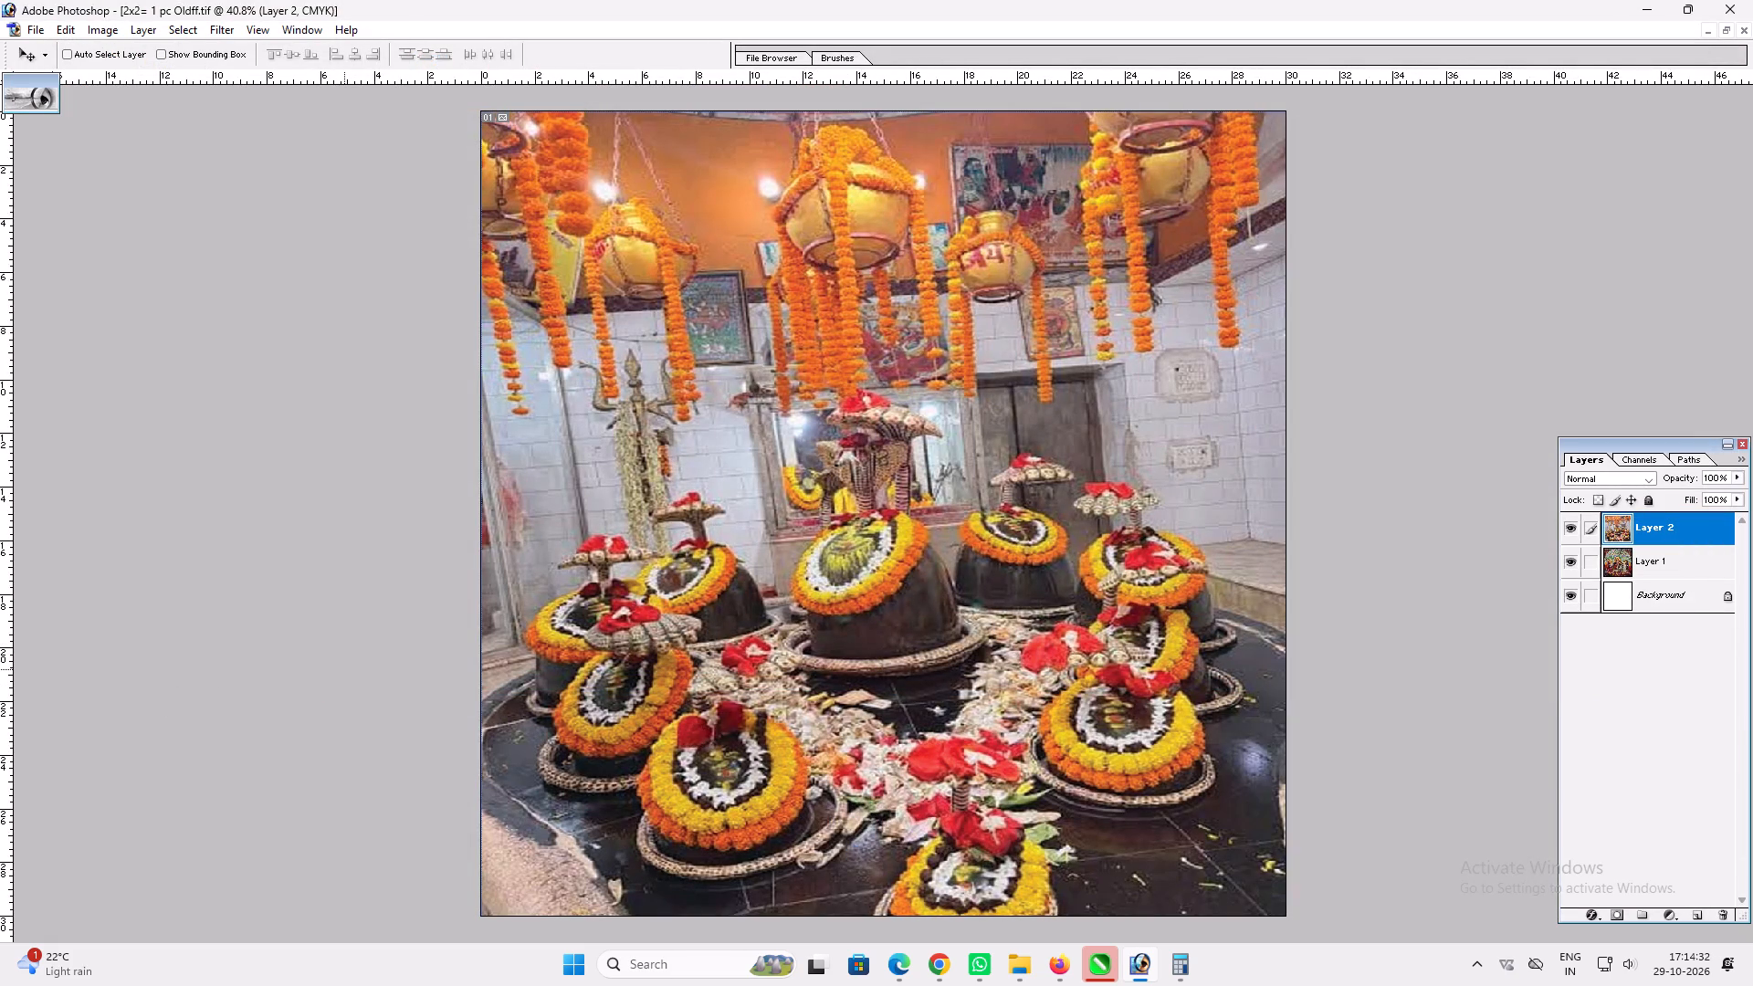
pyautogui.hotkey('ctrl', 'w')
pyautogui.press('space')
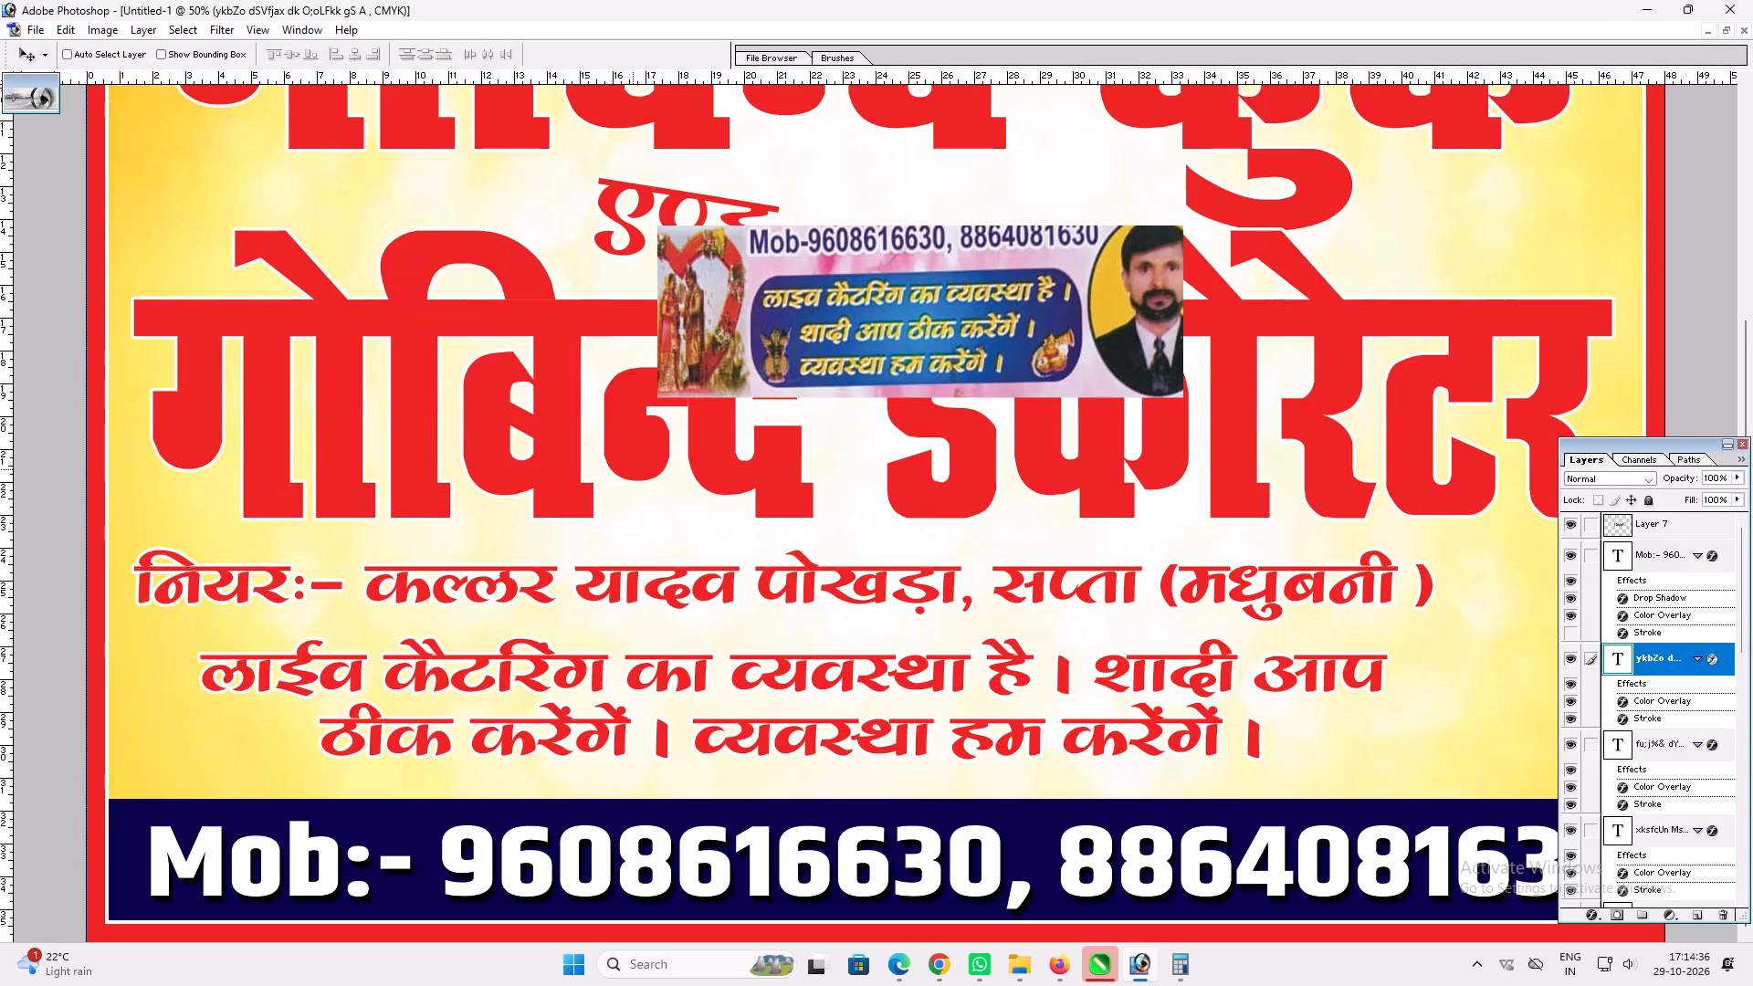
# Switch to CorelDRAW and examine the "दैनिक यजमान" badge pages around pages 41 to 43 of प्रिन्ट final.cdr.
pyautogui.click(1084, 985)
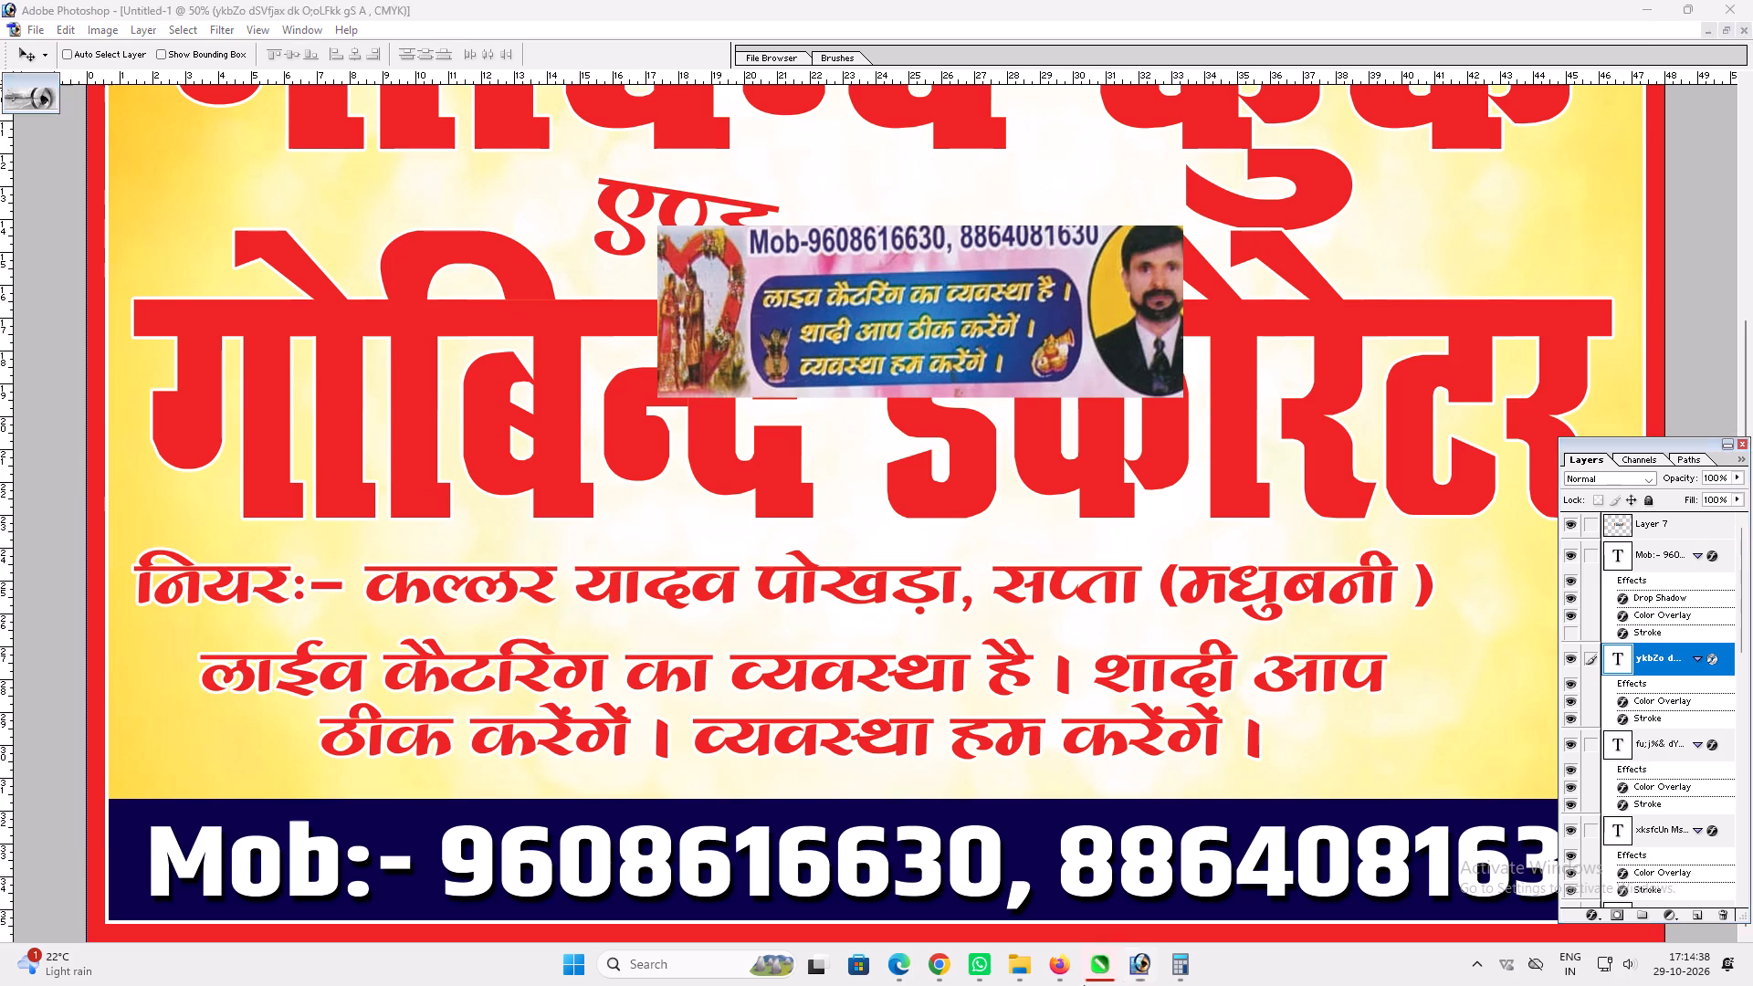
pyautogui.click(576, 875)
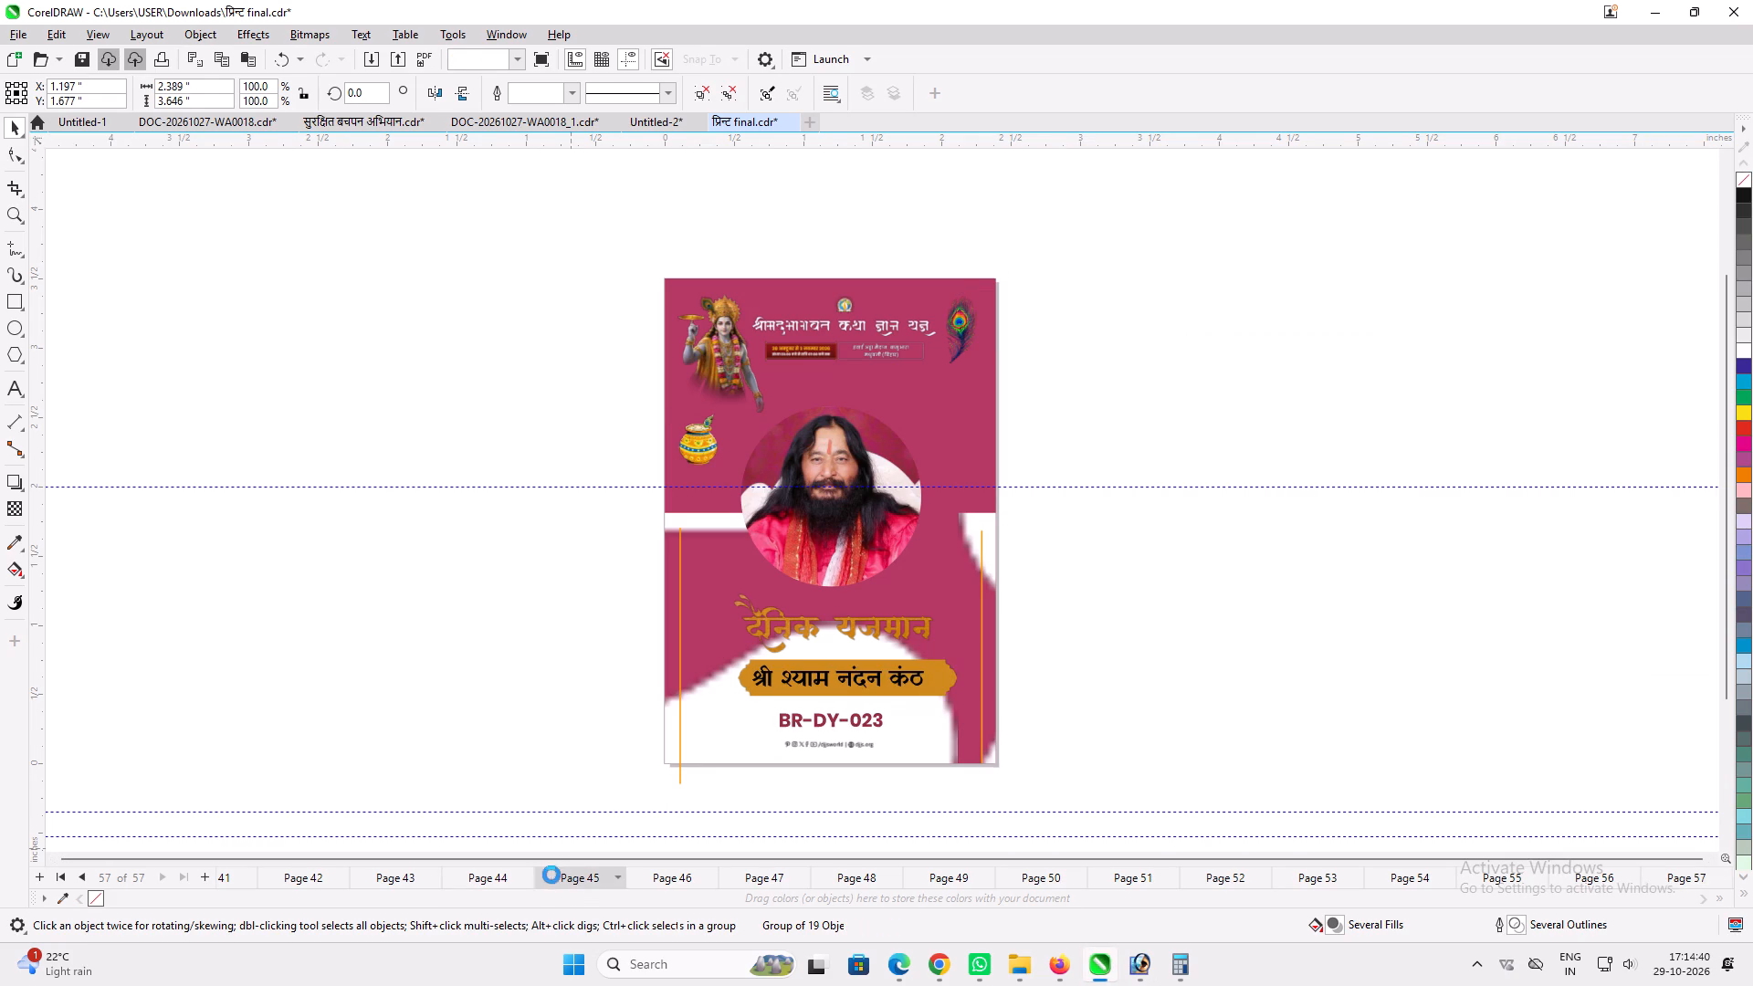
pyautogui.click(488, 876)
pyautogui.click(464, 876)
pyautogui.click(451, 876)
pyautogui.click(409, 876)
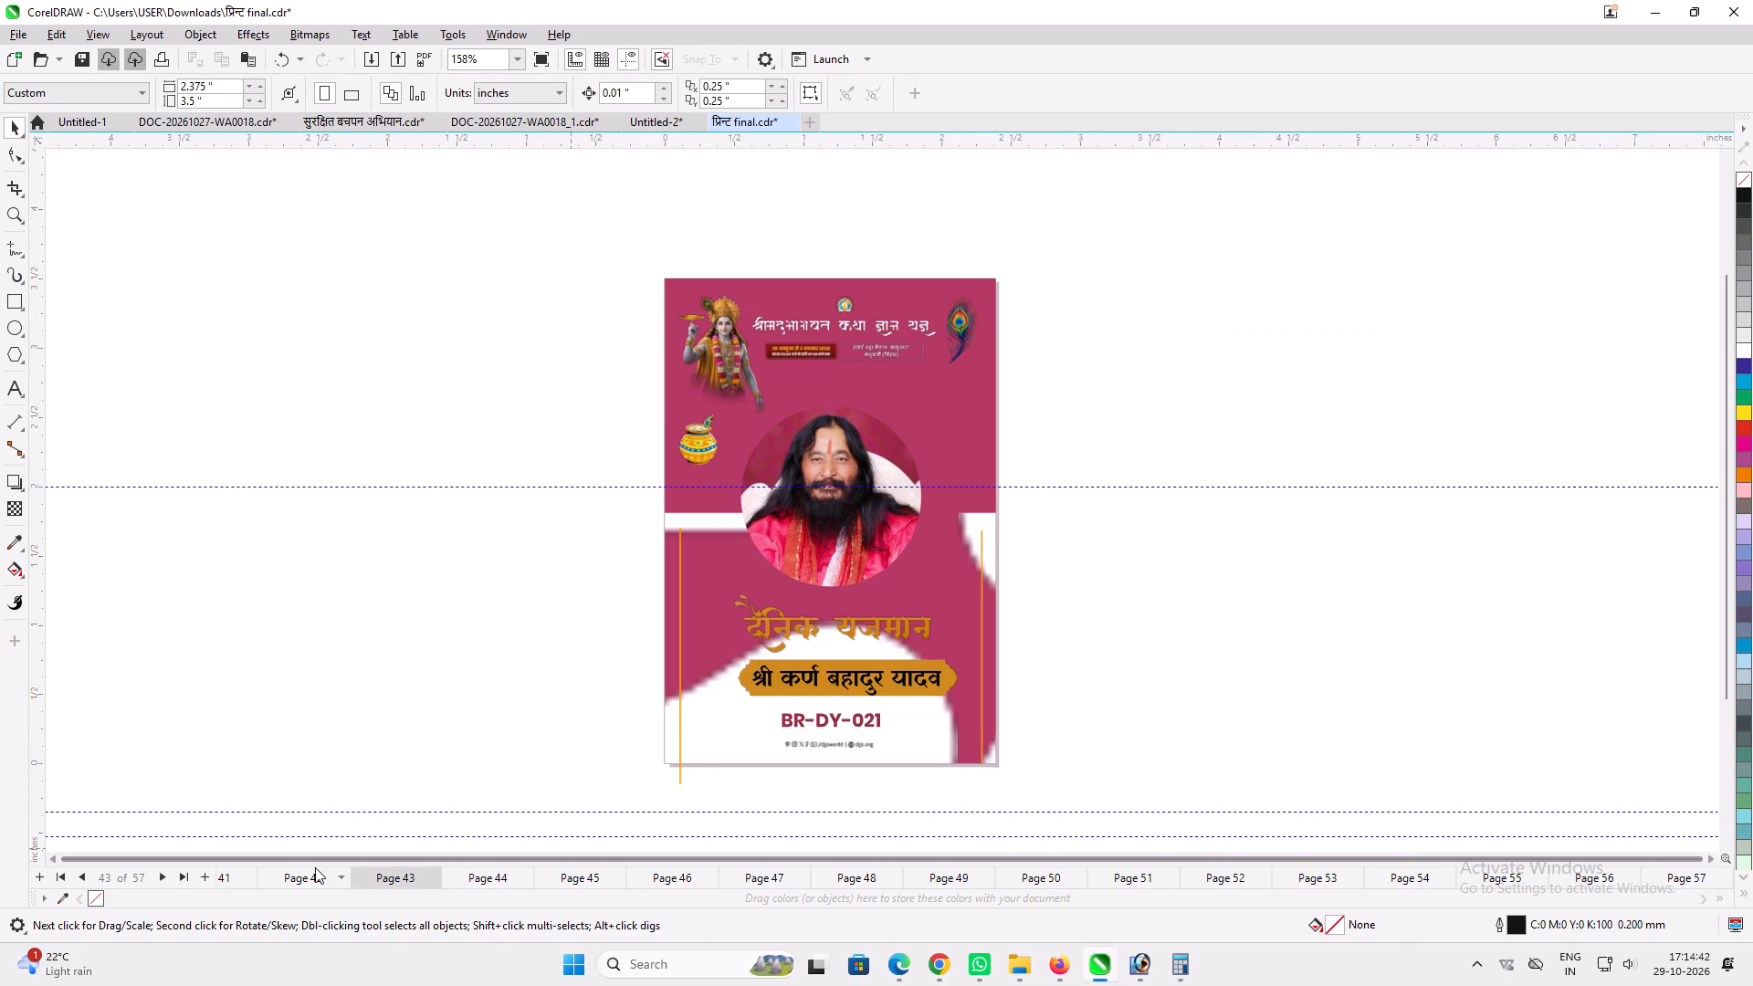
pyautogui.click(290, 880)
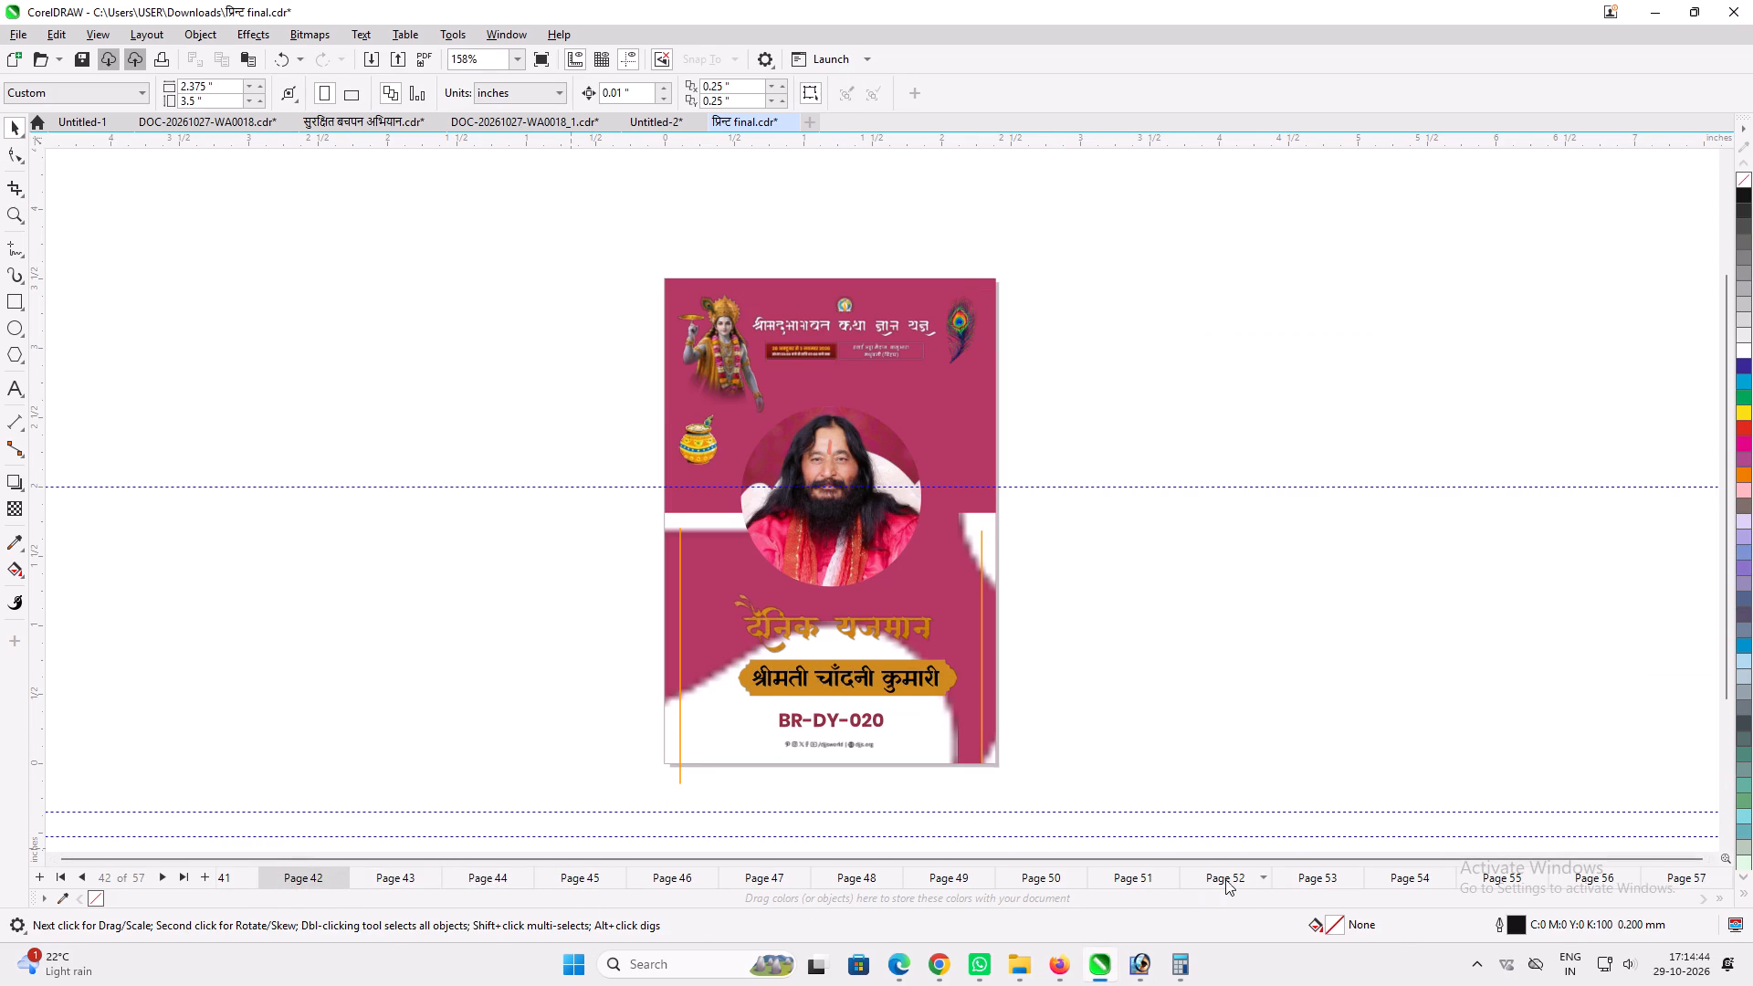
pyautogui.click(213, 880)
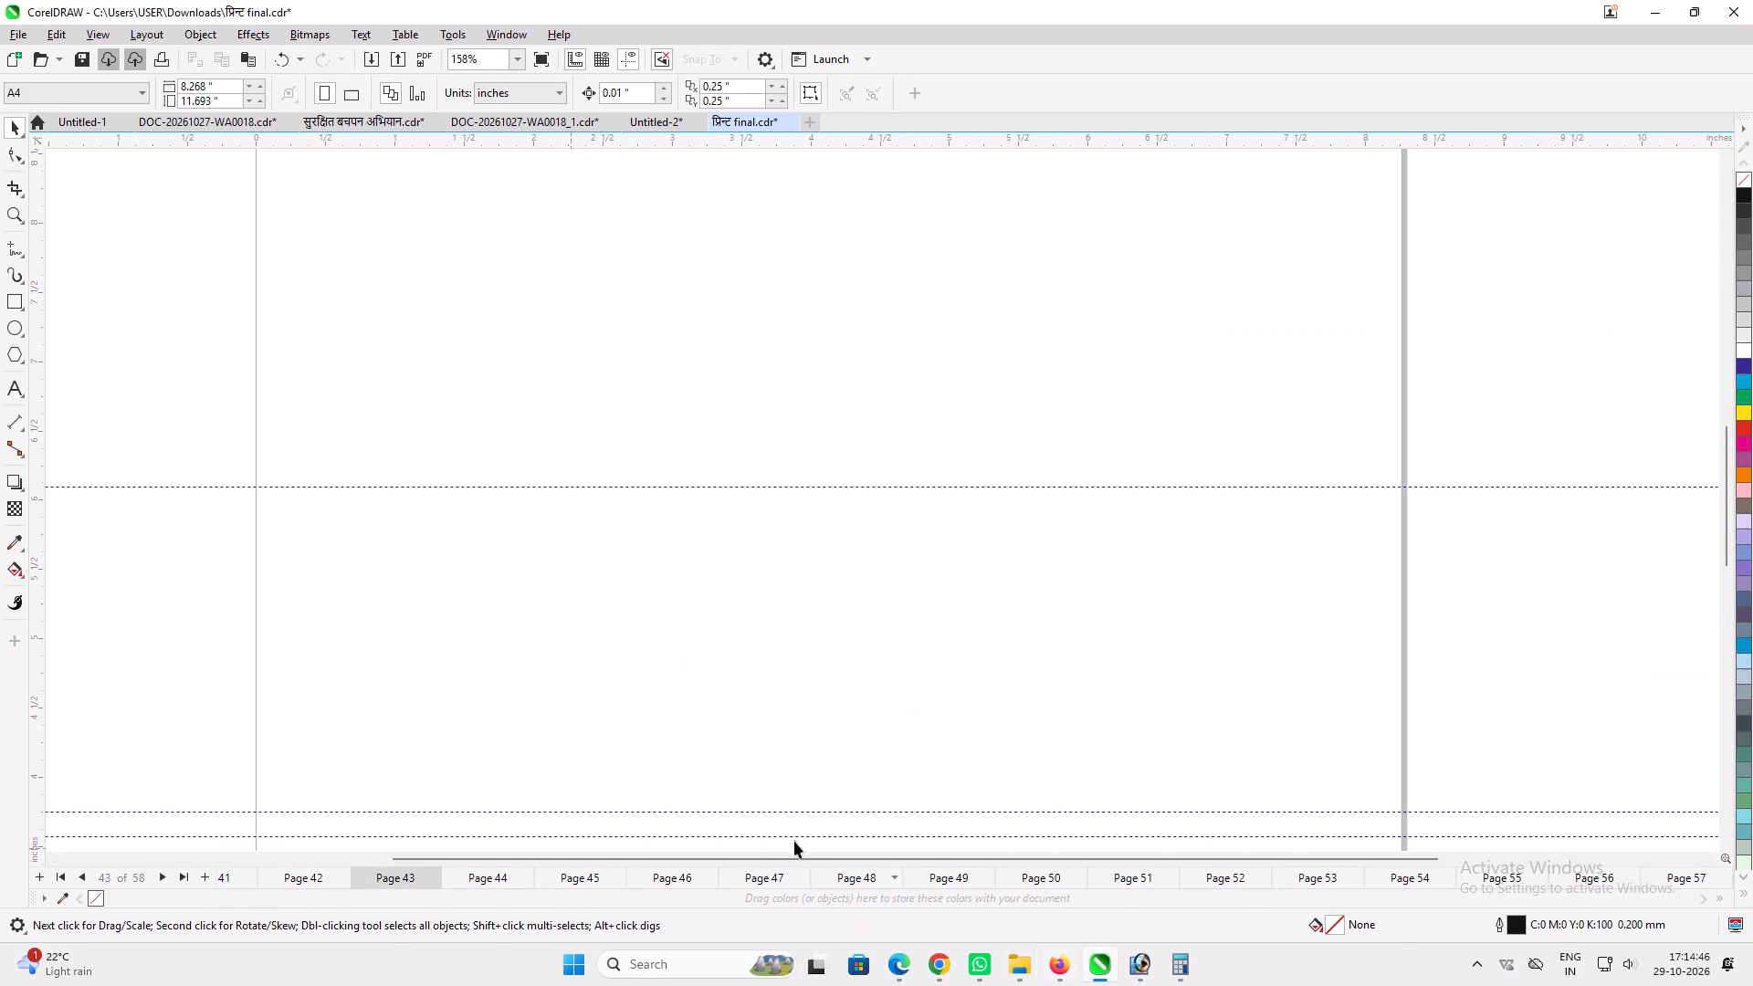
pyautogui.click(468, 886)
pyautogui.click(318, 874)
pyautogui.click(225, 880)
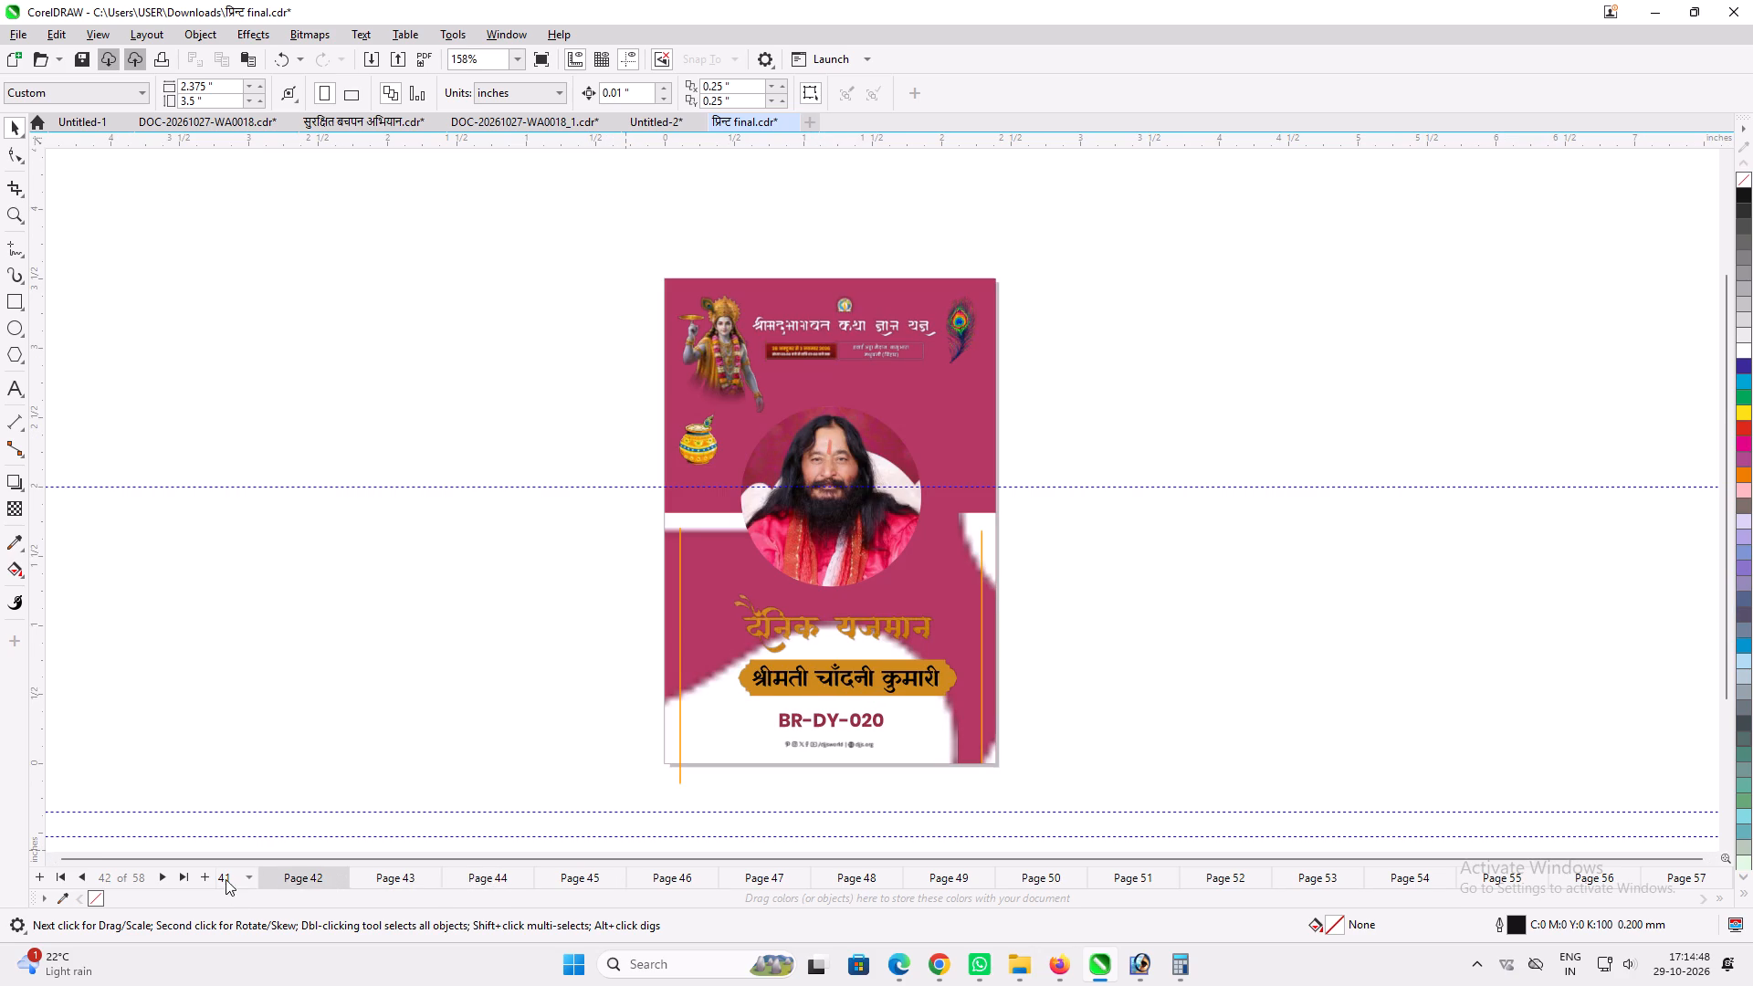
pyautogui.scroll(-3, 226, 877)
pyautogui.scroll(-19, 226, 876)
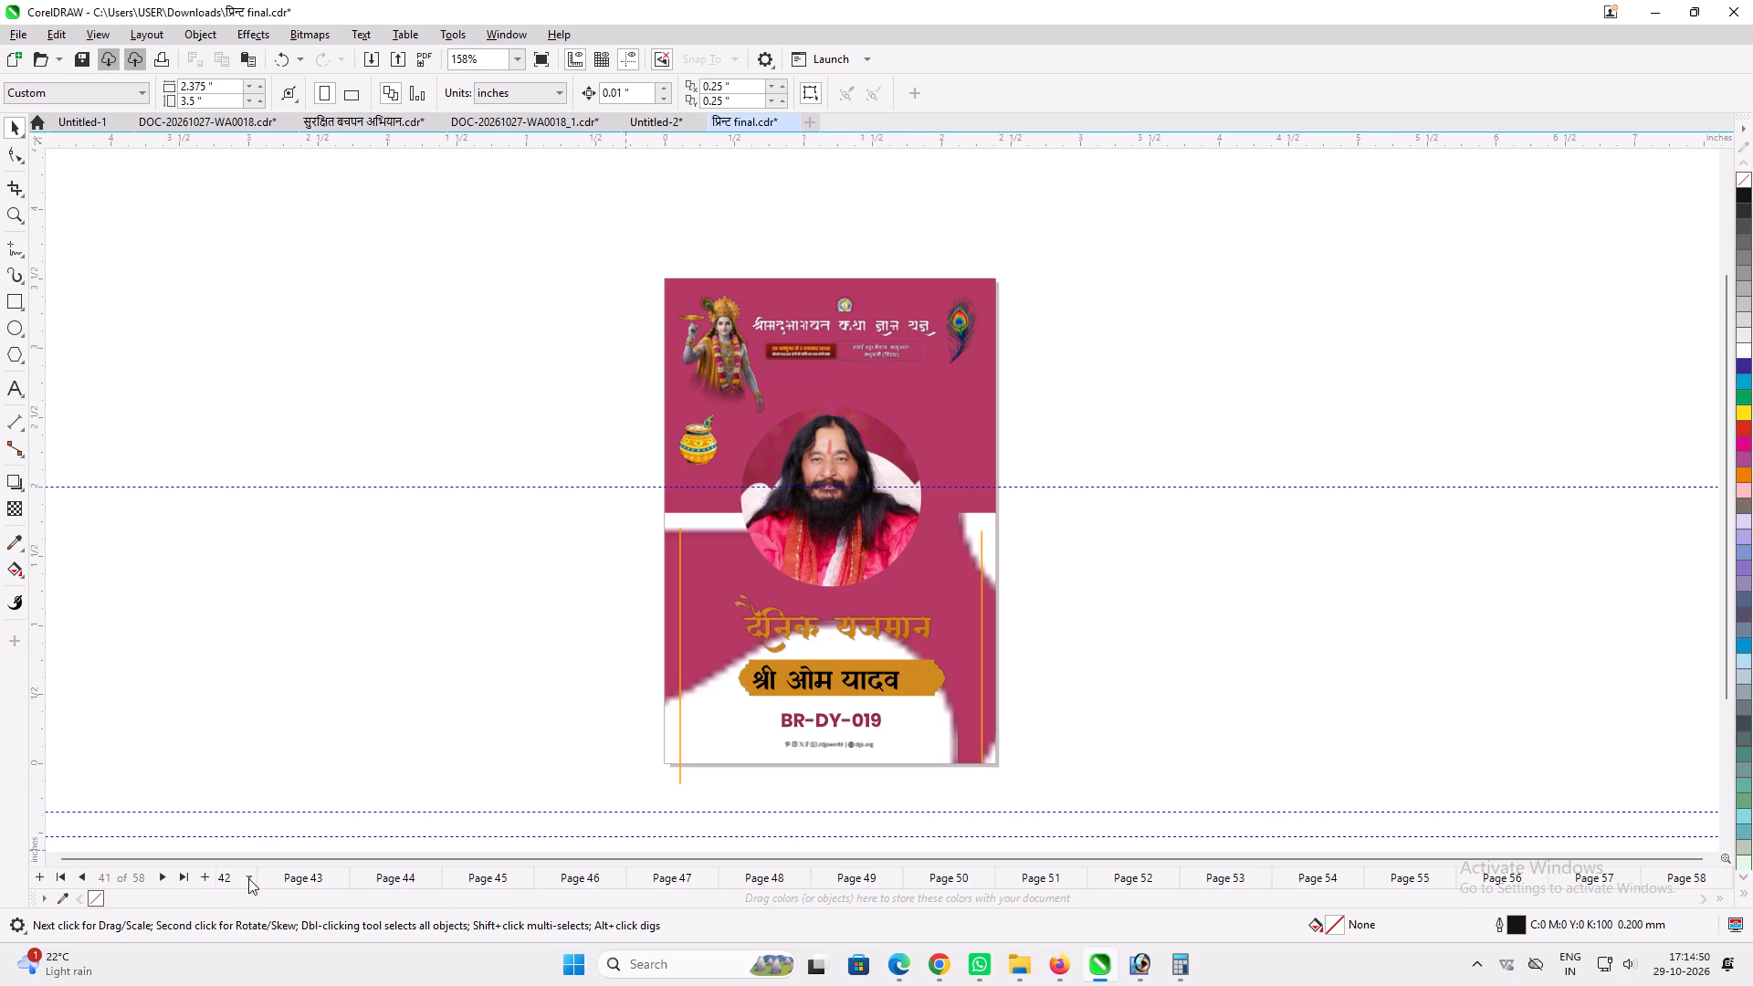
# Examine the "मुख्य यजमान" and "उत्सव यजमान" badges from page 1 through page 17, viewing page 17 up close.
pyautogui.doubleClick(60, 881)
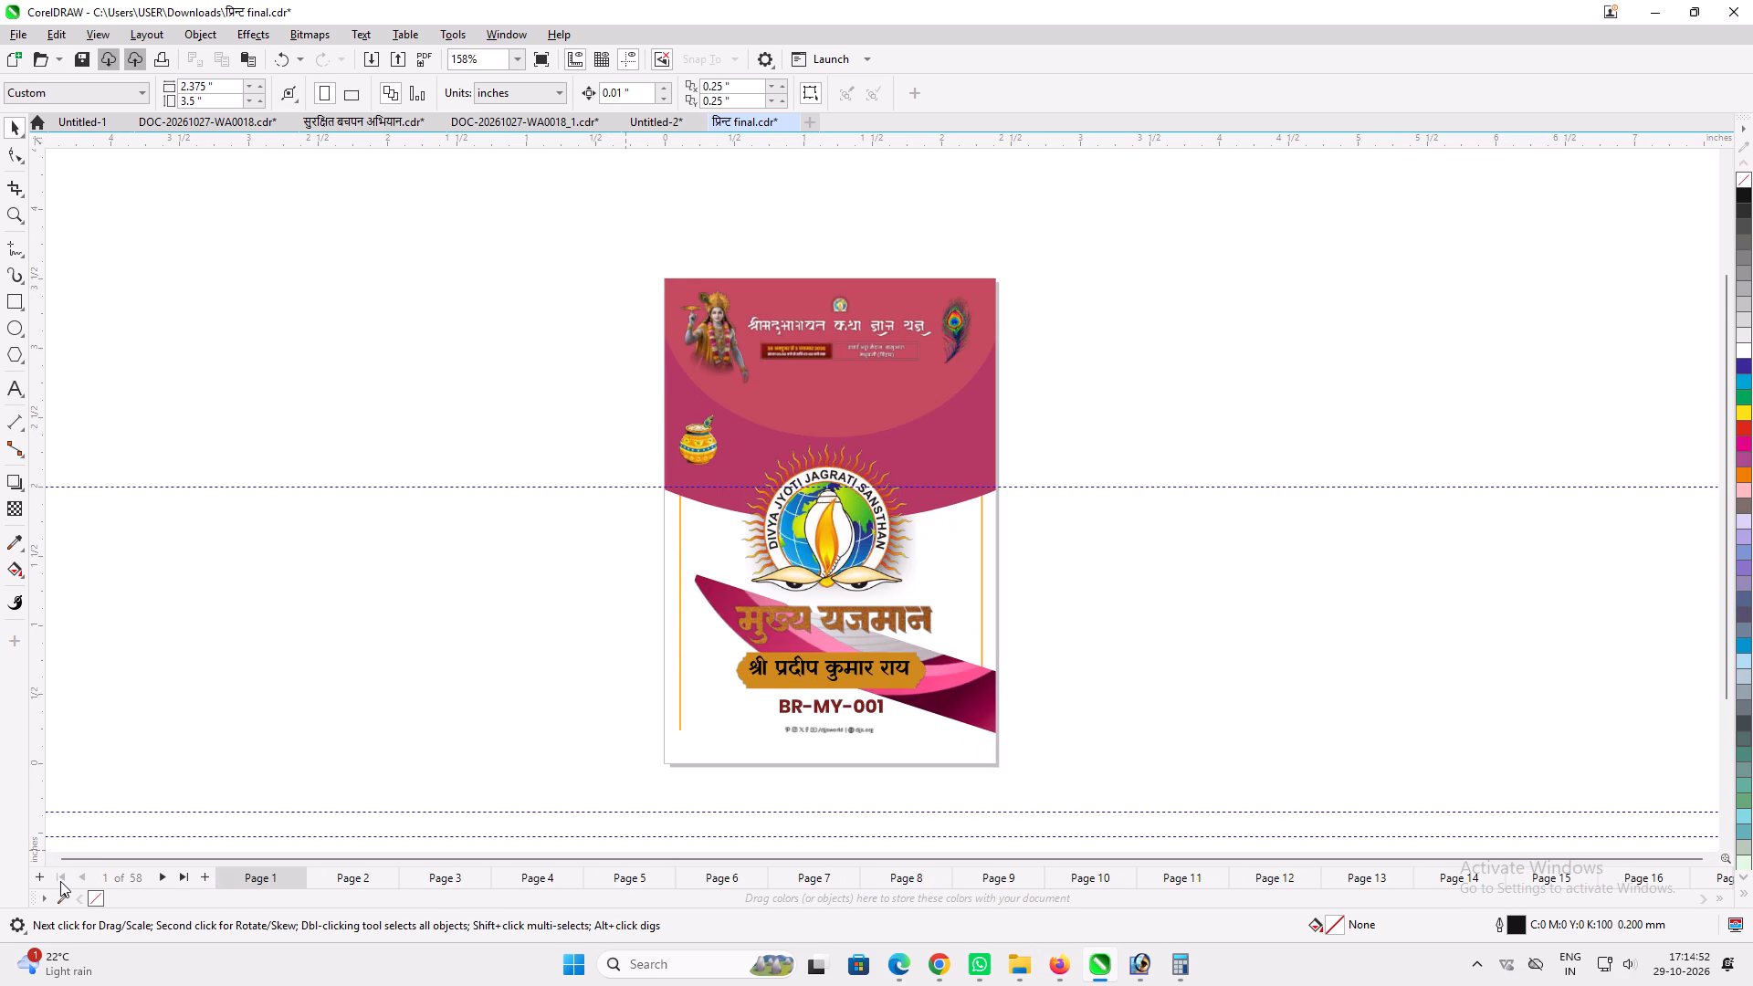
pyautogui.click(431, 881)
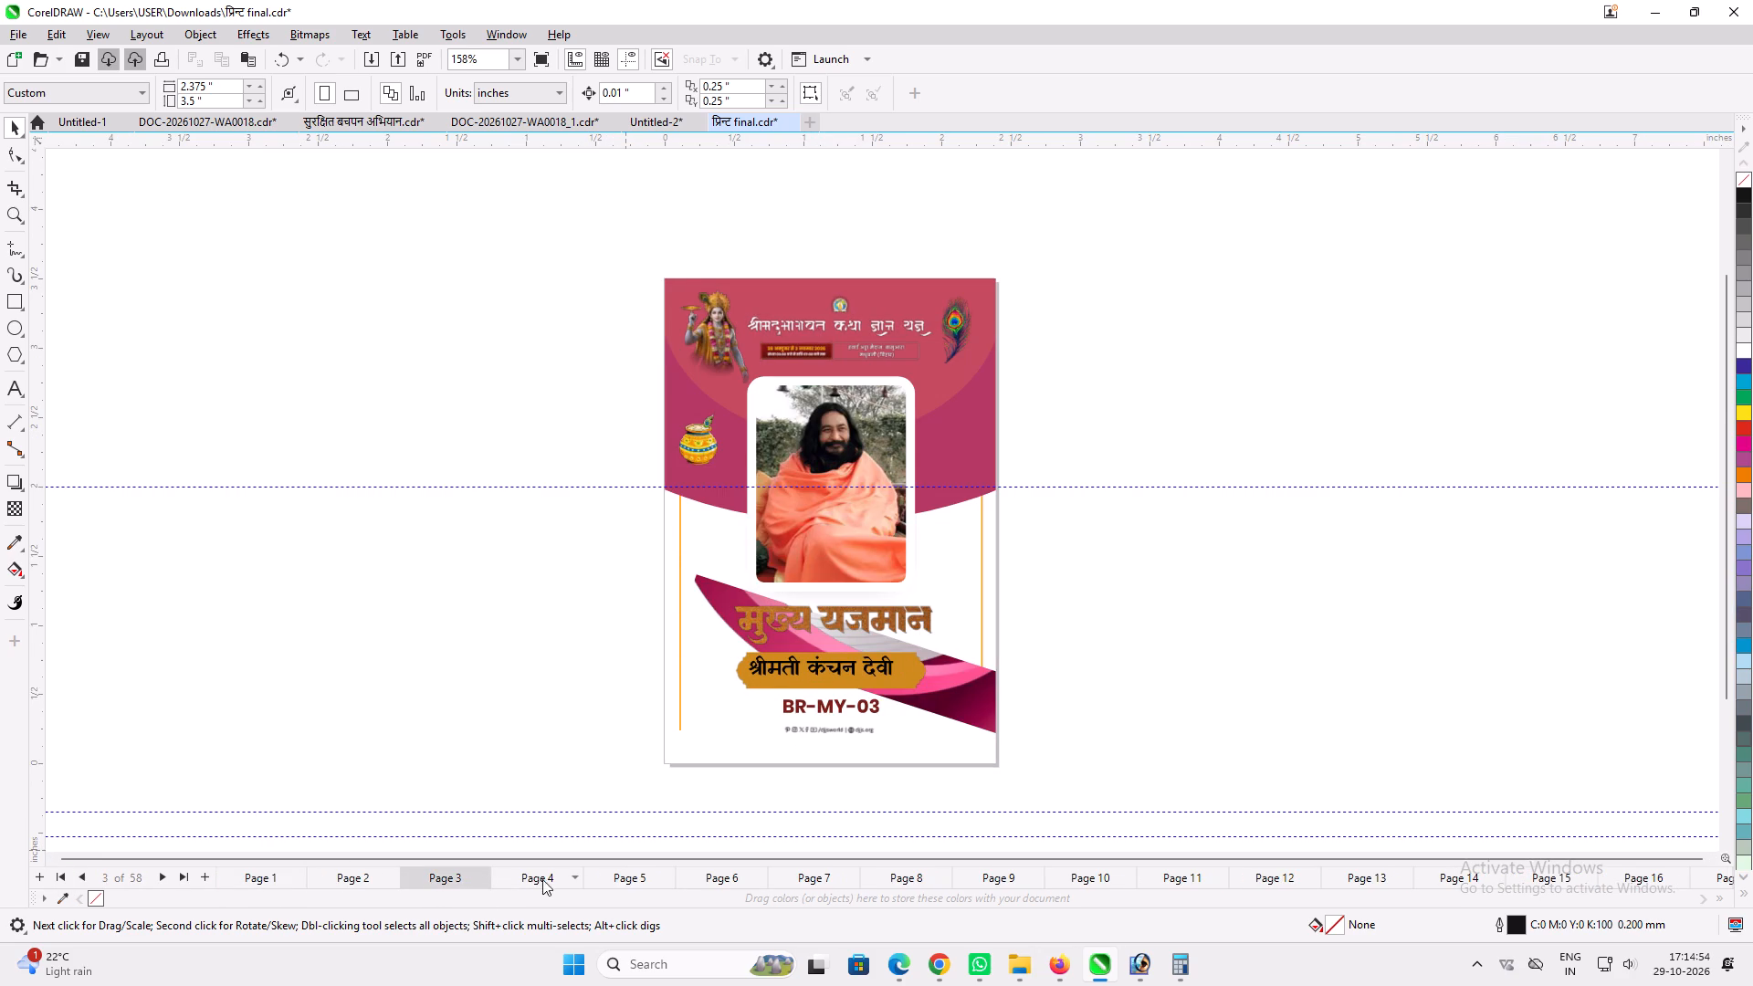
pyautogui.click(553, 875)
pyautogui.click(638, 887)
pyautogui.click(878, 865)
pyautogui.click(917, 876)
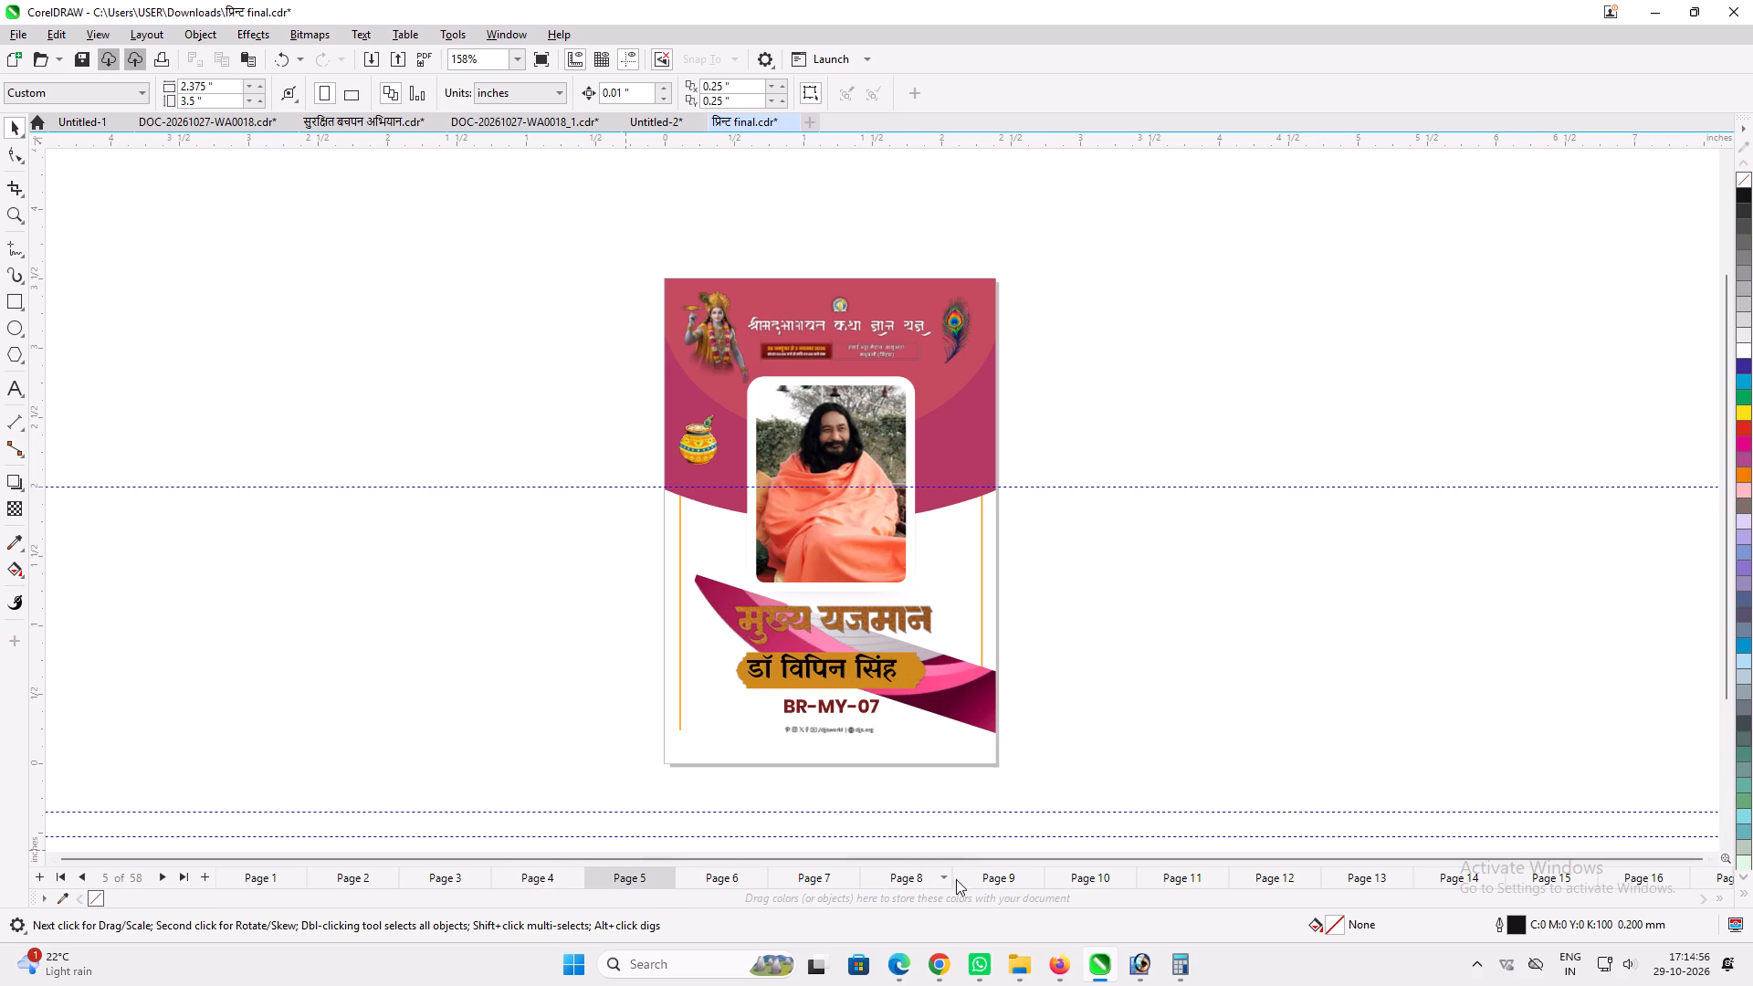
pyautogui.click(990, 875)
pyautogui.click(1077, 876)
pyautogui.click(1195, 876)
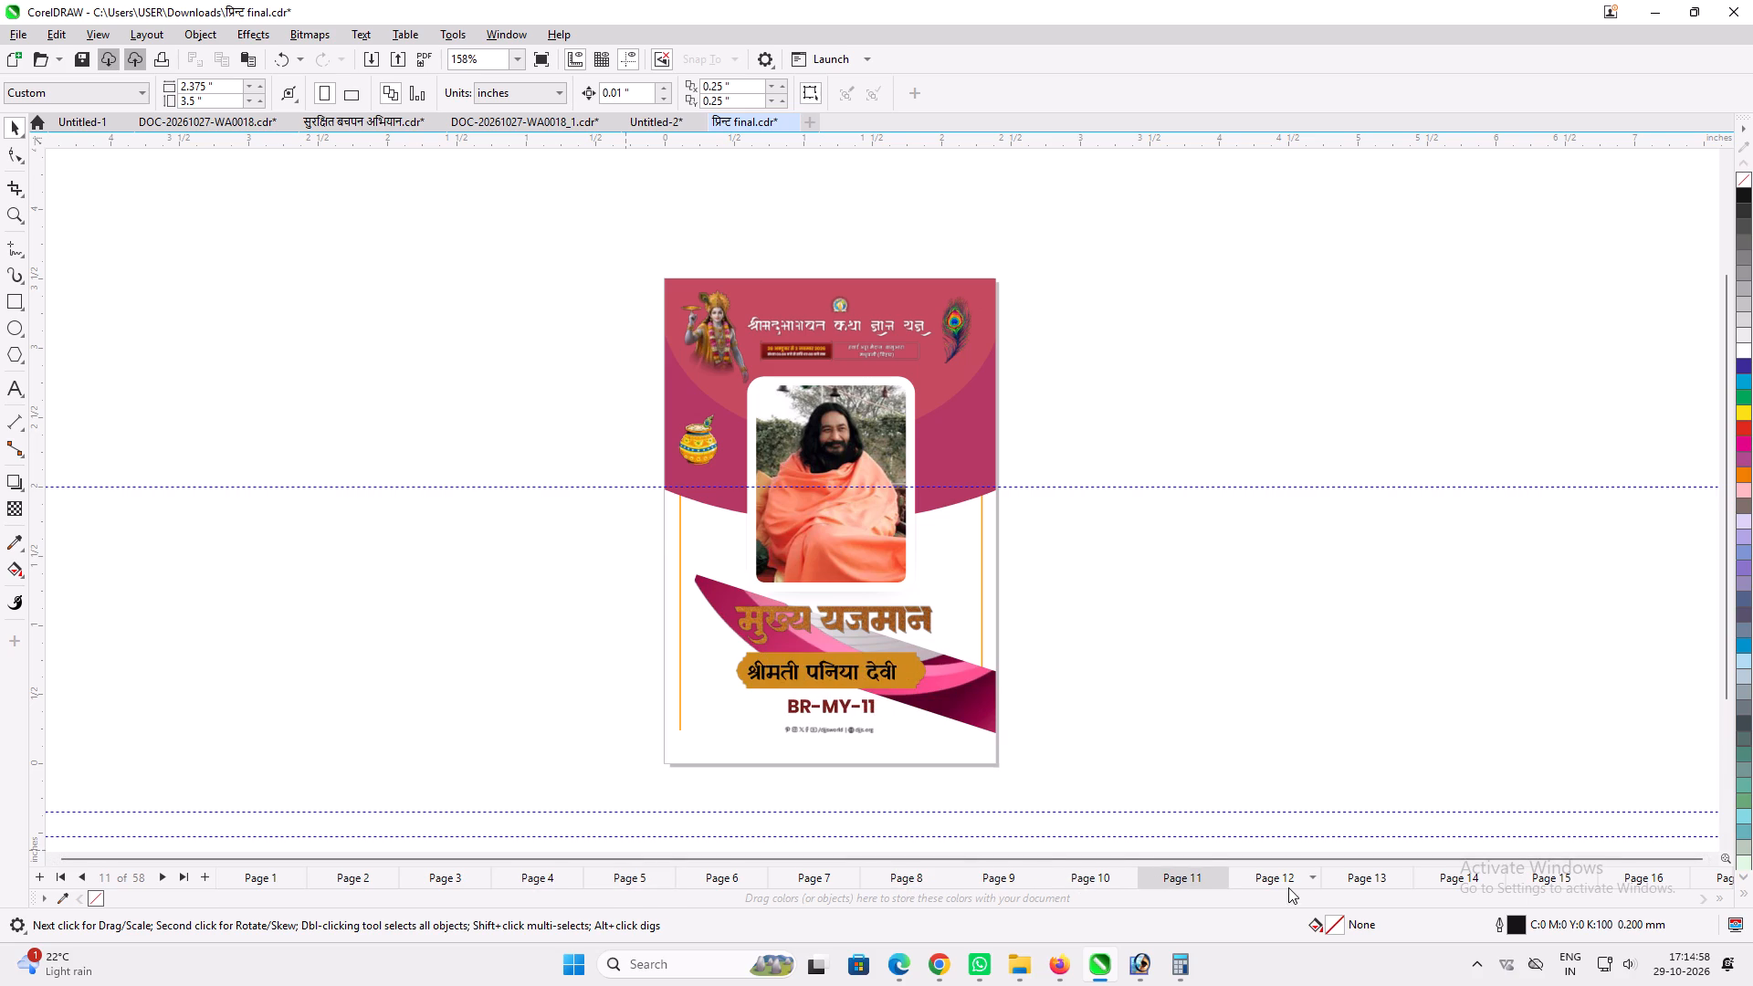
pyautogui.click(1286, 877)
pyautogui.click(1374, 878)
pyautogui.click(1454, 873)
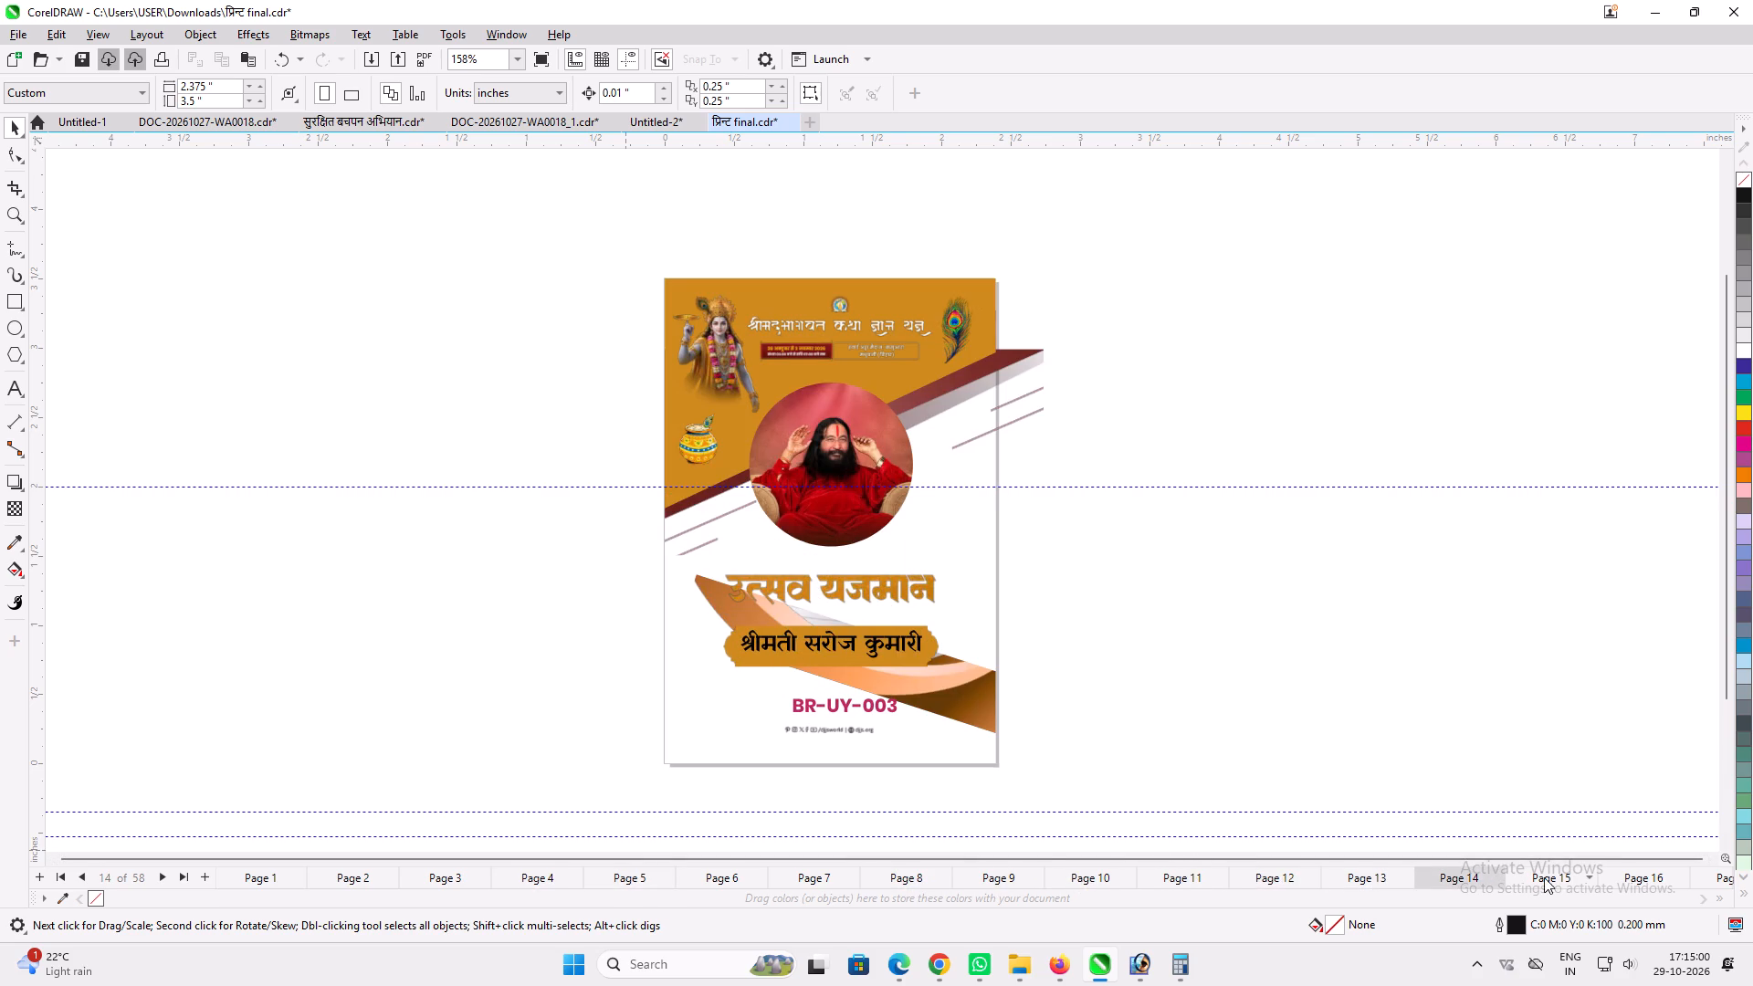
pyautogui.click(1549, 876)
pyautogui.click(1627, 878)
pyautogui.click(1720, 873)
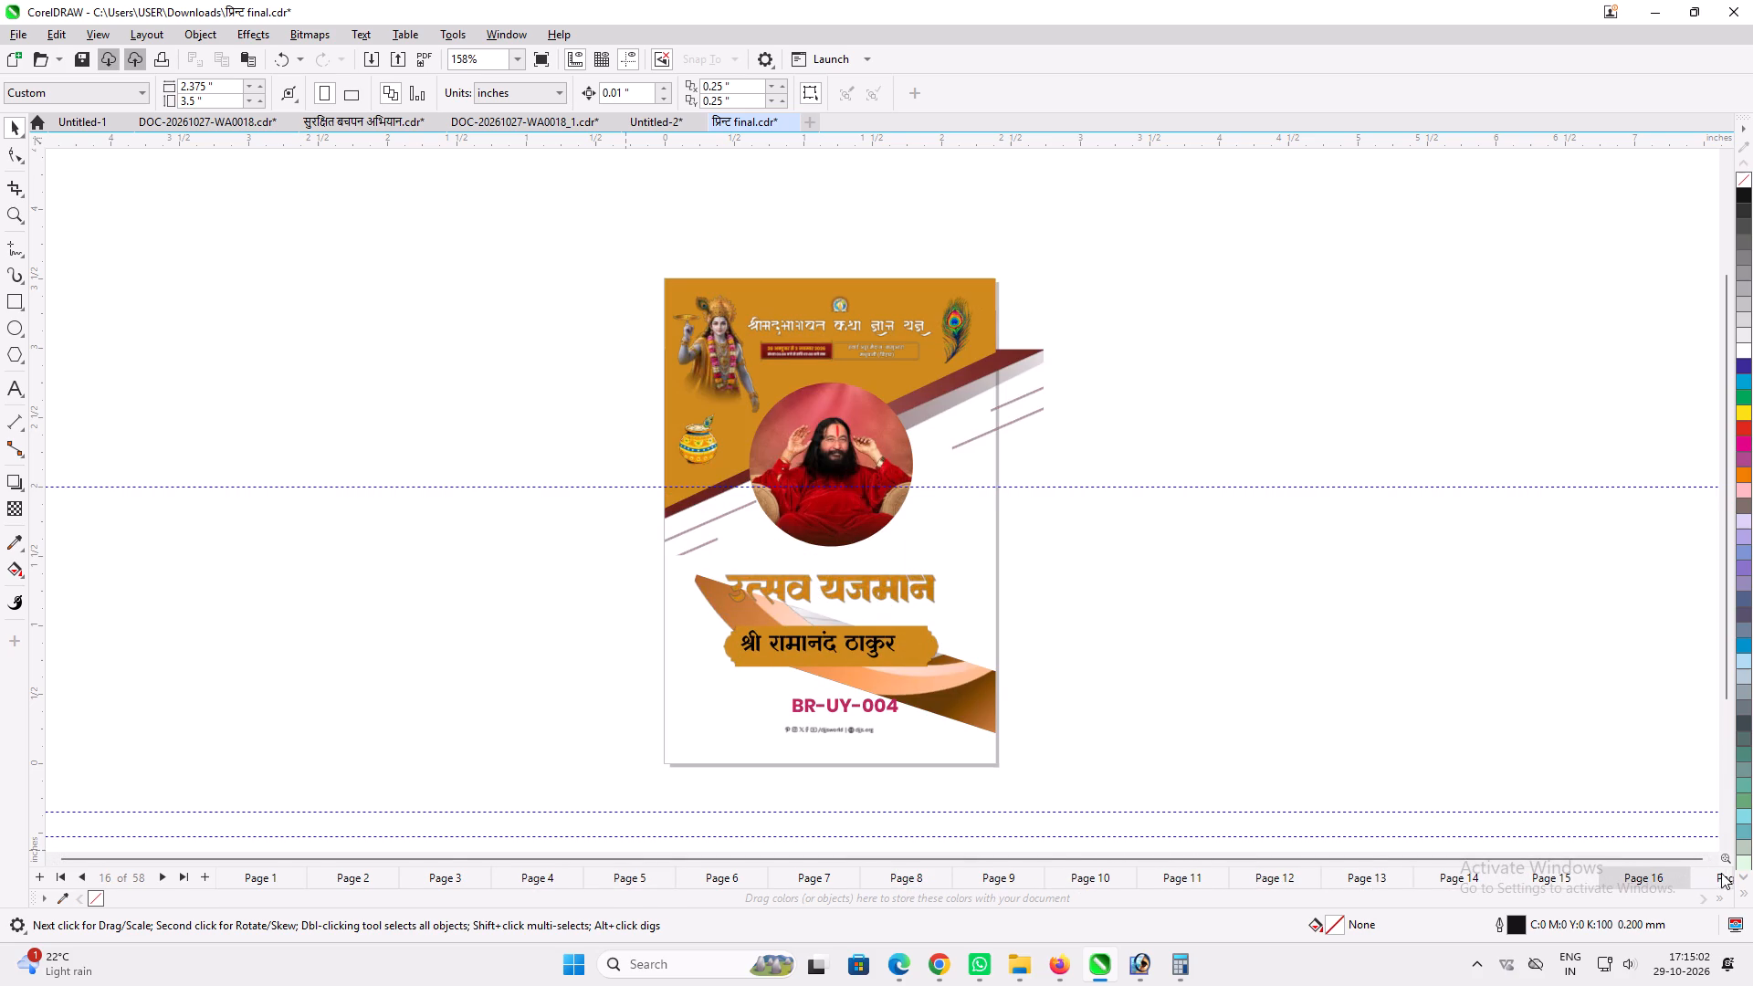
pyautogui.moveTo(1687, 857); pyautogui.dragTo(1702, 858)
pyautogui.click(1705, 863)
pyautogui.click(1710, 860)
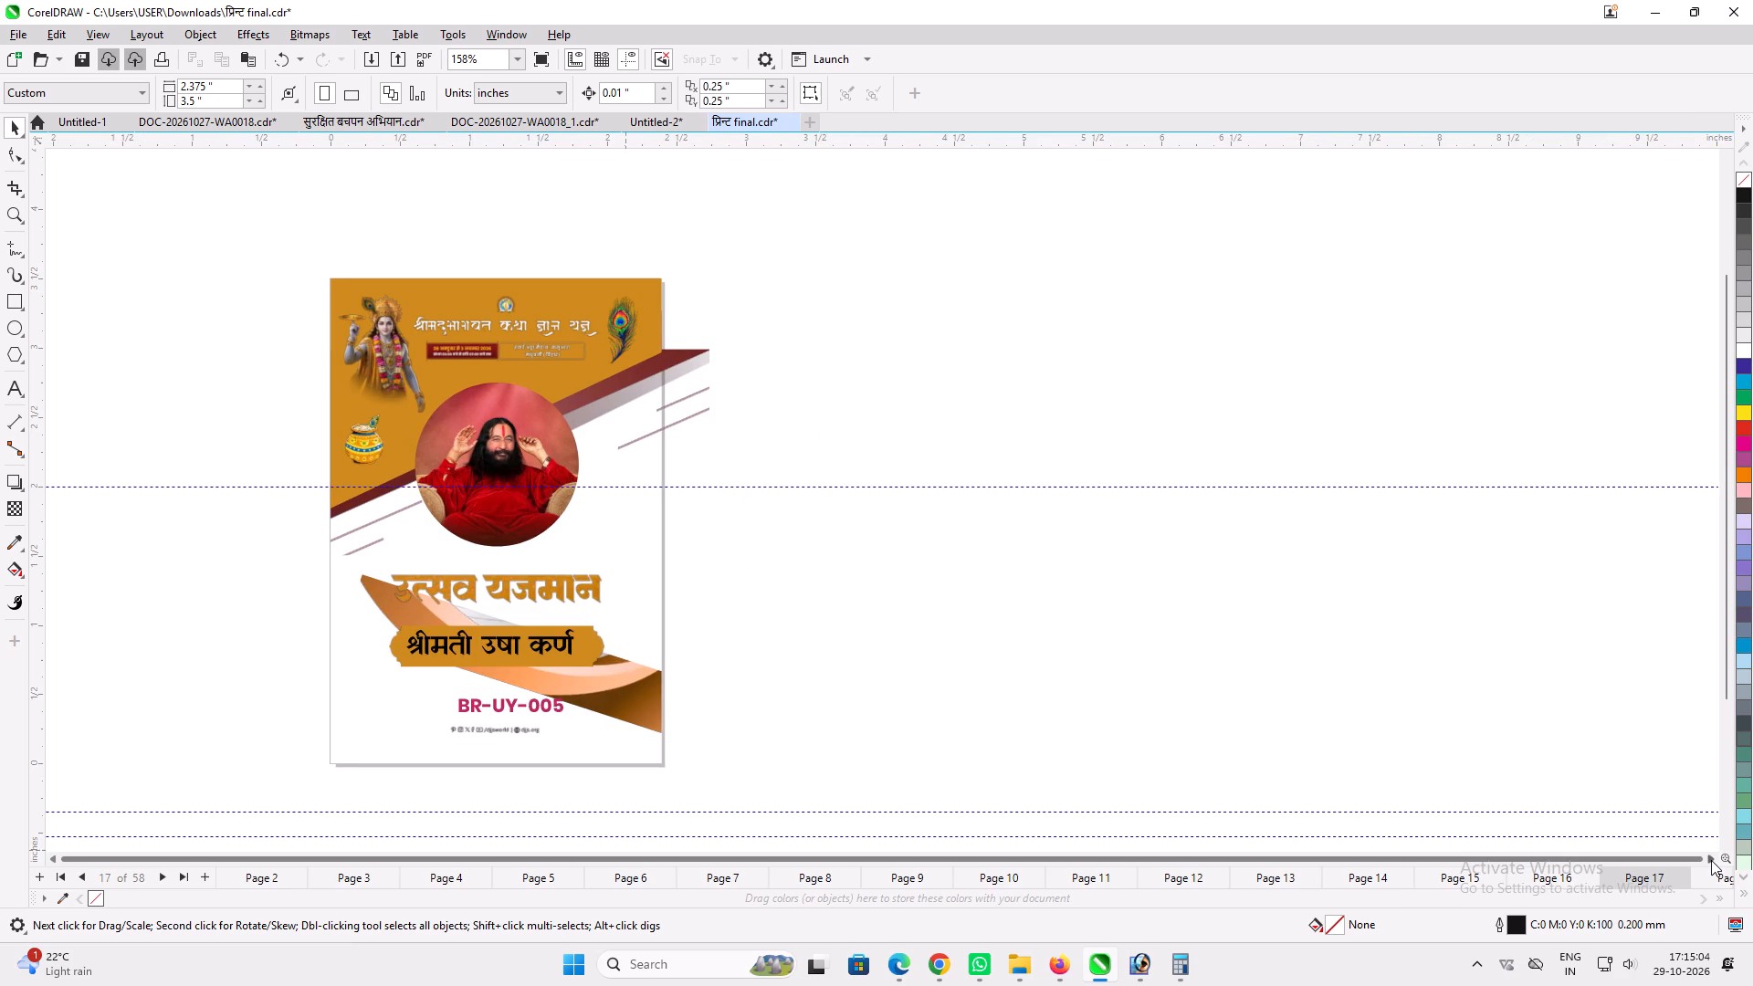
pyautogui.click(1711, 860)
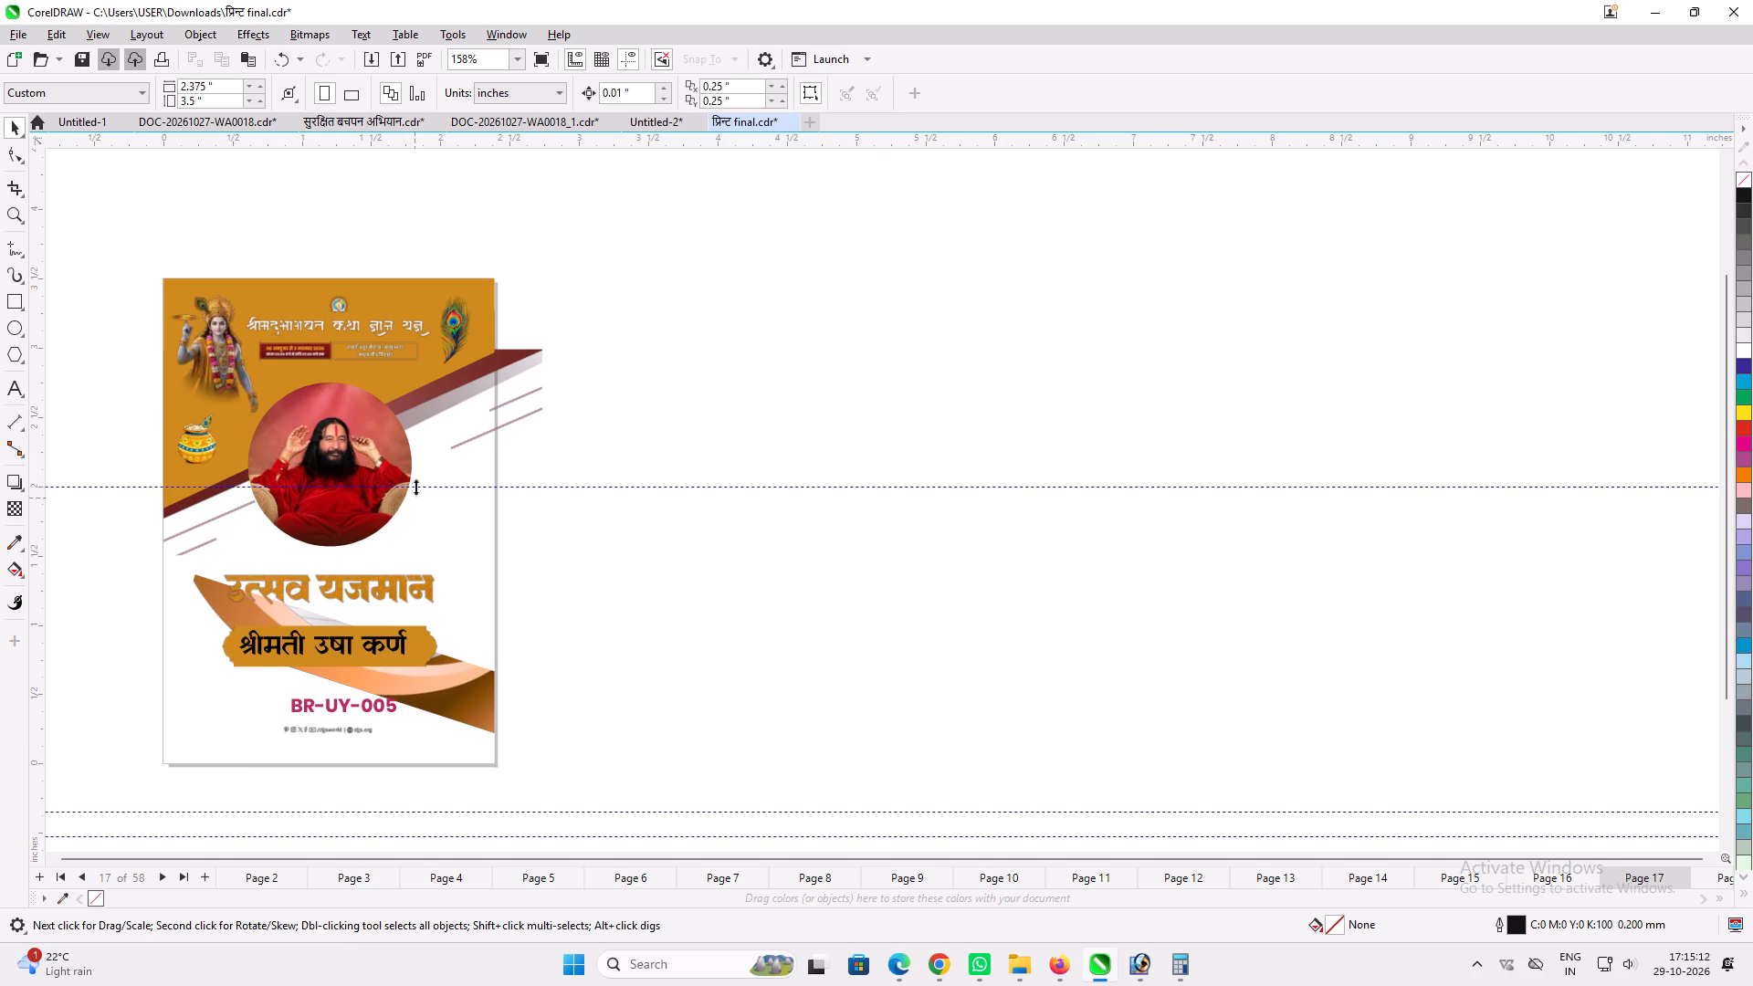
pyautogui.scroll(3, 415, 487)
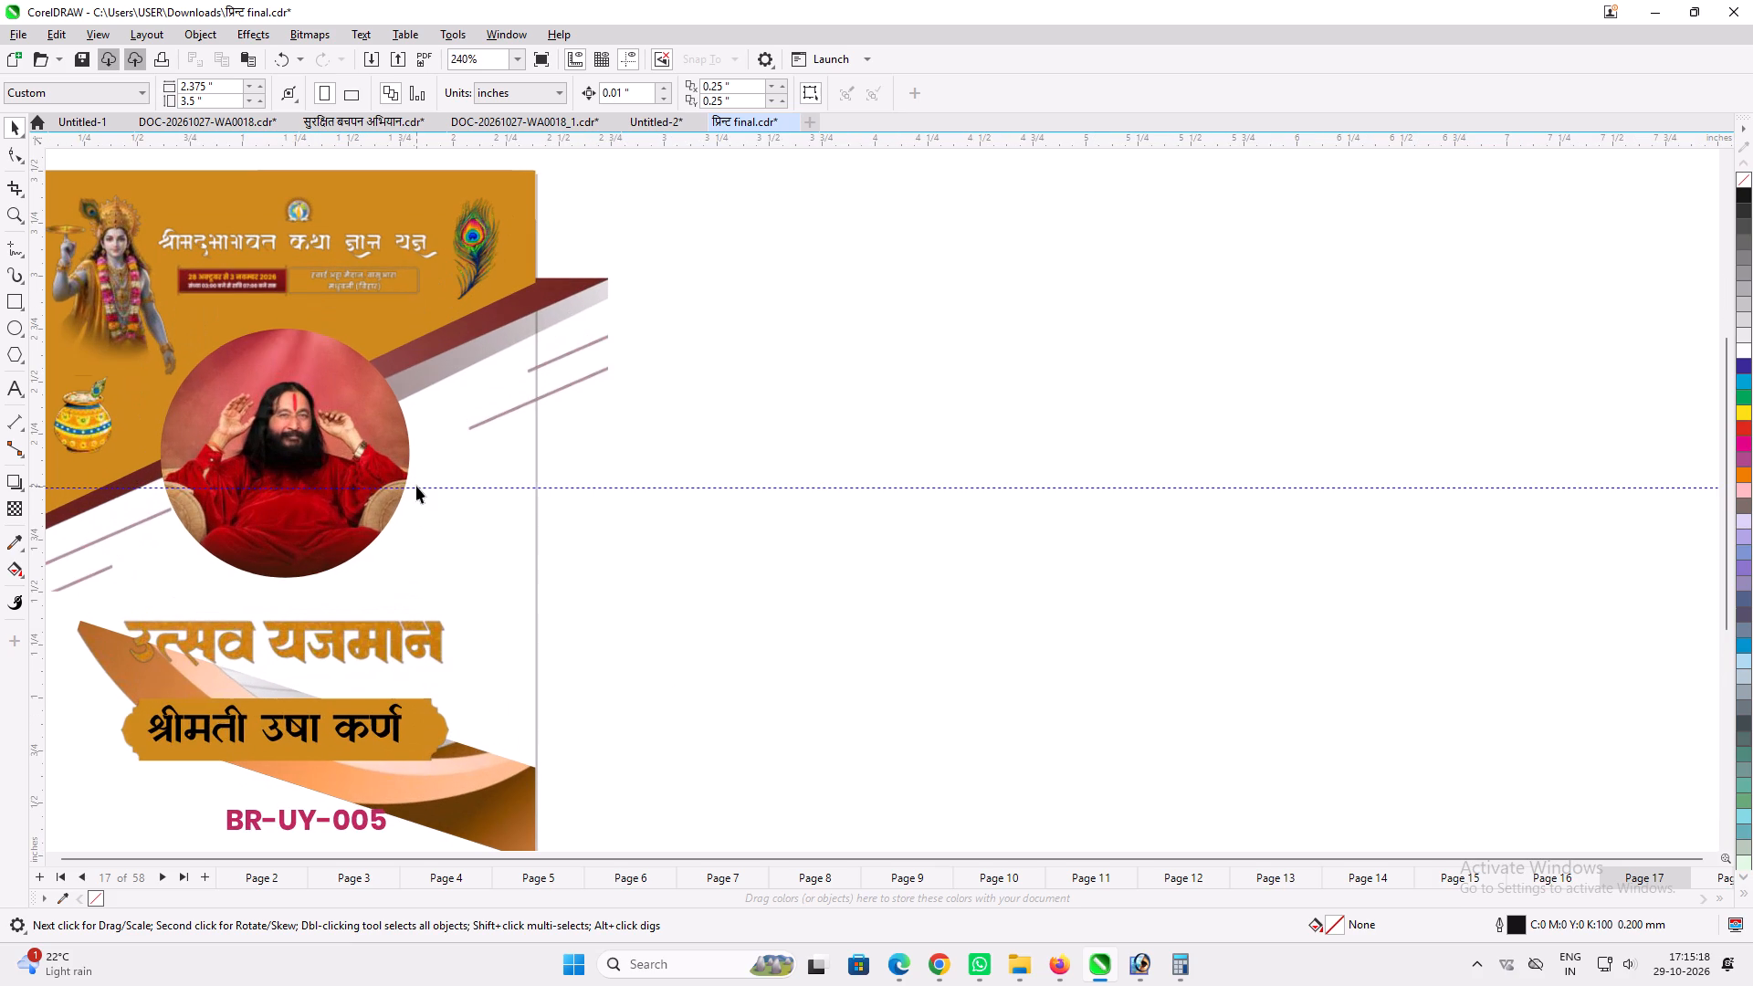
pyautogui.scroll(-1, 416, 486)
pyautogui.scroll(1, 471, 822)
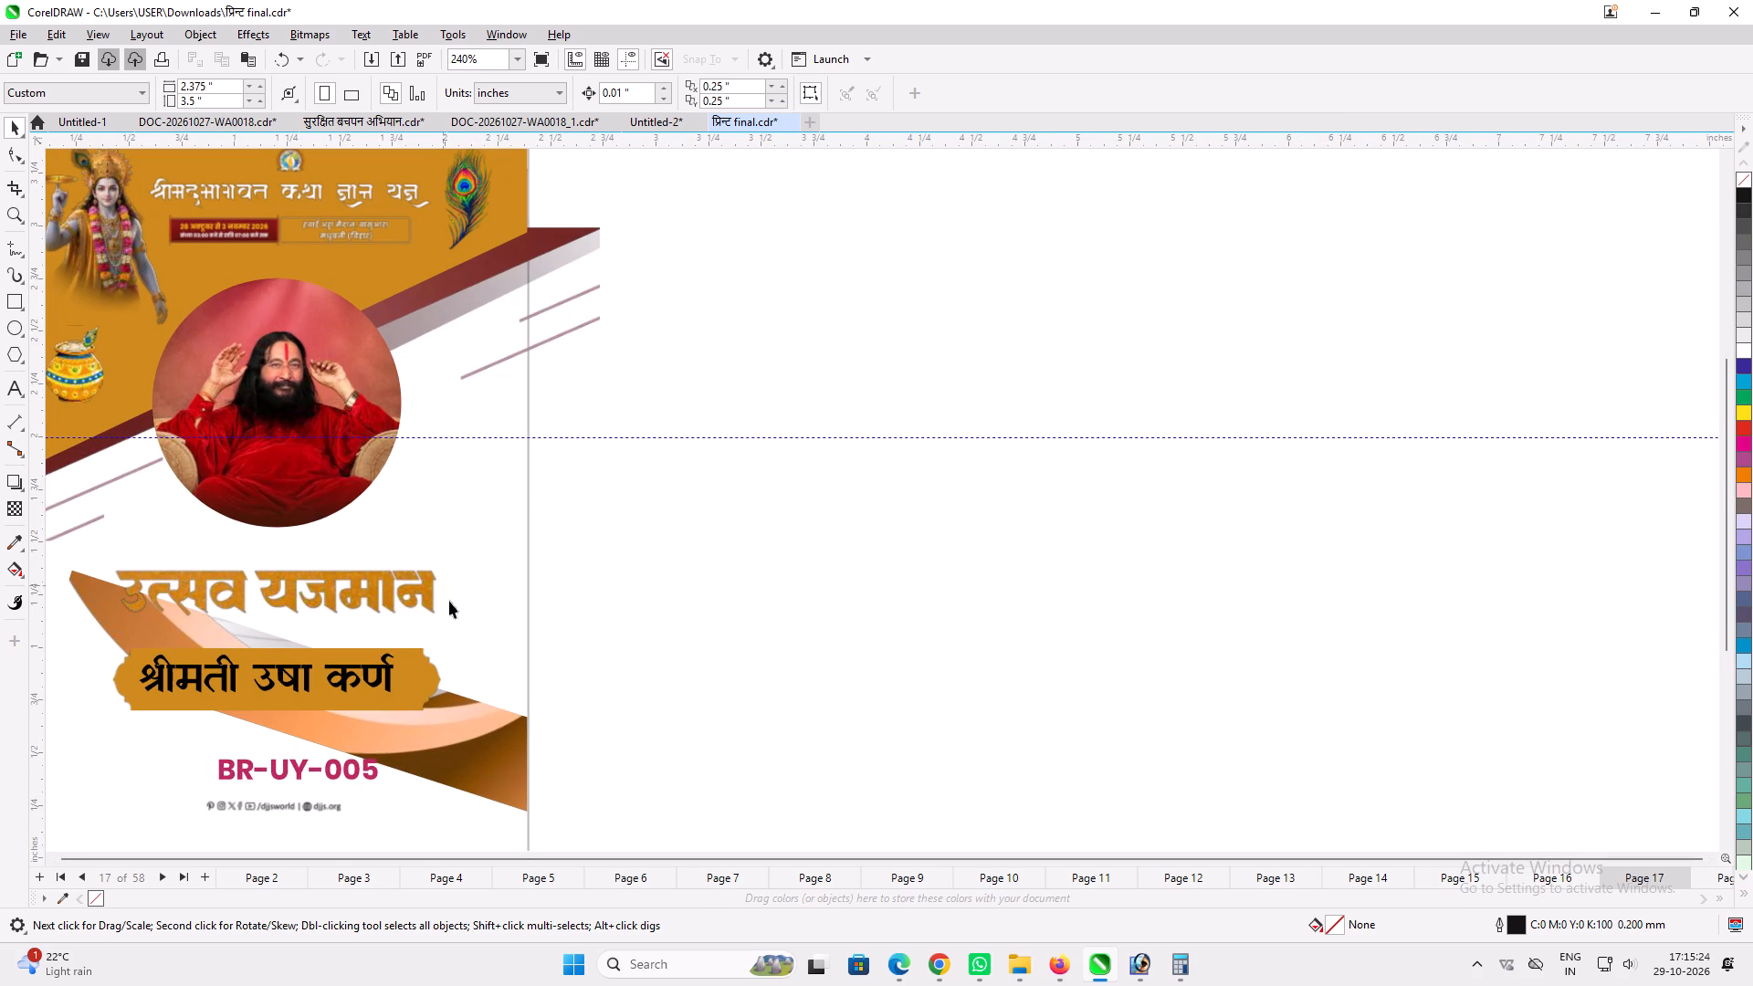
pyautogui.click(1131, 953)
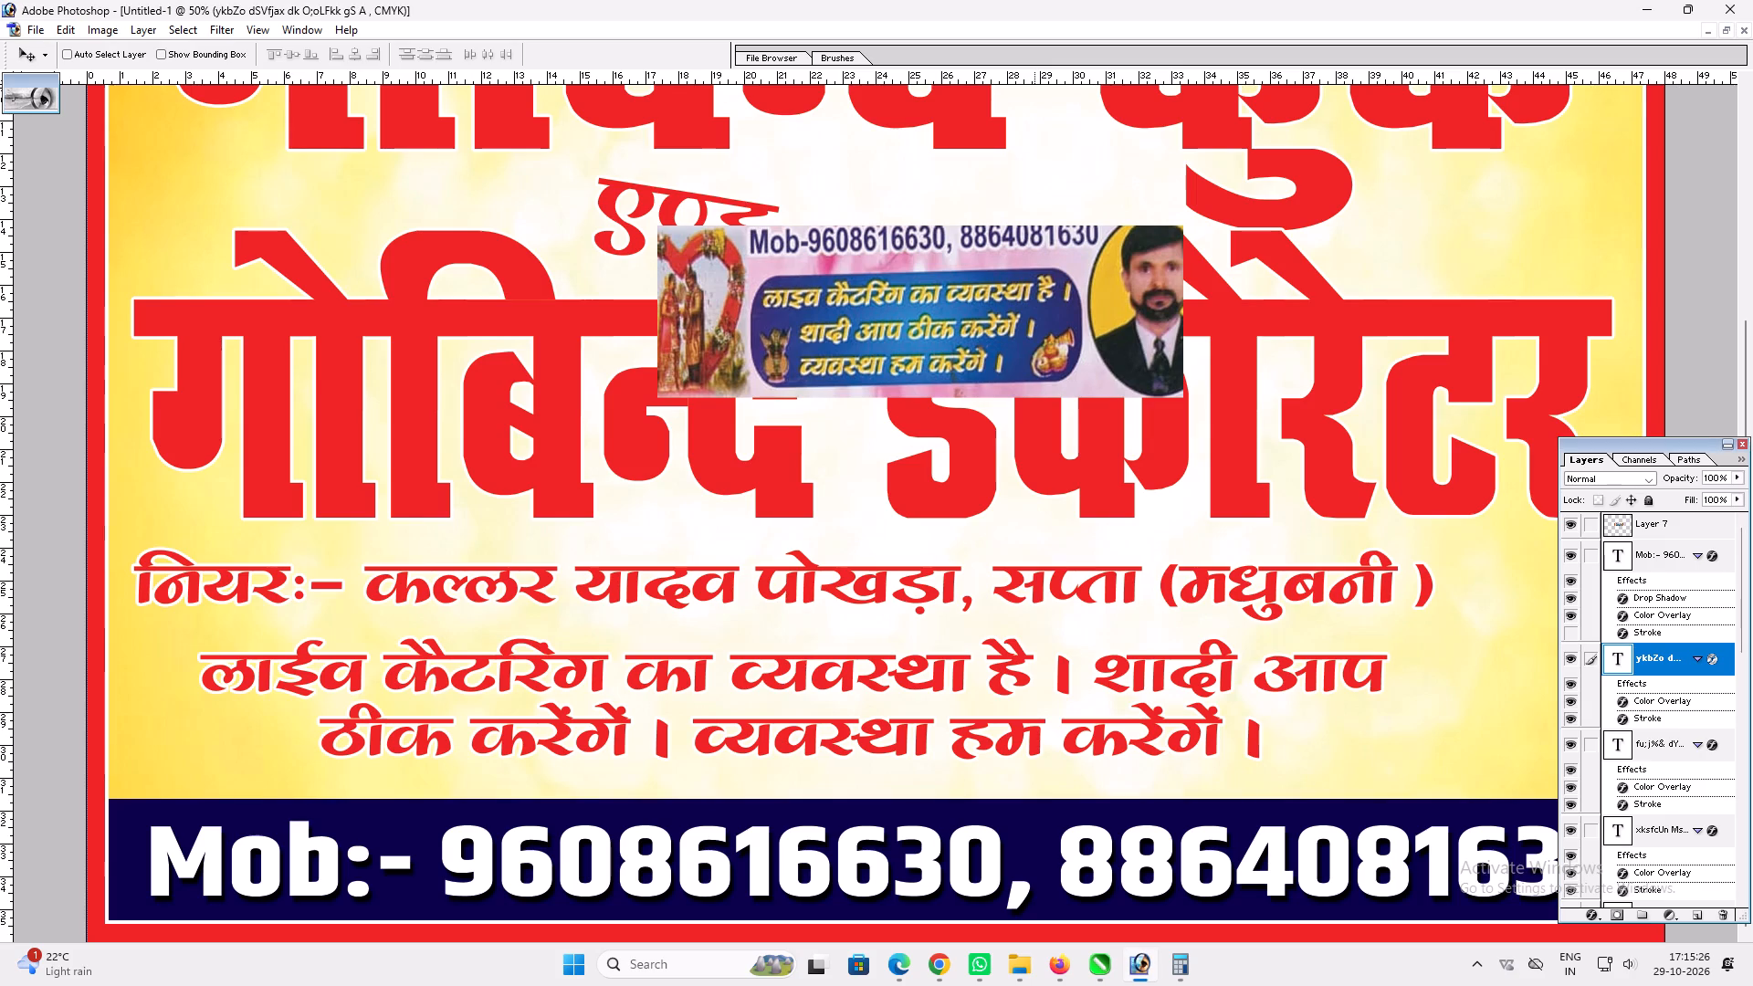
pyautogui.press('space')
pyautogui.press('space')
pyautogui.press('space')
pyautogui.press('space')
pyautogui.press('space')
pyautogui.press('space')
pyautogui.press('space')
pyautogui.press('space')
pyautogui.moveTo(1020, 560); pyautogui.dragTo(1034, 567, button='right')
pyautogui.click(1040, 567)
pyautogui.press('space')
pyautogui.moveTo(1003, 561); pyautogui.dragTo(1024, 561, button='right')
pyautogui.click(1058, 569)
pyautogui.press('v')
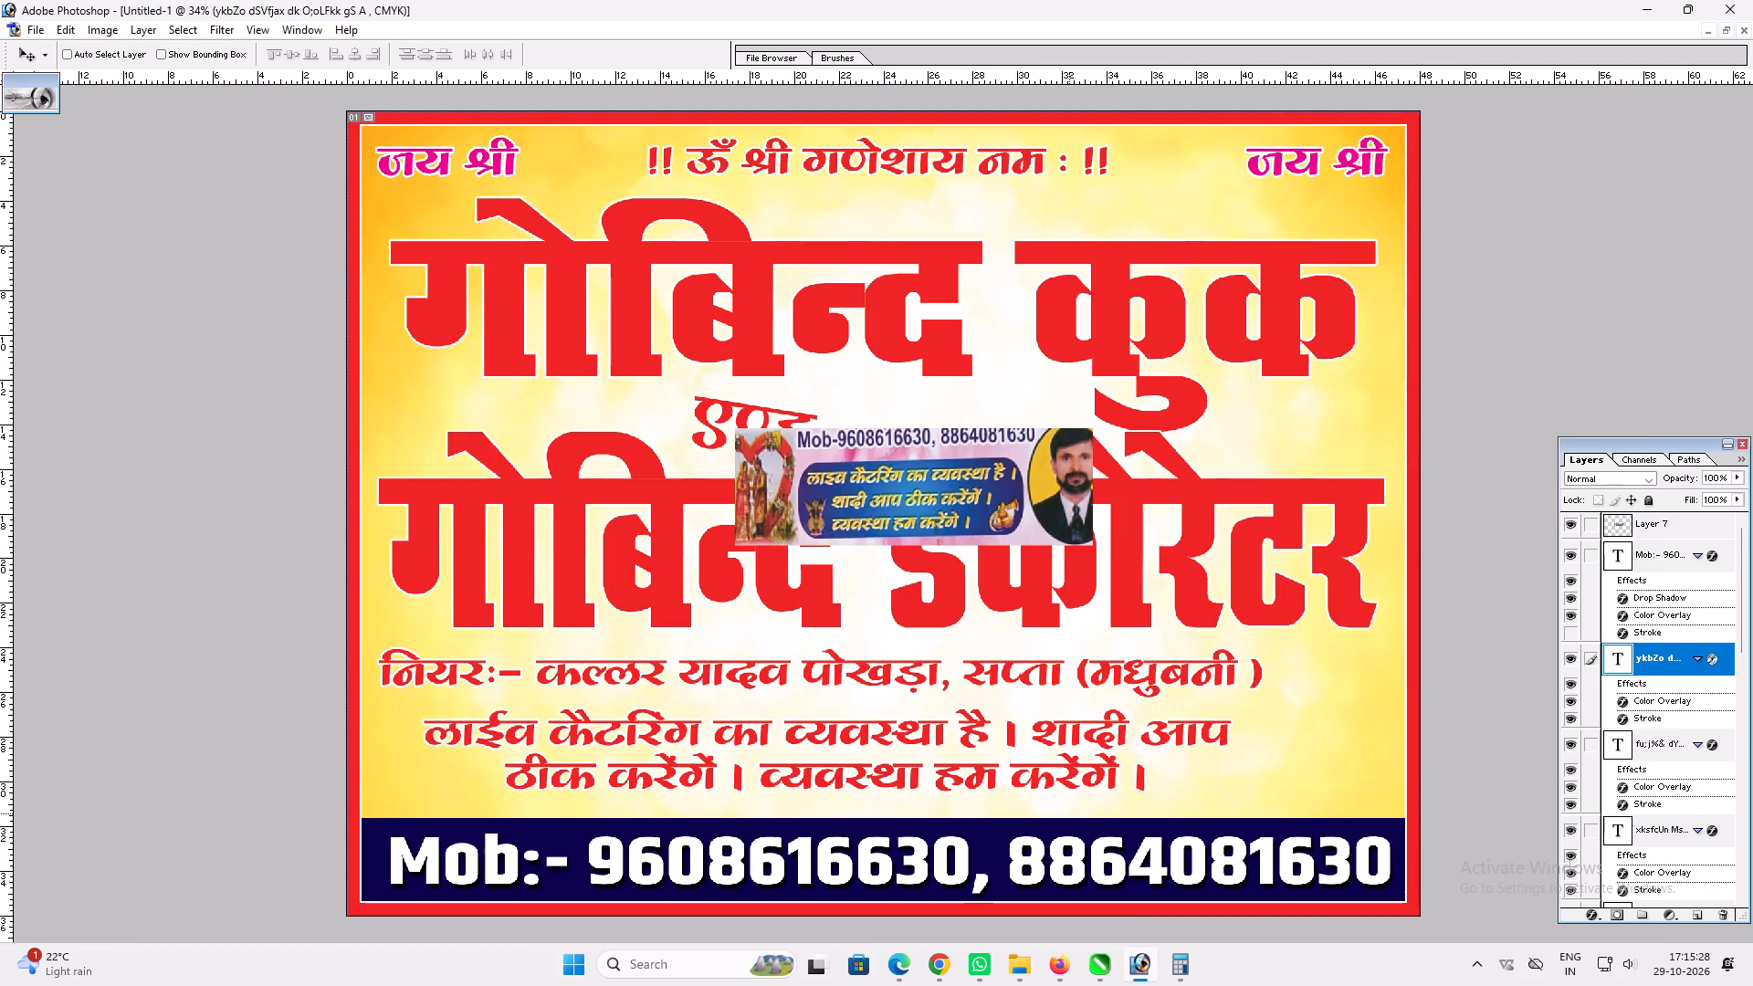
# Open both "2x2= 1 pc Old" and "2x2= 1 pc Oldff" from the 29.10.2026 folder.
pyautogui.hotkey('ctrl', 'o')
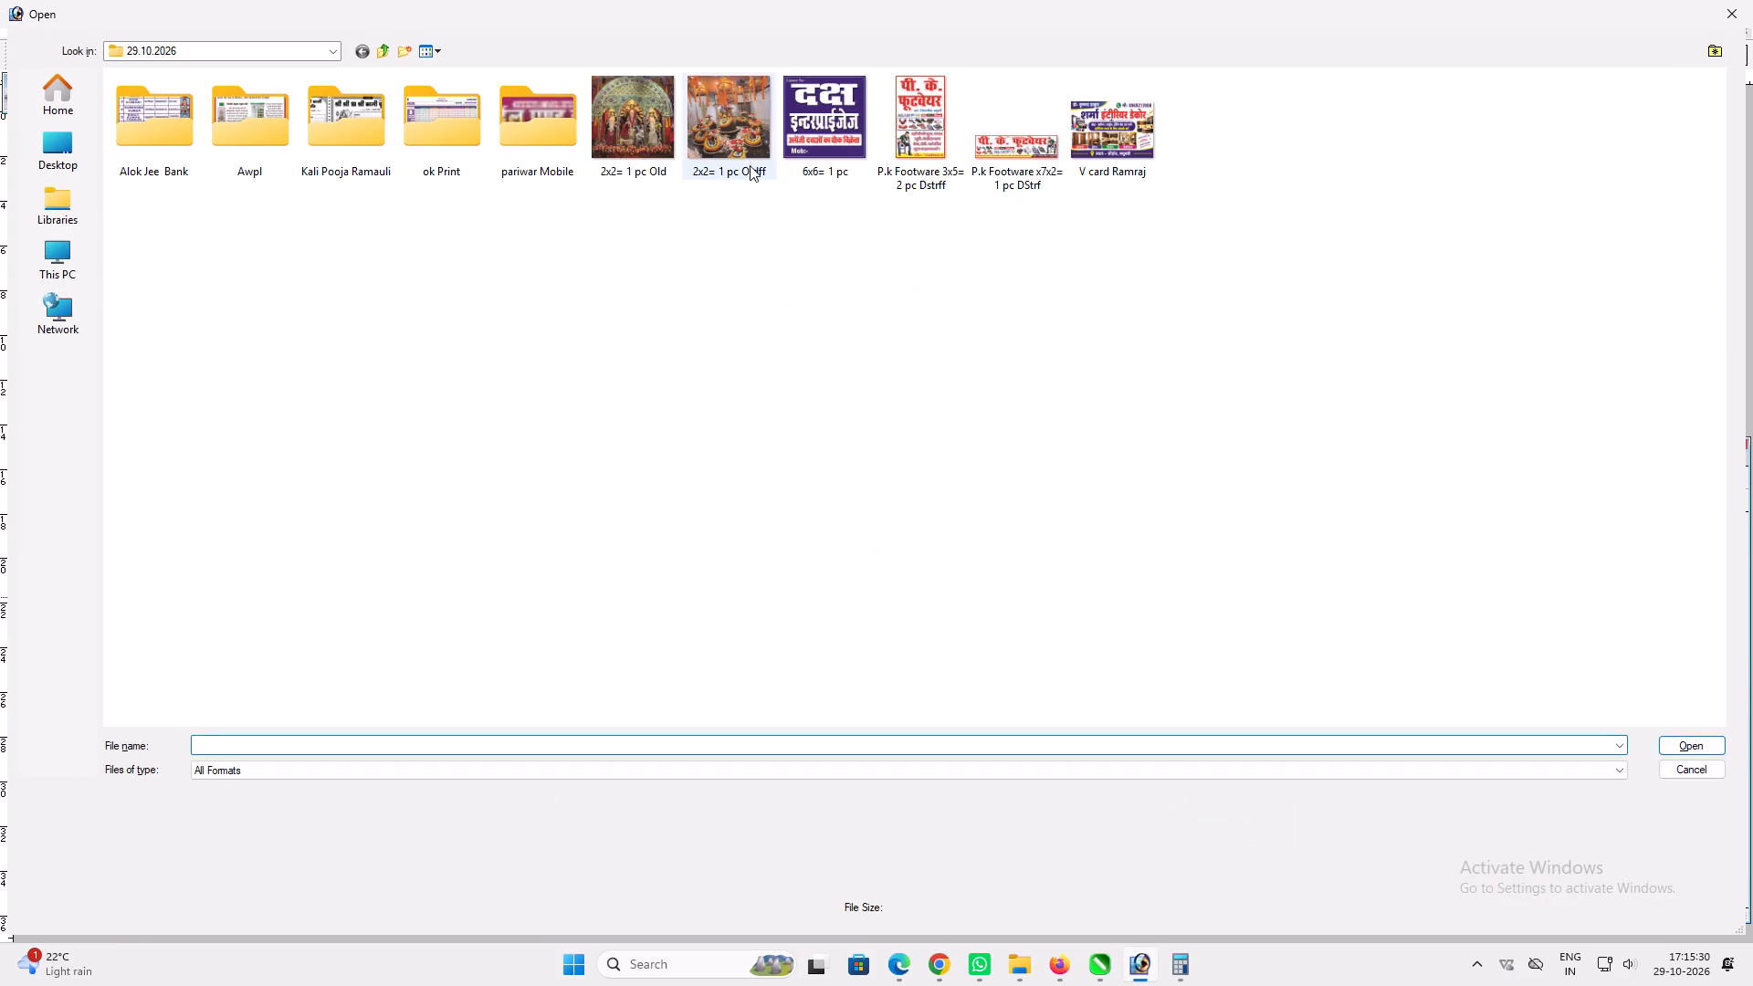
pyautogui.click(744, 152)
pyautogui.moveTo(752, 285); pyautogui.dragTo(598, 125)
pyautogui.moveTo(758, 236); pyautogui.dragTo(618, 127)
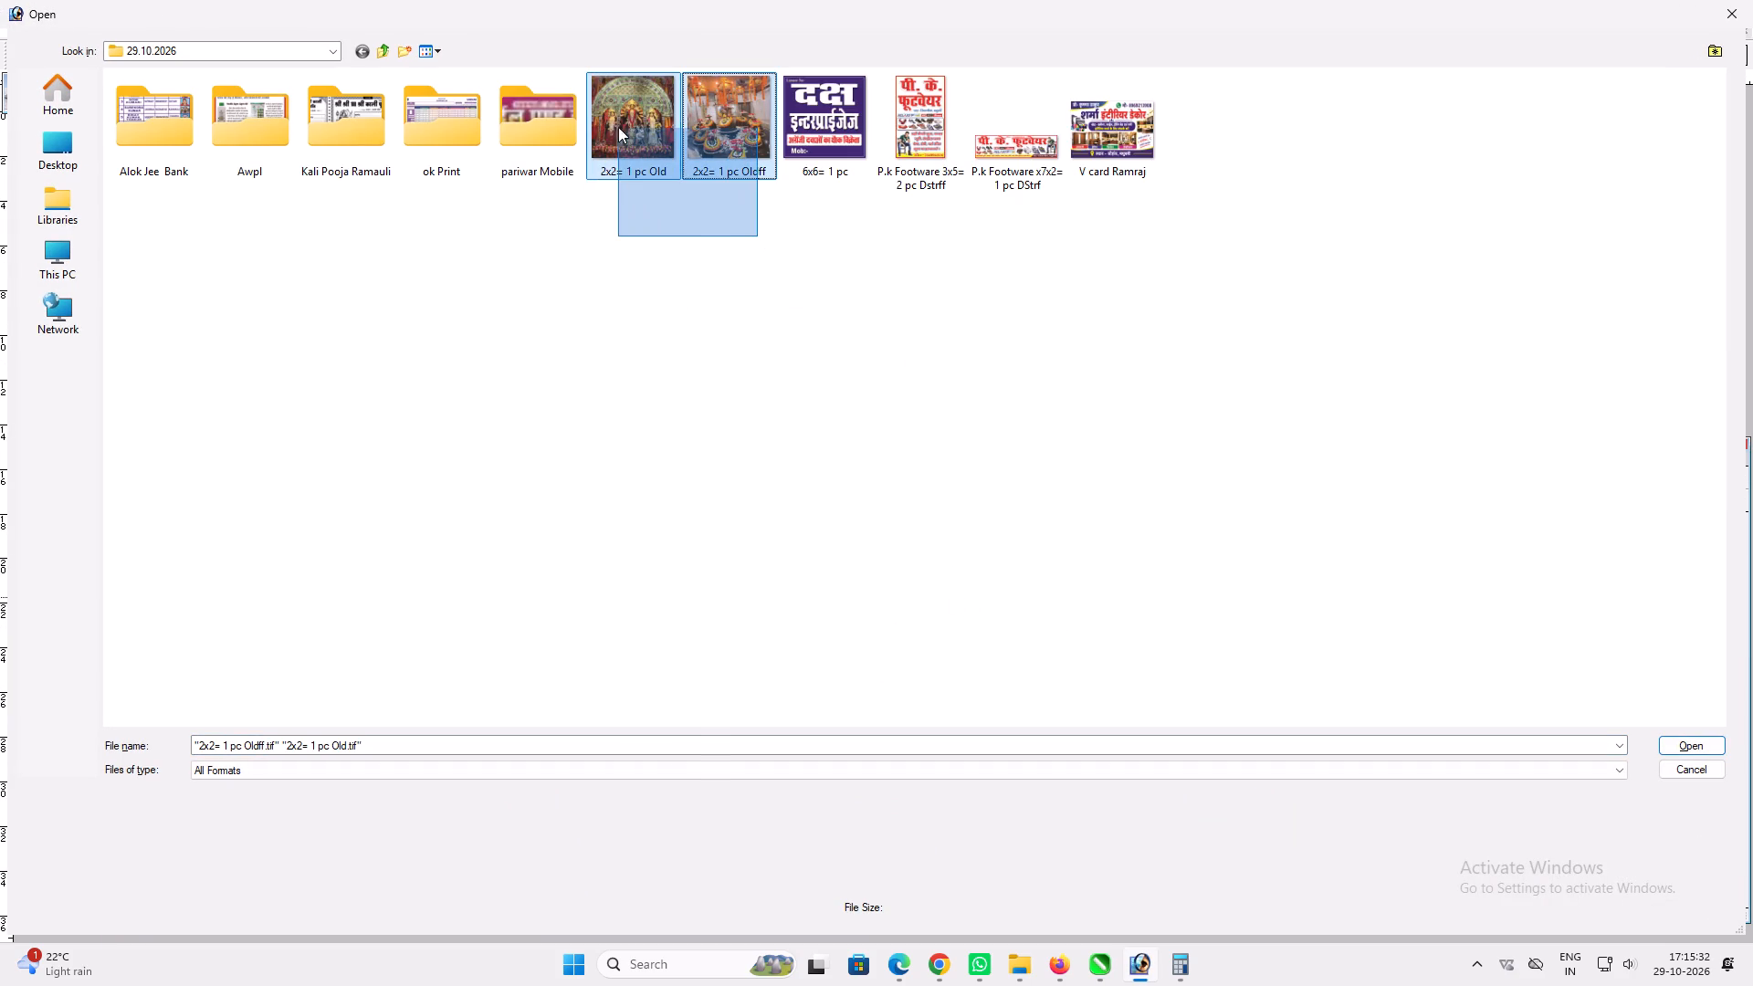
pyautogui.moveTo(618, 127); pyautogui.dragTo(618, 122)
pyautogui.press('Return')
pyautogui.press('space')
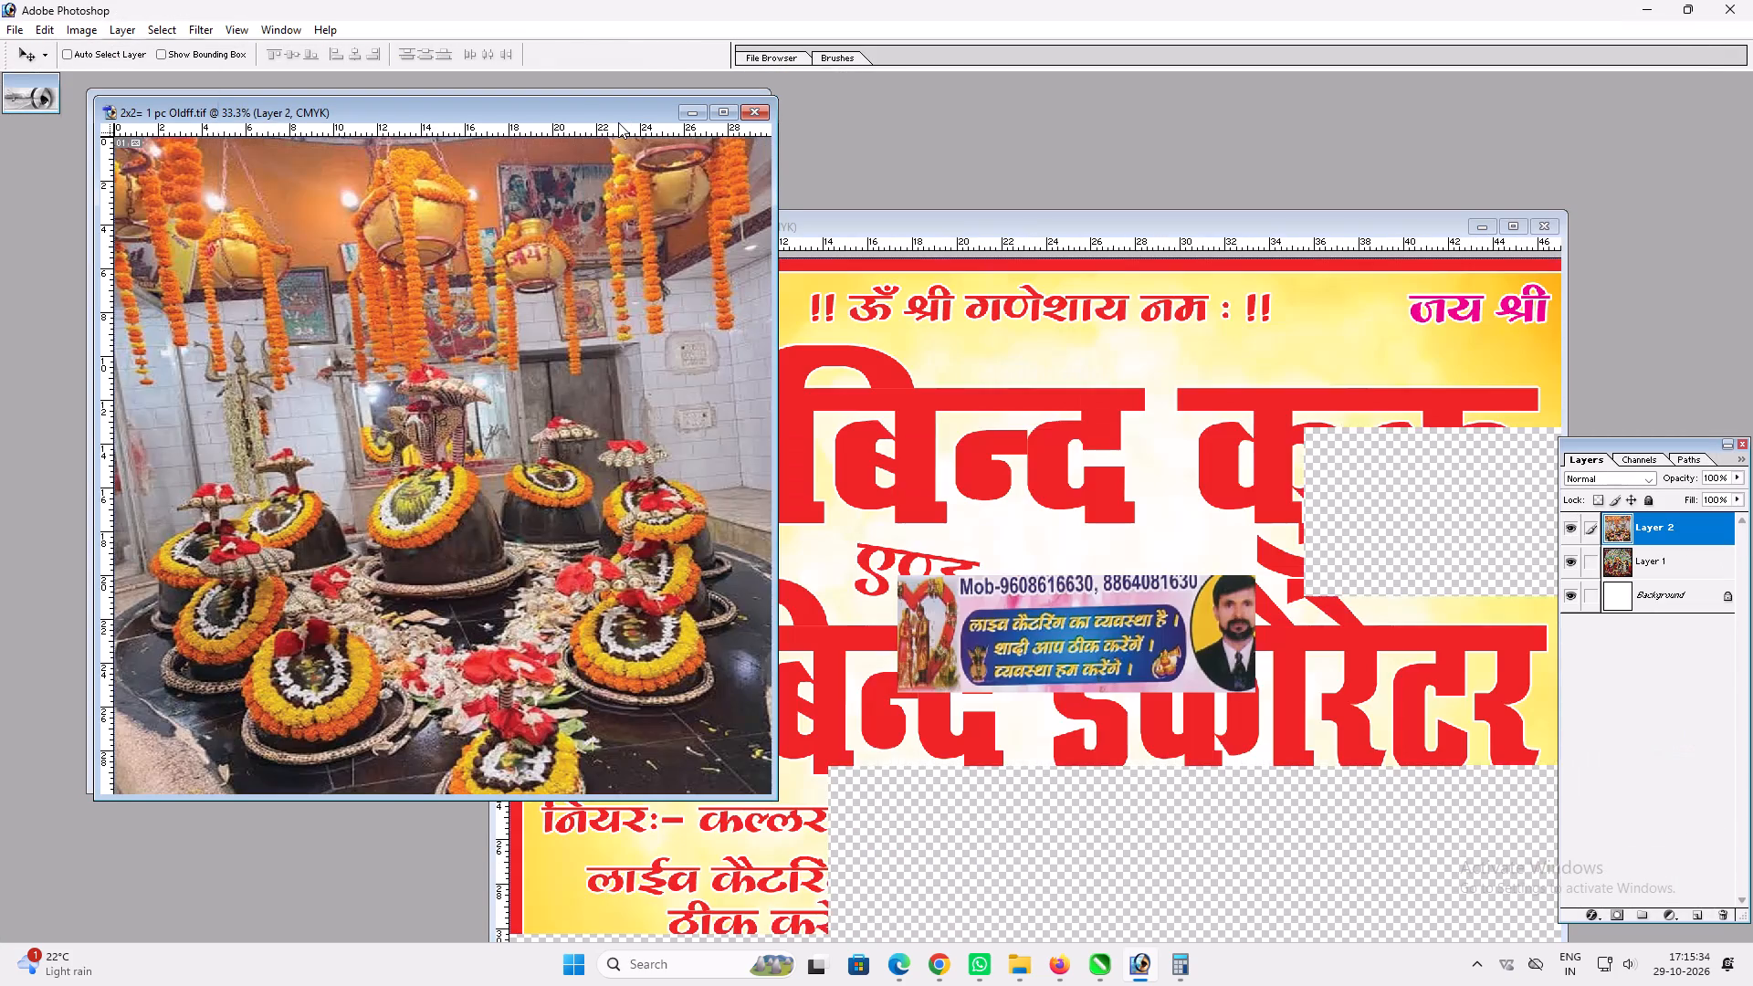
# Check the document dimensions of "2x2= 1 pc Oldff" in Image Size and close that document.
pyautogui.hotkey('alt', 'i')
pyautogui.hotkey('alt', 'i')
pyautogui.press('Tab')
pyautogui.press('Tab')
pyautogui.press('Tab')
pyautogui.press('Tab')
pyautogui.press('Tab')
pyautogui.press('Tab')
pyautogui.hotkey('shift', 'Tab')
pyautogui.hotkey('shift', 'Tab')
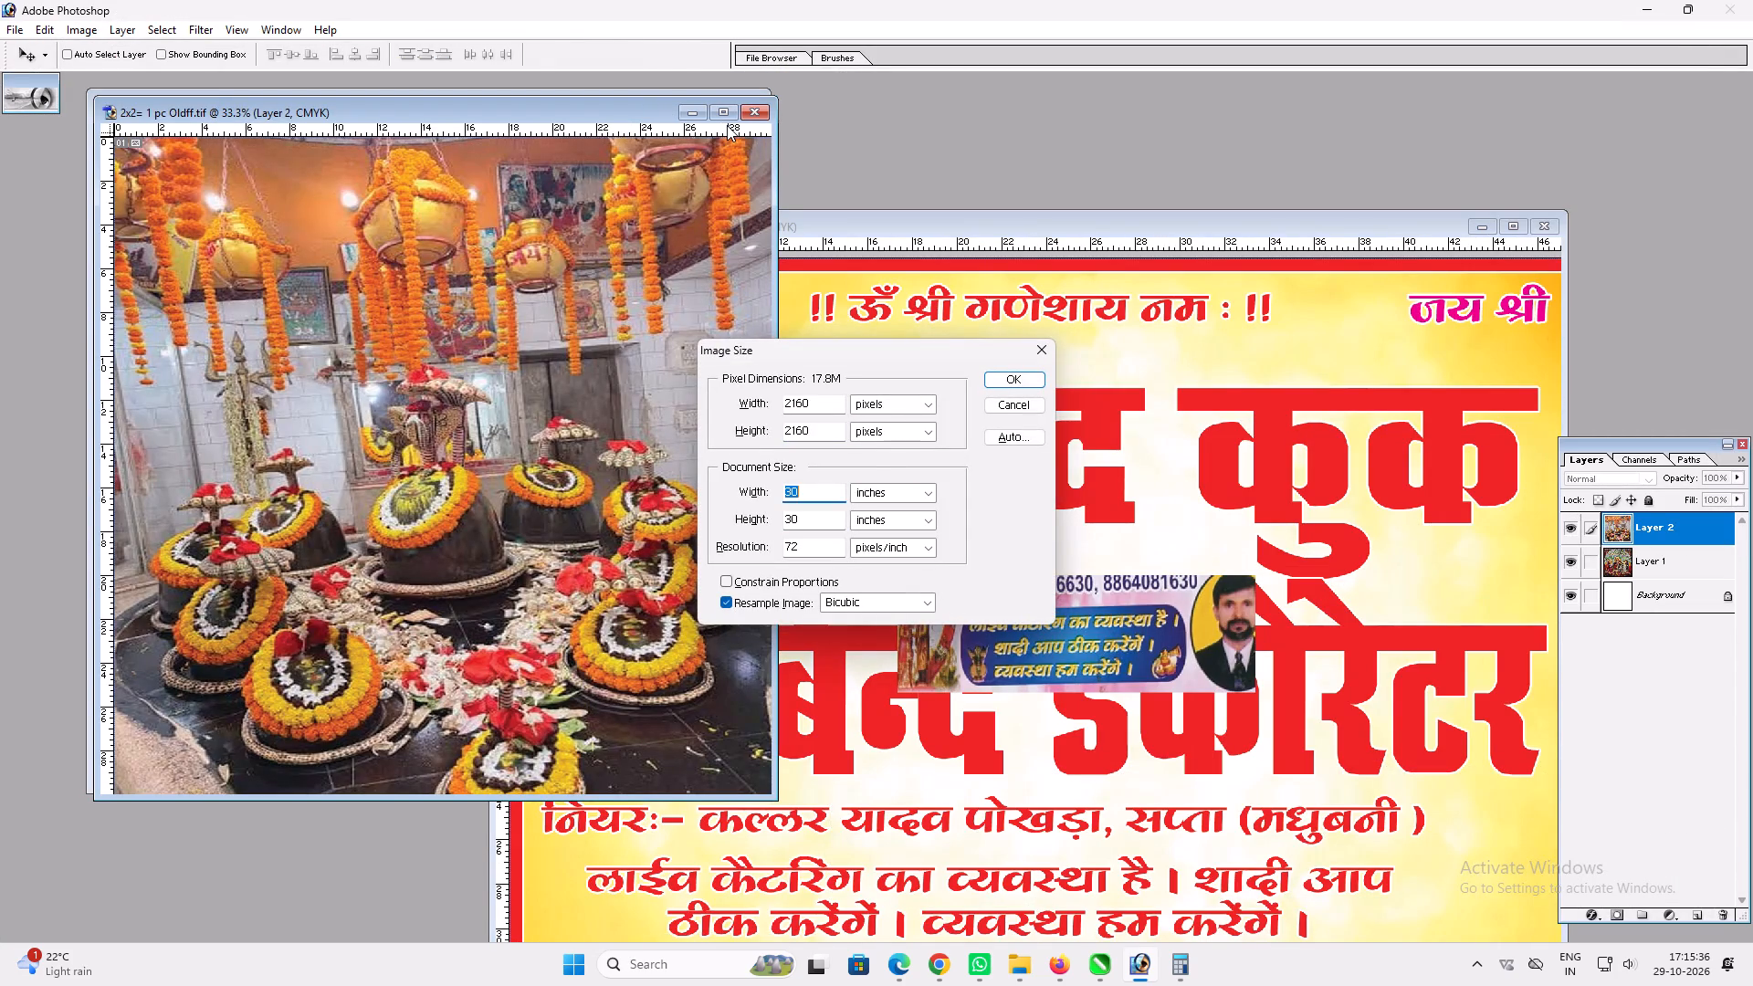
pyautogui.press('Return')
pyautogui.hotkey('ctrl', 'w')
# Open Image Size for "2x2= 1 pc Old" to check the Durga photo's dimensions.
pyautogui.hotkey('alt', 'i')
pyautogui.hotkey('alt', 'i')
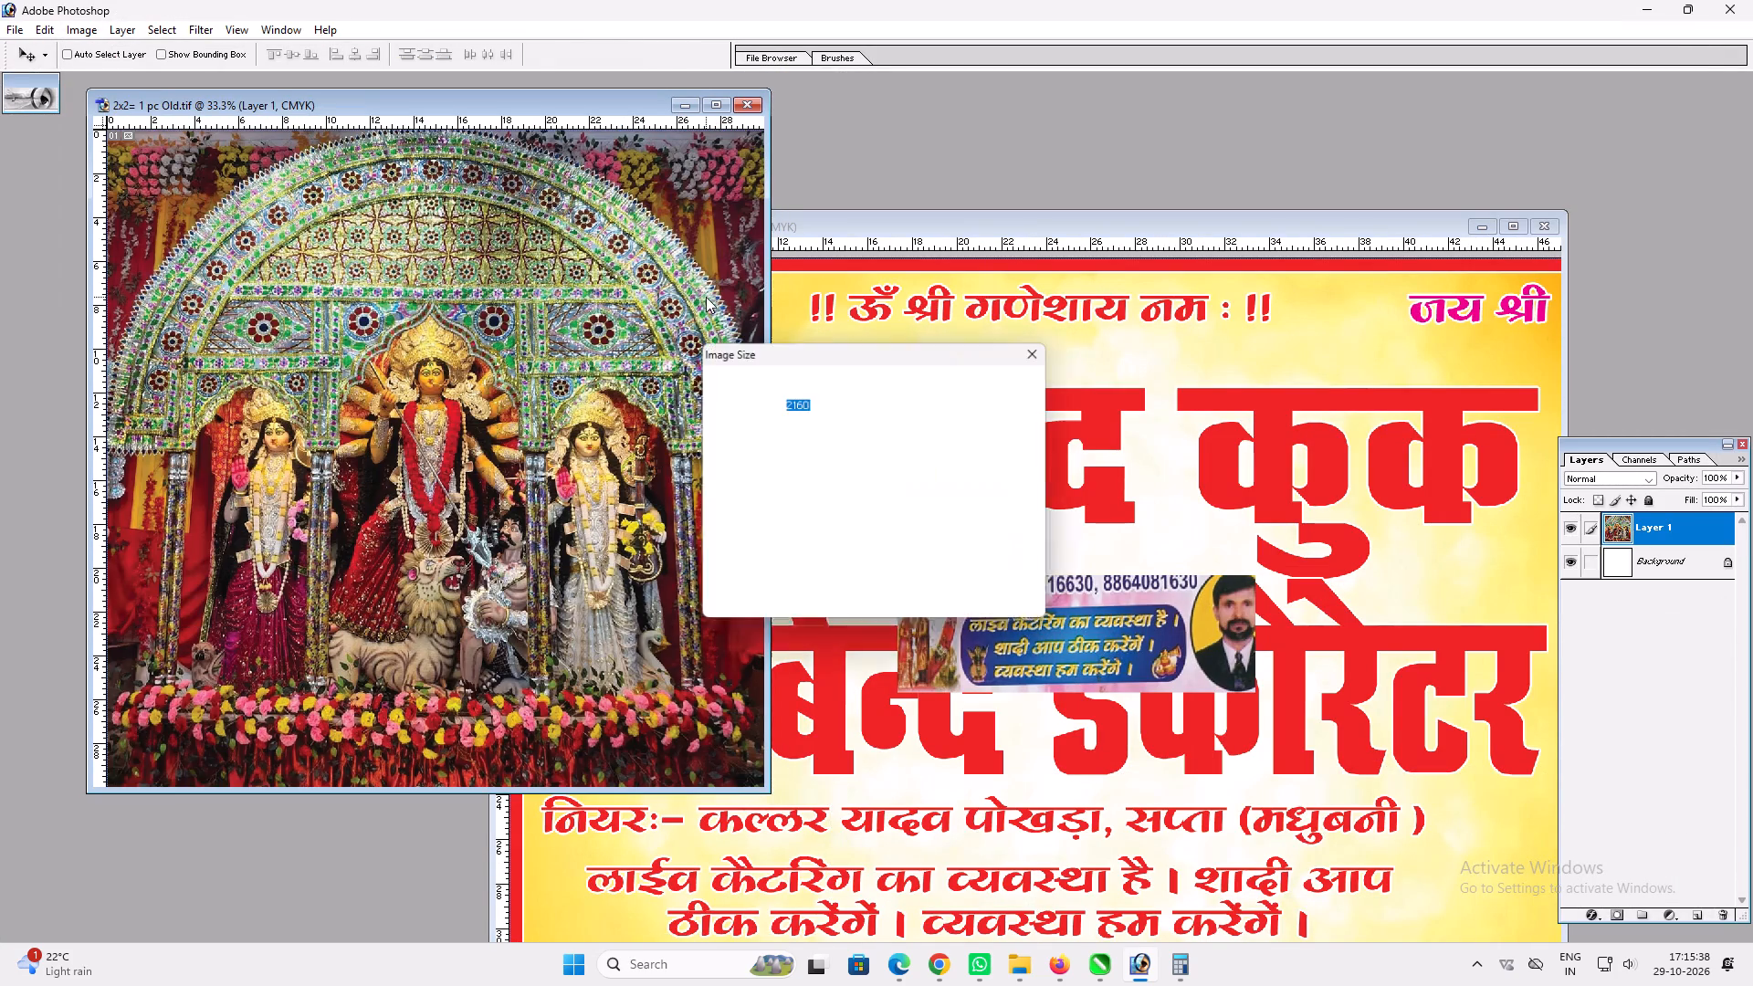
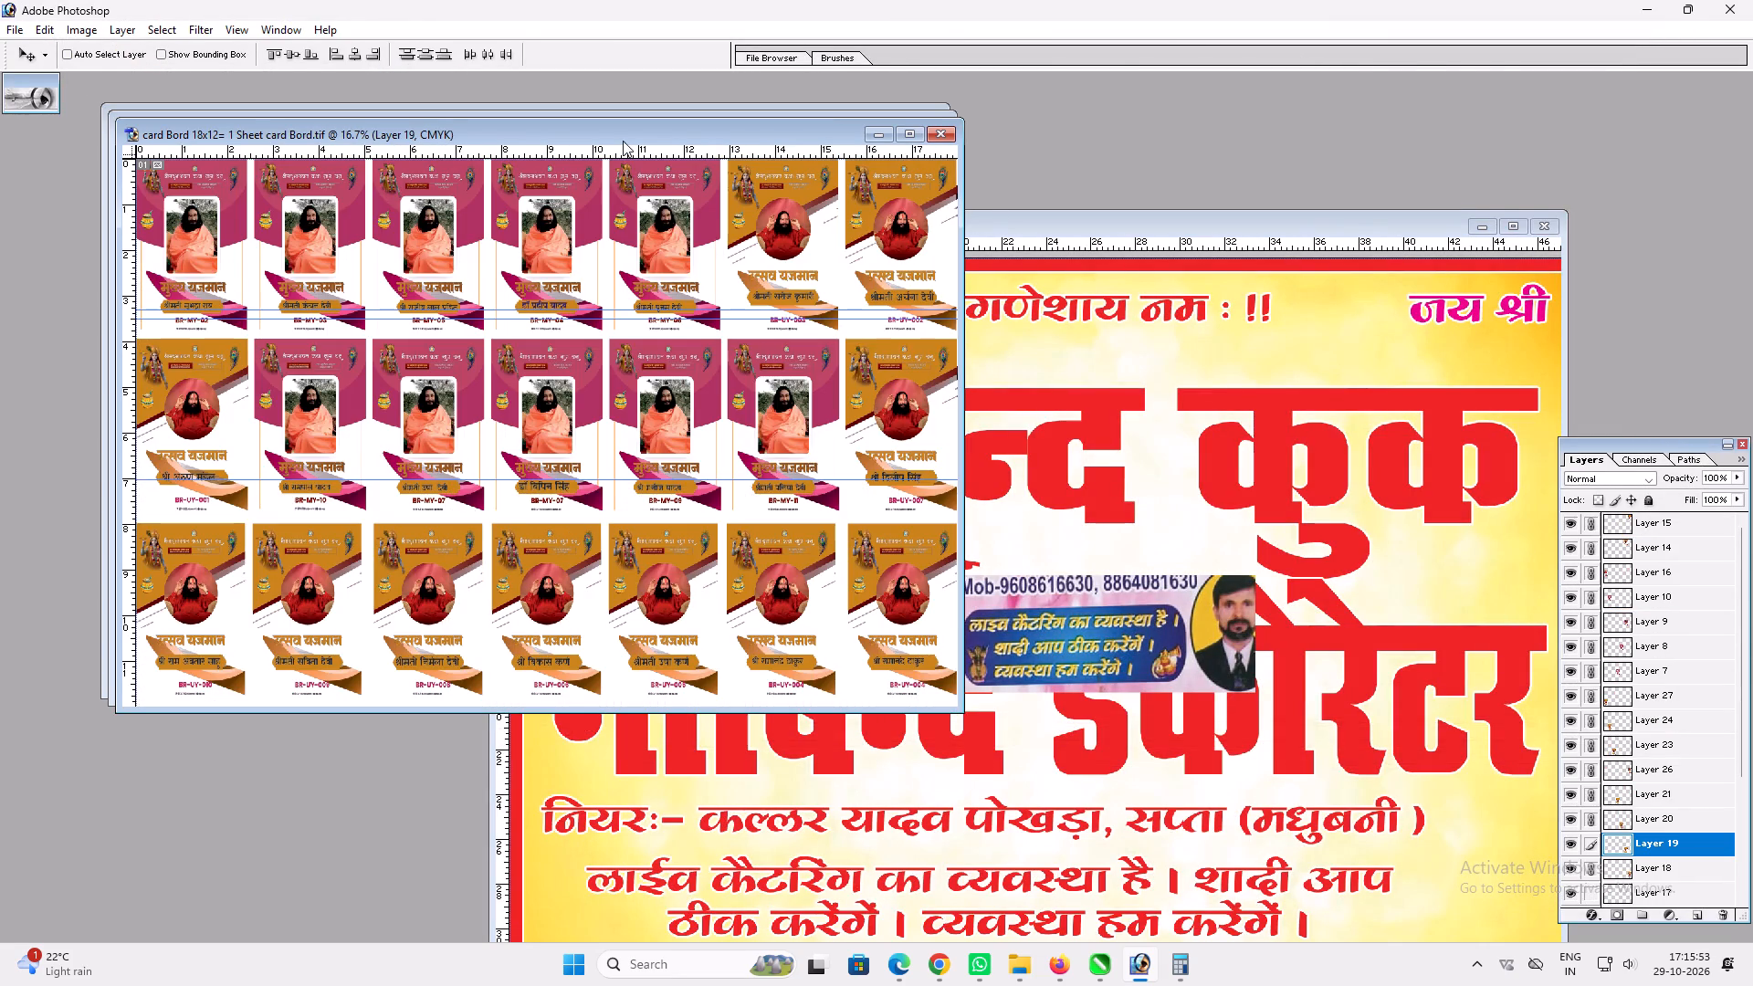
# Examine the names and BR codes across all three card rows of "card Bord 18x12= 1 Sheet card Bord.tif", with the Layers palette closed.
pyautogui.doubleClick(623, 141)
pyautogui.hotkey('ctrl', '+')
pyautogui.hotkey('ctrl', '+')
pyautogui.hotkey('ctrl', 'space')
pyautogui.hotkey('ctrl', 'space')
pyautogui.hotkey('ctrl', 'space')
pyautogui.hotkey('ctrl', 'space')
pyautogui.hotkey('ctrl', 'space')
pyautogui.hotkey('ctrl', 'space')
pyautogui.hotkey('ctrl', 'space')
pyautogui.hotkey('ctrl', 'space')
pyautogui.hotkey('ctrl', 'space')
pyautogui.hotkey('ctrl', 'space')
pyautogui.hotkey('ctrl', 'space')
pyautogui.hotkey('ctrl', 'space')
pyautogui.hotkey('ctrl', 'space')
pyautogui.hotkey('ctrl', 'space')
pyautogui.hotkey('ctrl', 'space')
pyautogui.hotkey('ctrl', 'space')
pyautogui.hotkey('ctrl', 'space')
pyautogui.hotkey('ctrl', 'space')
pyautogui.hotkey('ctrl', 'space')
pyautogui.hotkey('ctrl', 'space')
pyautogui.moveTo(615, 352); pyautogui.dragTo(682, 614)
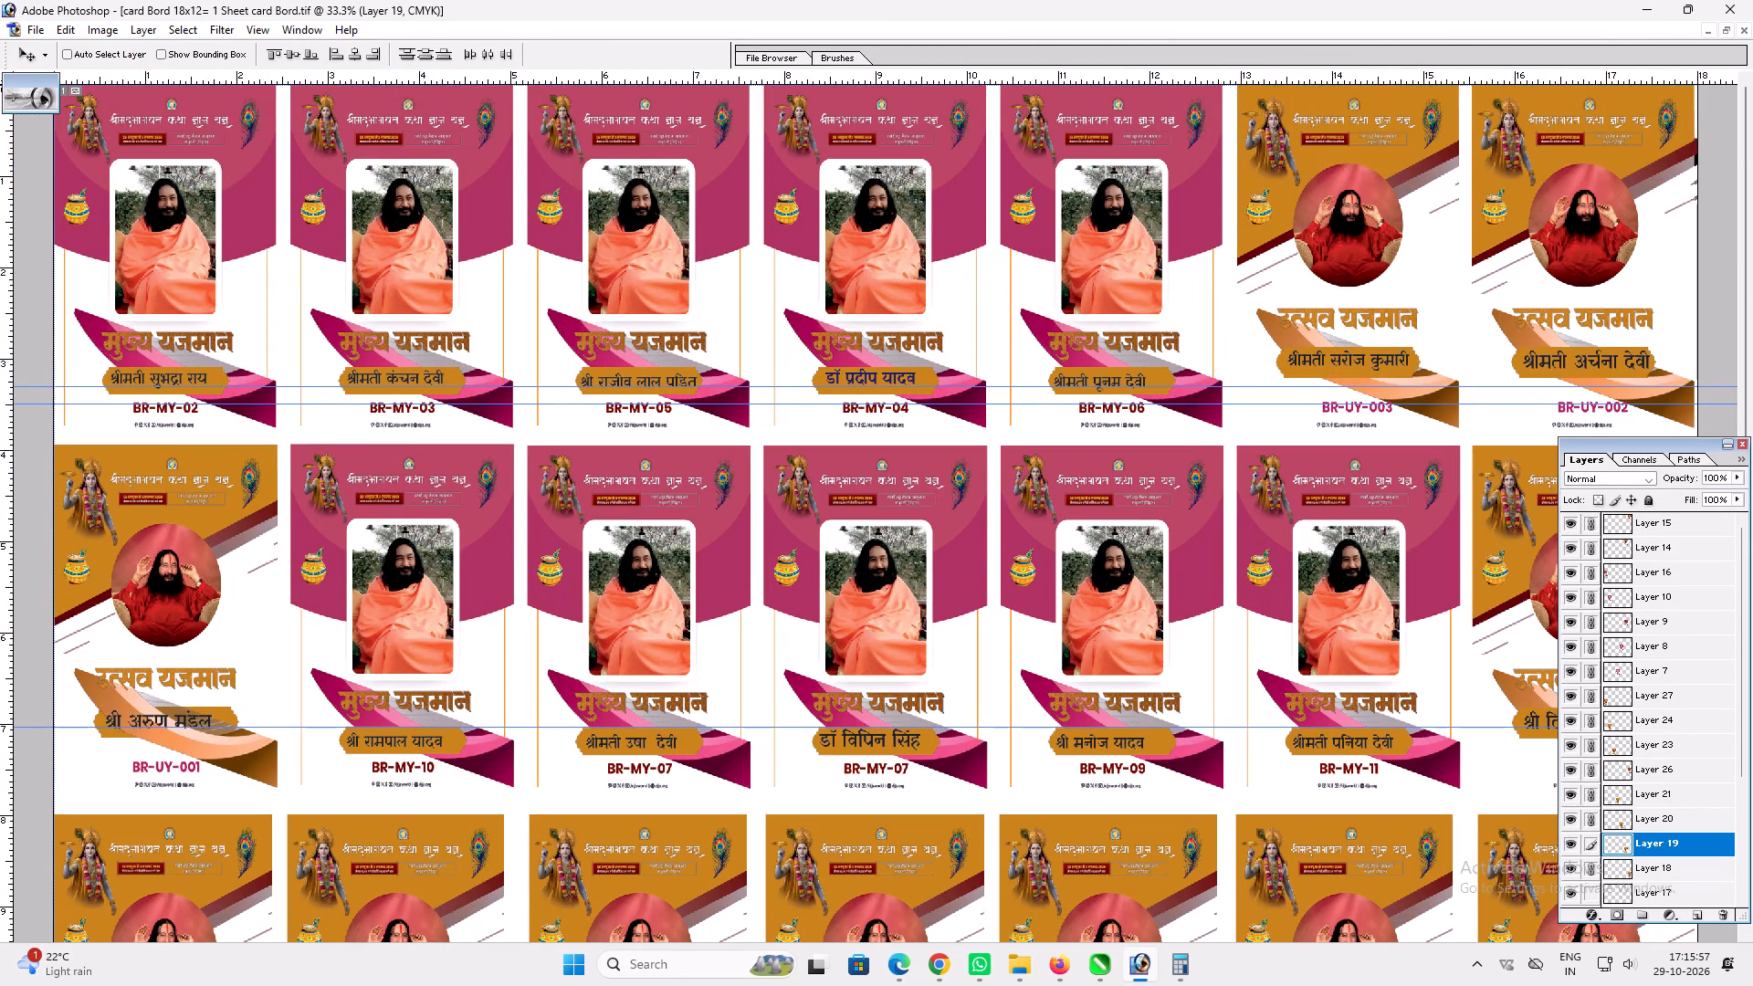
pyautogui.click(1741, 443)
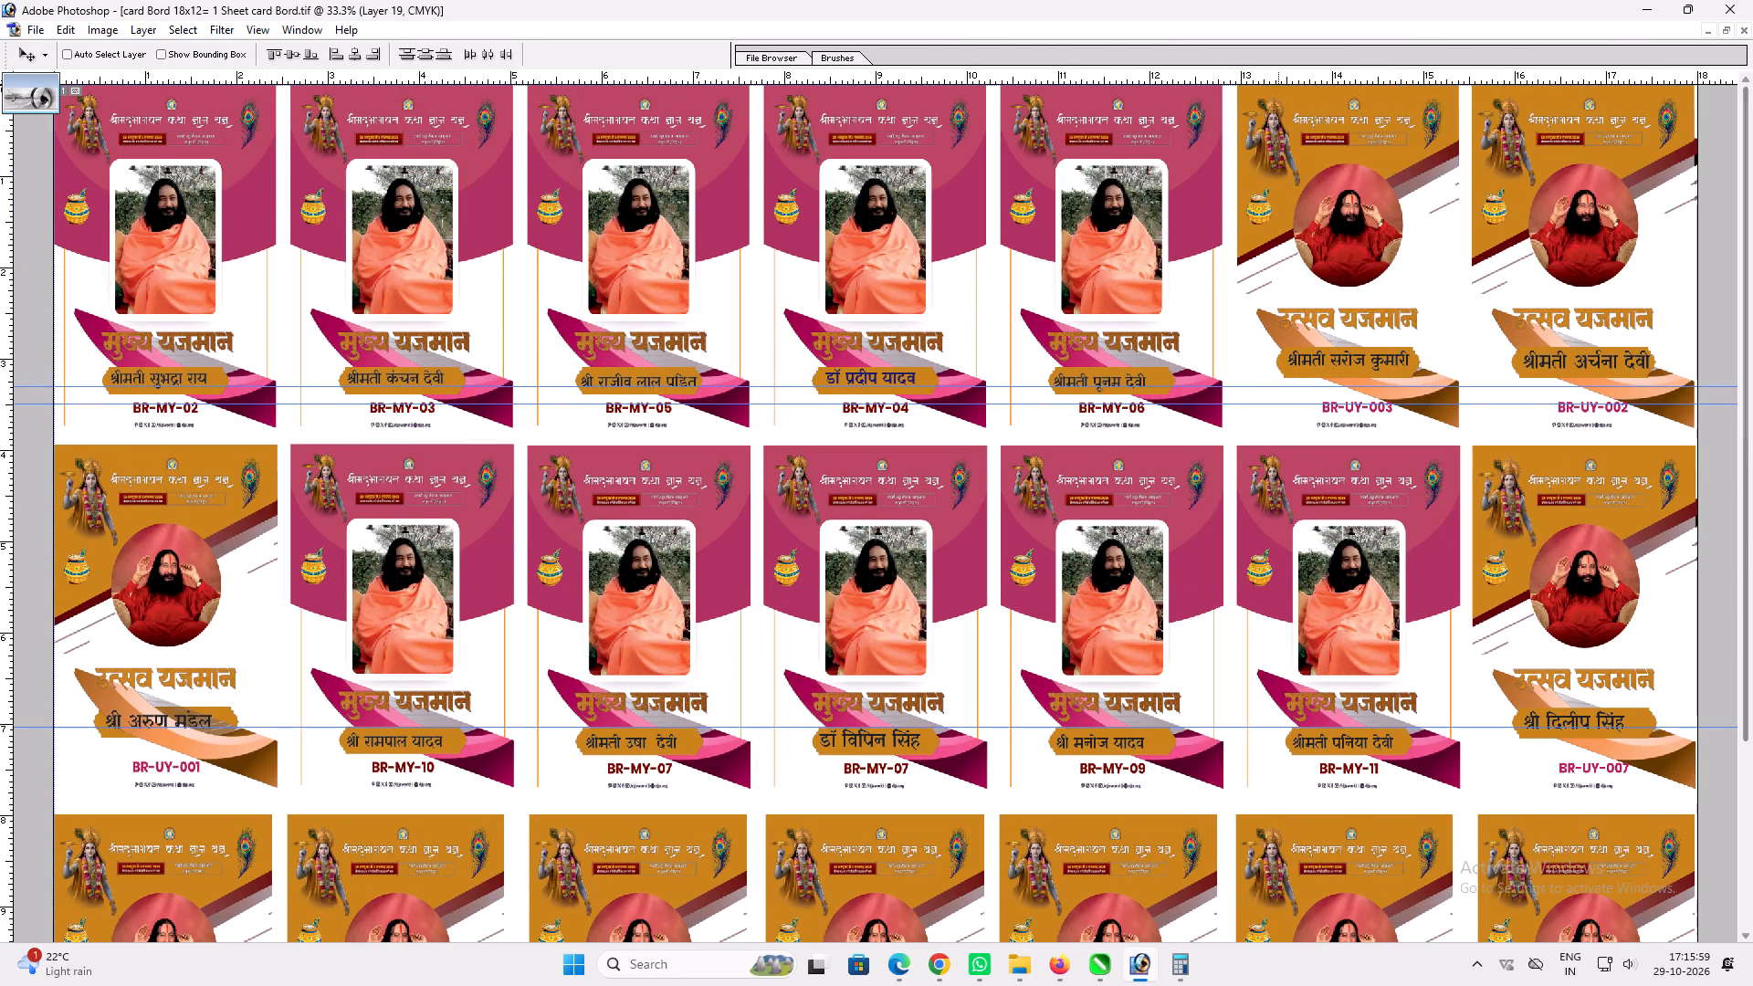
pyautogui.press('space')
pyautogui.press('space')
pyautogui.press('space')
pyautogui.press('space')
pyautogui.press('space')
pyautogui.press('space')
pyautogui.press('space')
pyautogui.press('space')
pyautogui.press('space')
pyautogui.press('space')
pyautogui.press('space')
pyautogui.press('space')
pyautogui.press('space')
pyautogui.press('space')
pyautogui.press('space')
pyautogui.press('space')
pyautogui.press('space')
pyautogui.press('space')
pyautogui.press('space')
pyautogui.press('space')
pyautogui.moveTo(1144, 744); pyautogui.dragTo(1166, 510)
pyautogui.moveTo(1161, 705); pyautogui.dragTo(1161, 636)
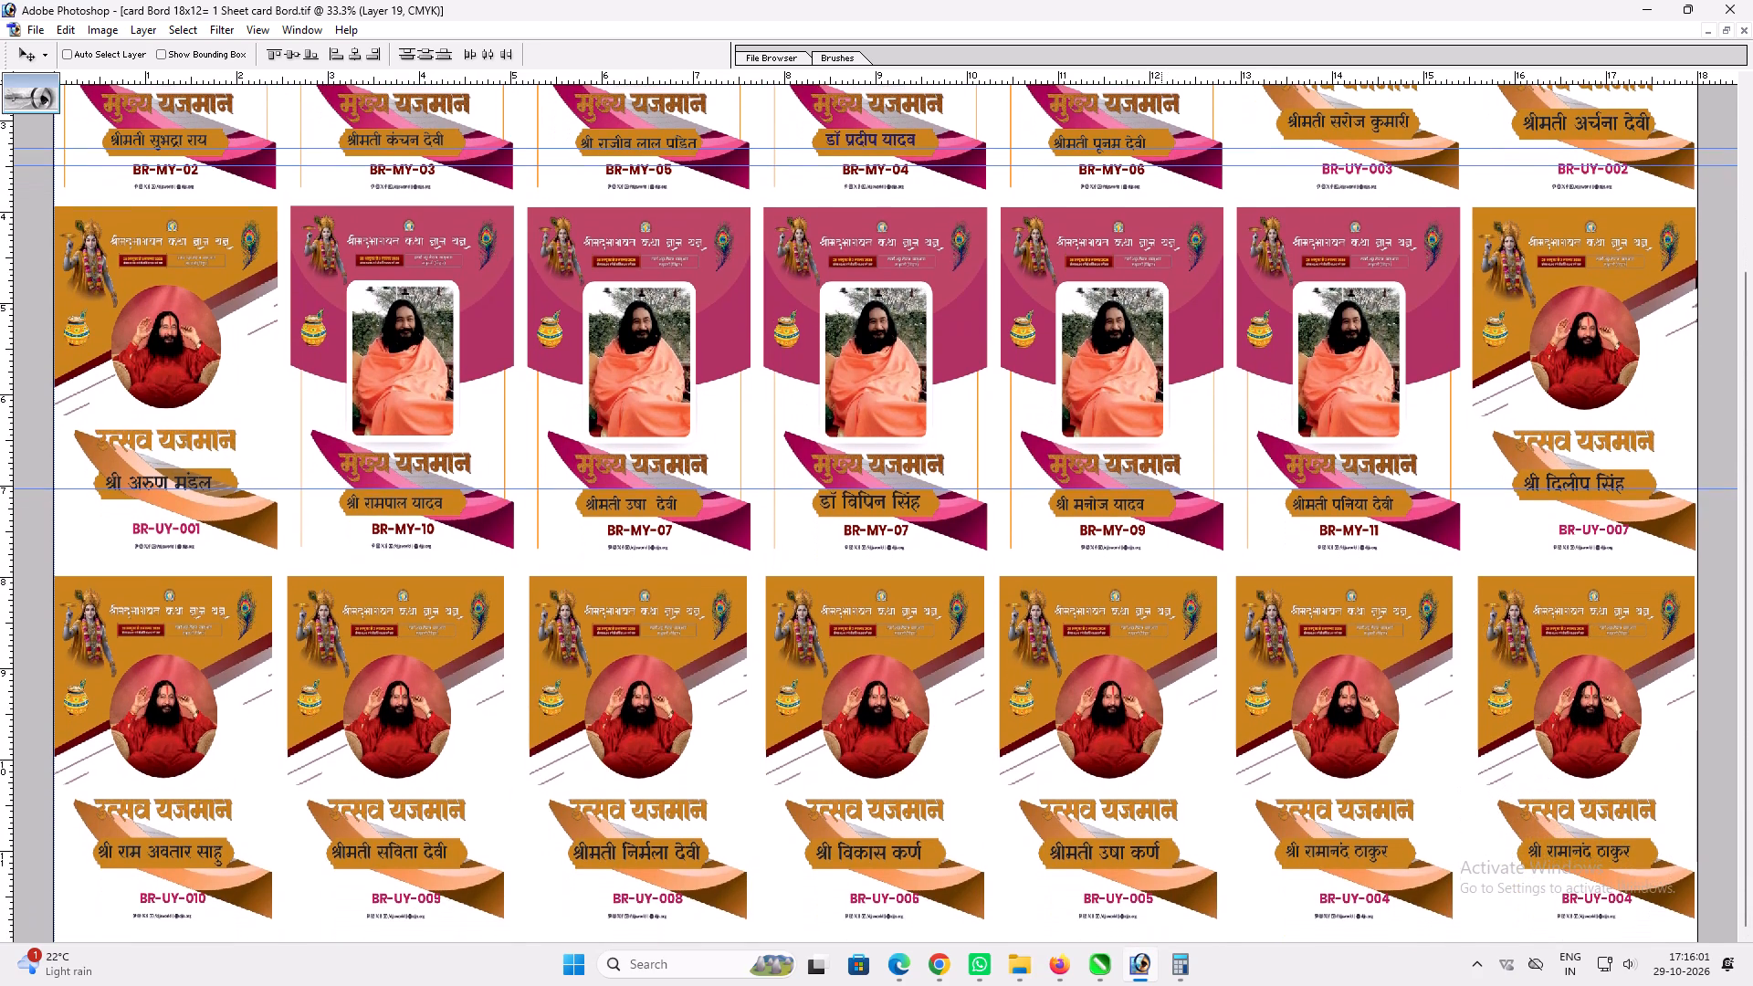
pyautogui.moveTo(1161, 636); pyautogui.dragTo(1163, 582)
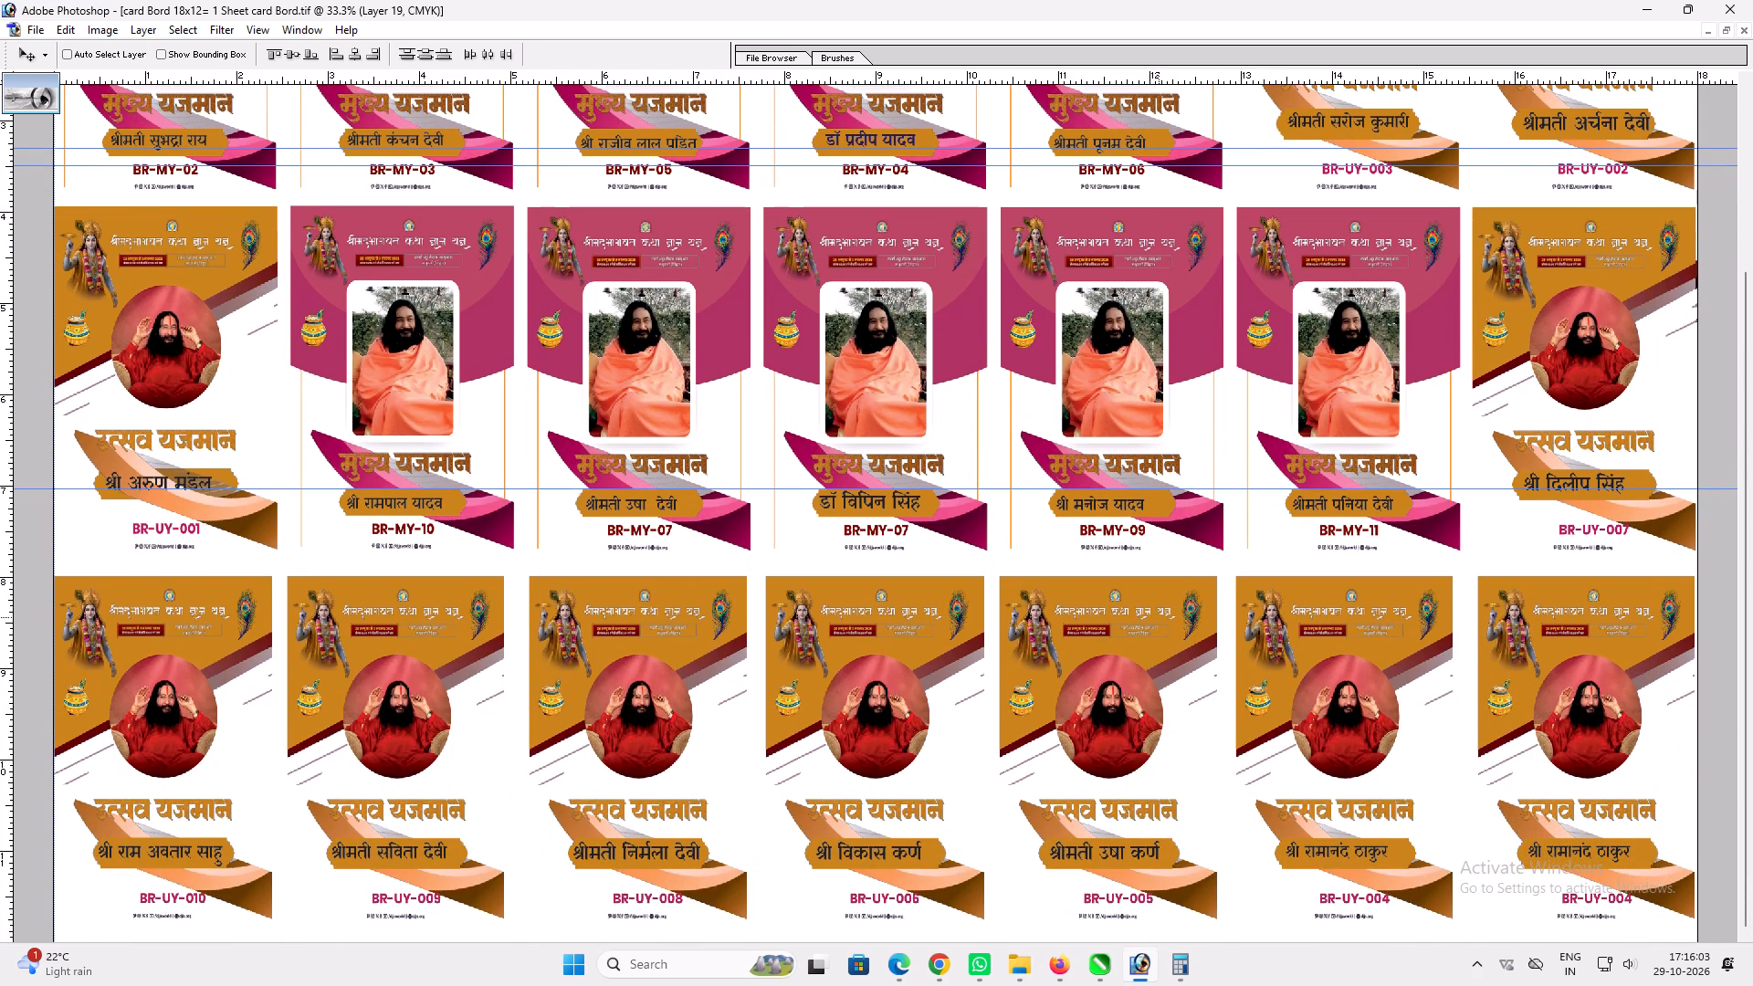
pyautogui.moveTo(1158, 615); pyautogui.dragTo(1153, 664)
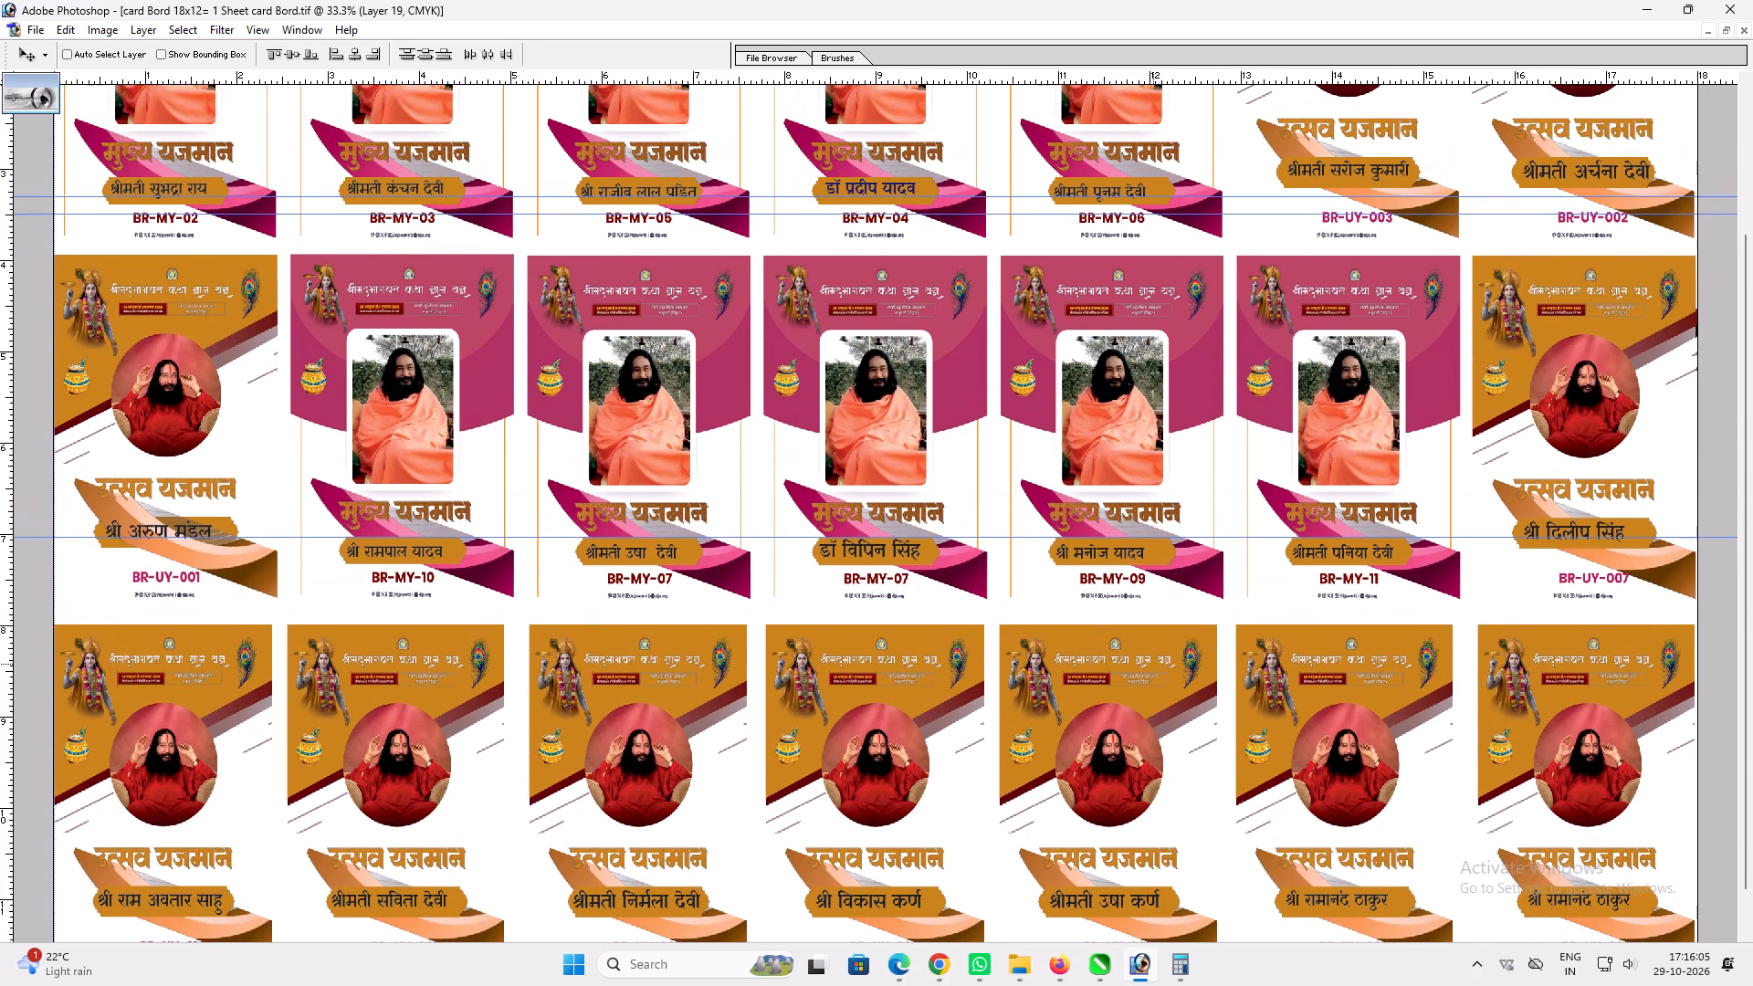
pyautogui.moveTo(1153, 664); pyautogui.dragTo(1147, 733)
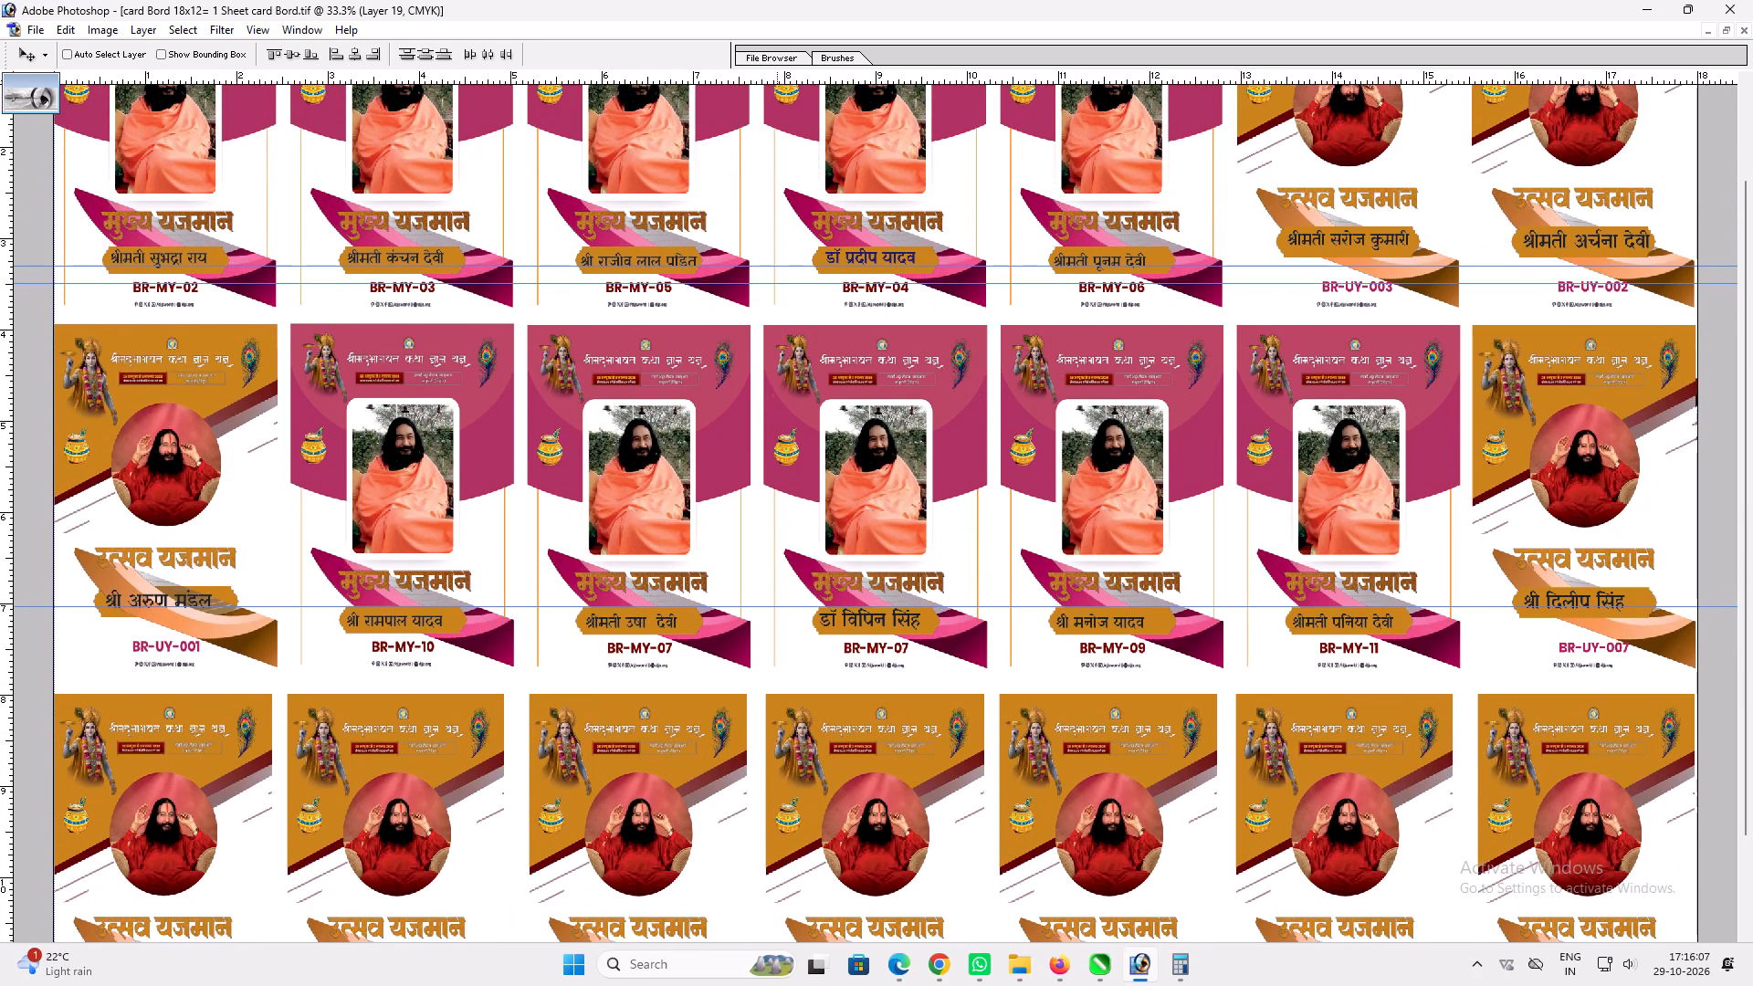
pyautogui.moveTo(498, 472); pyautogui.dragTo(501, 456)
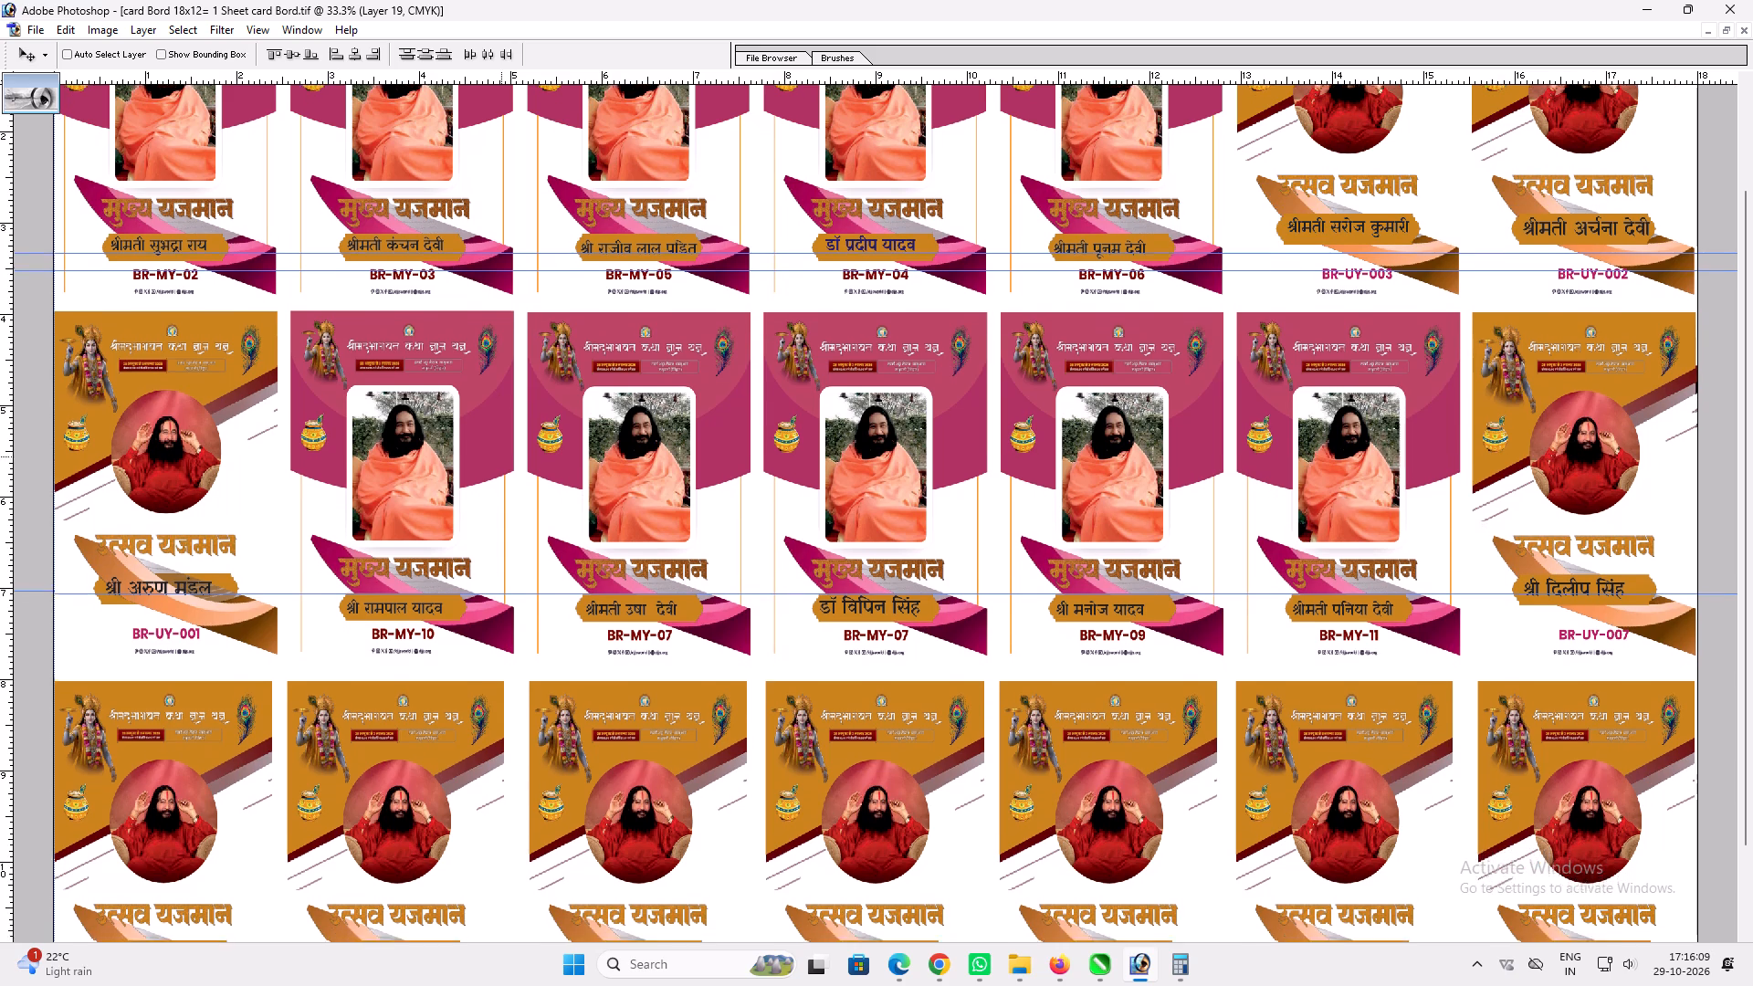
pyautogui.moveTo(501, 456); pyautogui.dragTo(509, 257)
# Switch to "card Bord 18x12= 1 Sheet card Bord 2ff.tif" and examine the names and codes on its cards, down to the last row.
pyautogui.hotkey('ctrl', 'Tab')
pyautogui.hotkey('ctrl', '+')
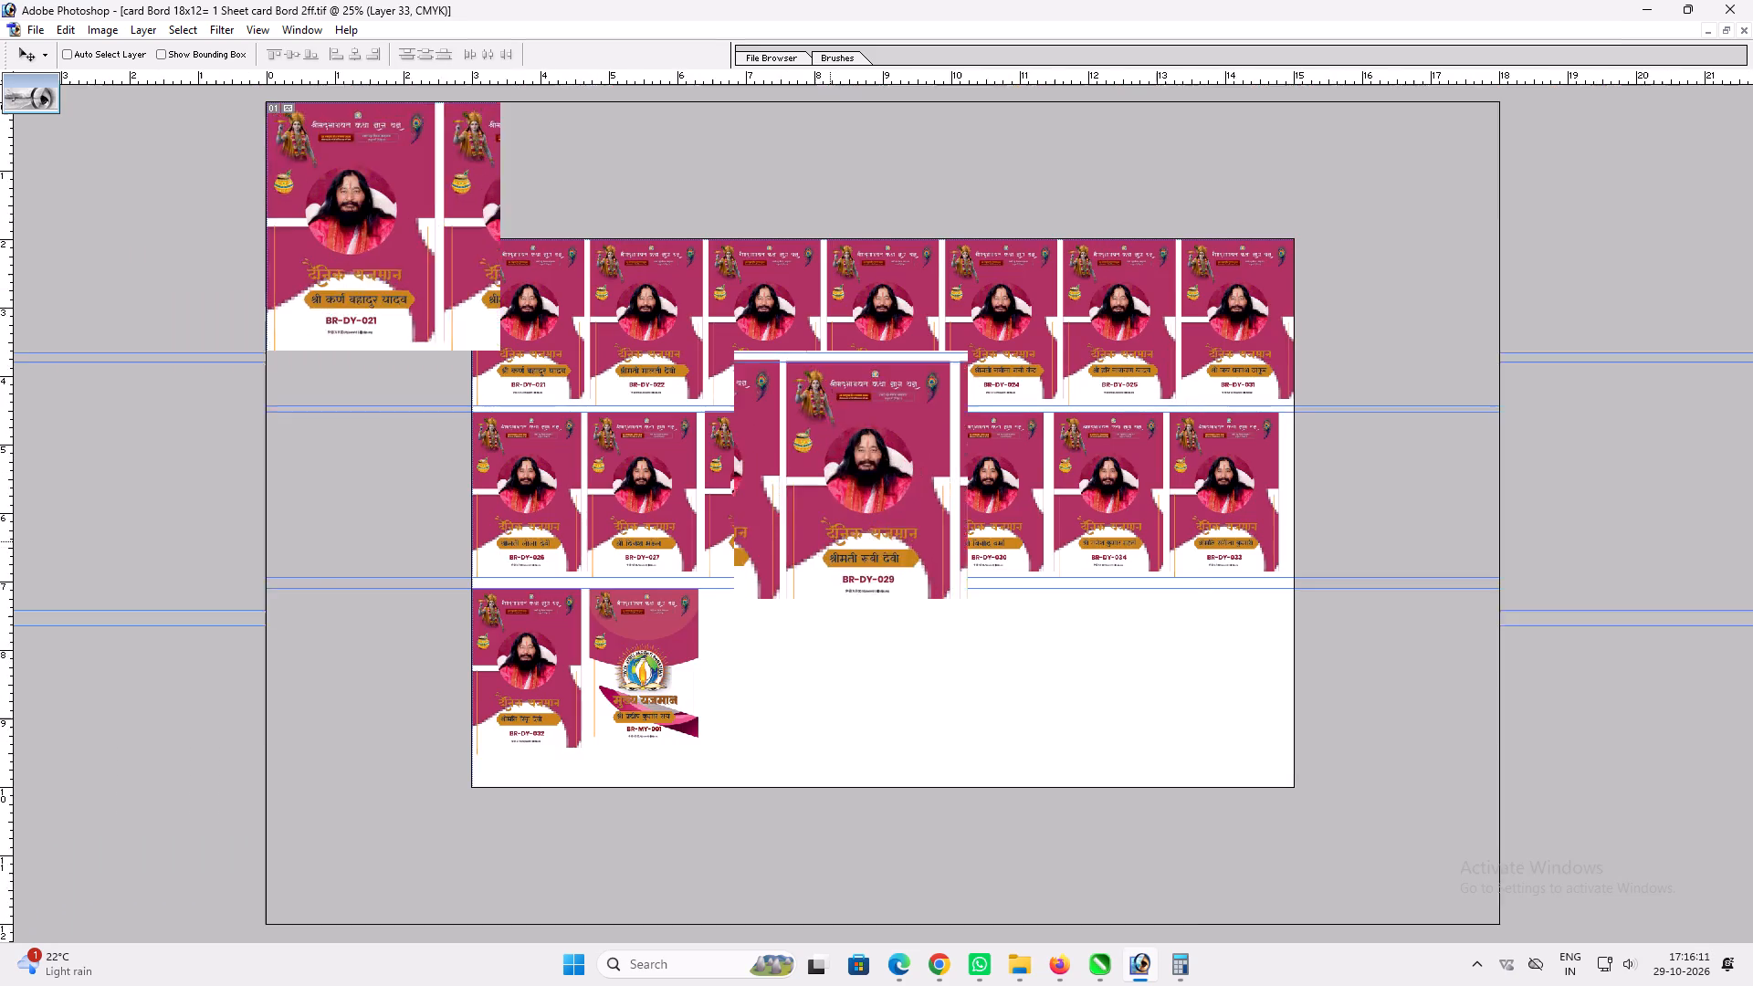
pyautogui.hotkey('ctrl', '+')
pyautogui.press('space')
pyautogui.moveTo(830, 541); pyautogui.dragTo(829, 585)
pyautogui.hotkey('ctrl', '-')
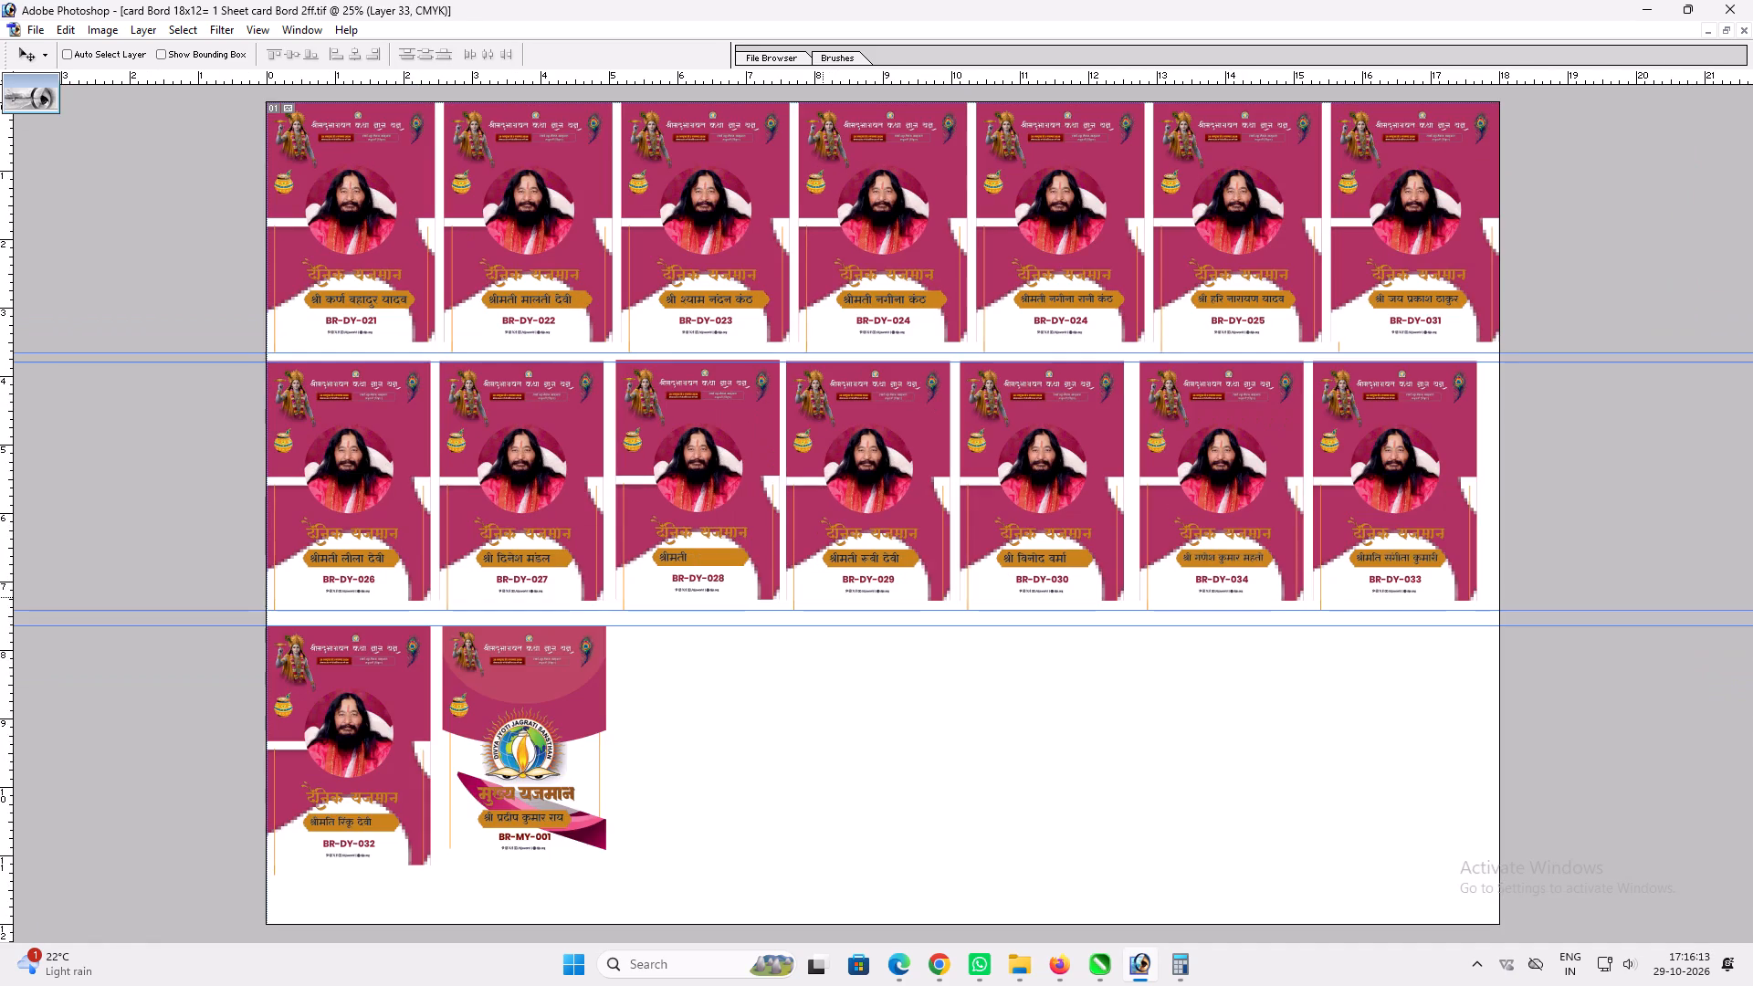
pyautogui.hotkey('ctrl', '+')
pyautogui.press('space')
pyautogui.press('space')
pyautogui.press('space')
pyautogui.press('space')
pyautogui.press('space')
pyautogui.press('space')
pyautogui.press('space')
pyautogui.press('space')
pyautogui.press('space')
pyautogui.press('space')
pyautogui.press('space')
pyautogui.press('space')
pyautogui.press('space')
pyautogui.press('space')
pyautogui.press('space')
pyautogui.press('space')
pyautogui.press('space')
pyautogui.press('space')
pyautogui.press('space')
pyautogui.press('space')
pyautogui.moveTo(804, 613); pyautogui.dragTo(808, 736)
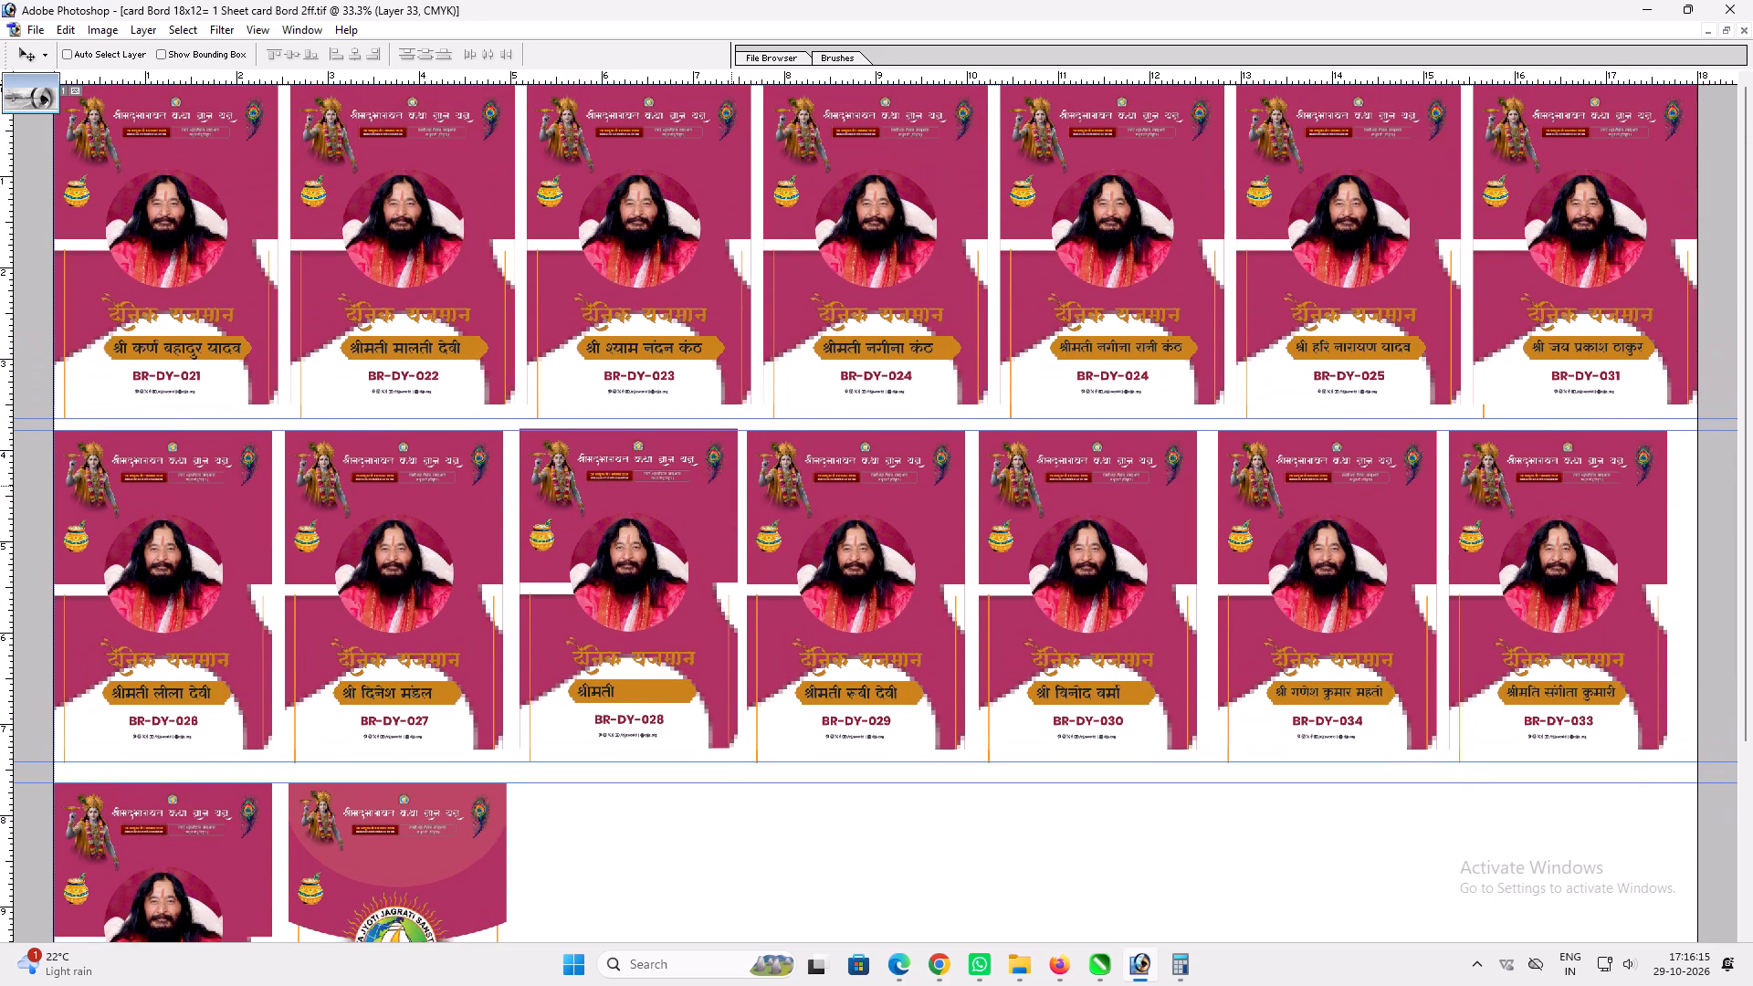
pyautogui.moveTo(730, 481); pyautogui.dragTo(756, 624)
pyautogui.hotkey('ctrl', '0')
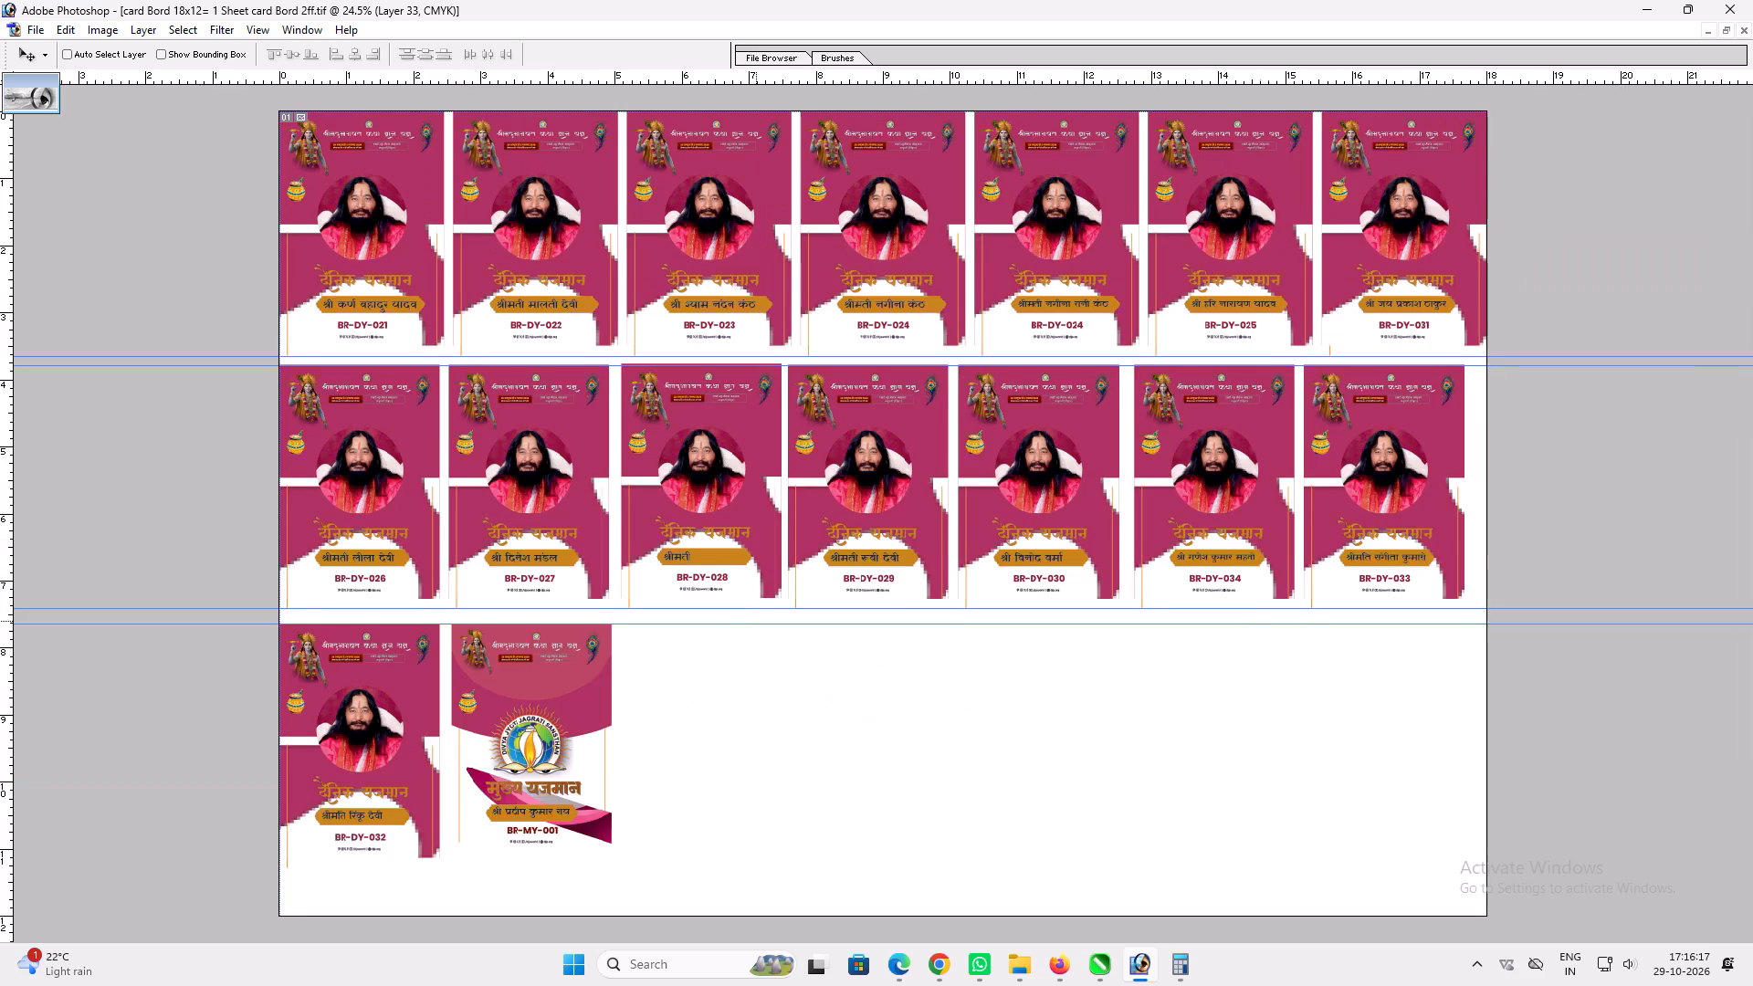
pyautogui.hotkey('ctrl', '+')
pyautogui.hotkey('ctrl', '+')
pyautogui.press('space')
pyautogui.press('space')
pyautogui.press('space')
pyautogui.press('space')
pyautogui.press('space')
pyautogui.press('space')
pyautogui.press('space')
pyautogui.press('space')
pyautogui.press('space')
pyautogui.press('space')
pyautogui.press('space')
pyautogui.press('space')
pyautogui.press('space')
pyautogui.press('space')
pyautogui.press('space')
pyautogui.press('space')
pyautogui.press('space')
pyautogui.press('space')
pyautogui.press('space')
pyautogui.press('space')
pyautogui.moveTo(756, 621); pyautogui.dragTo(939, 820)
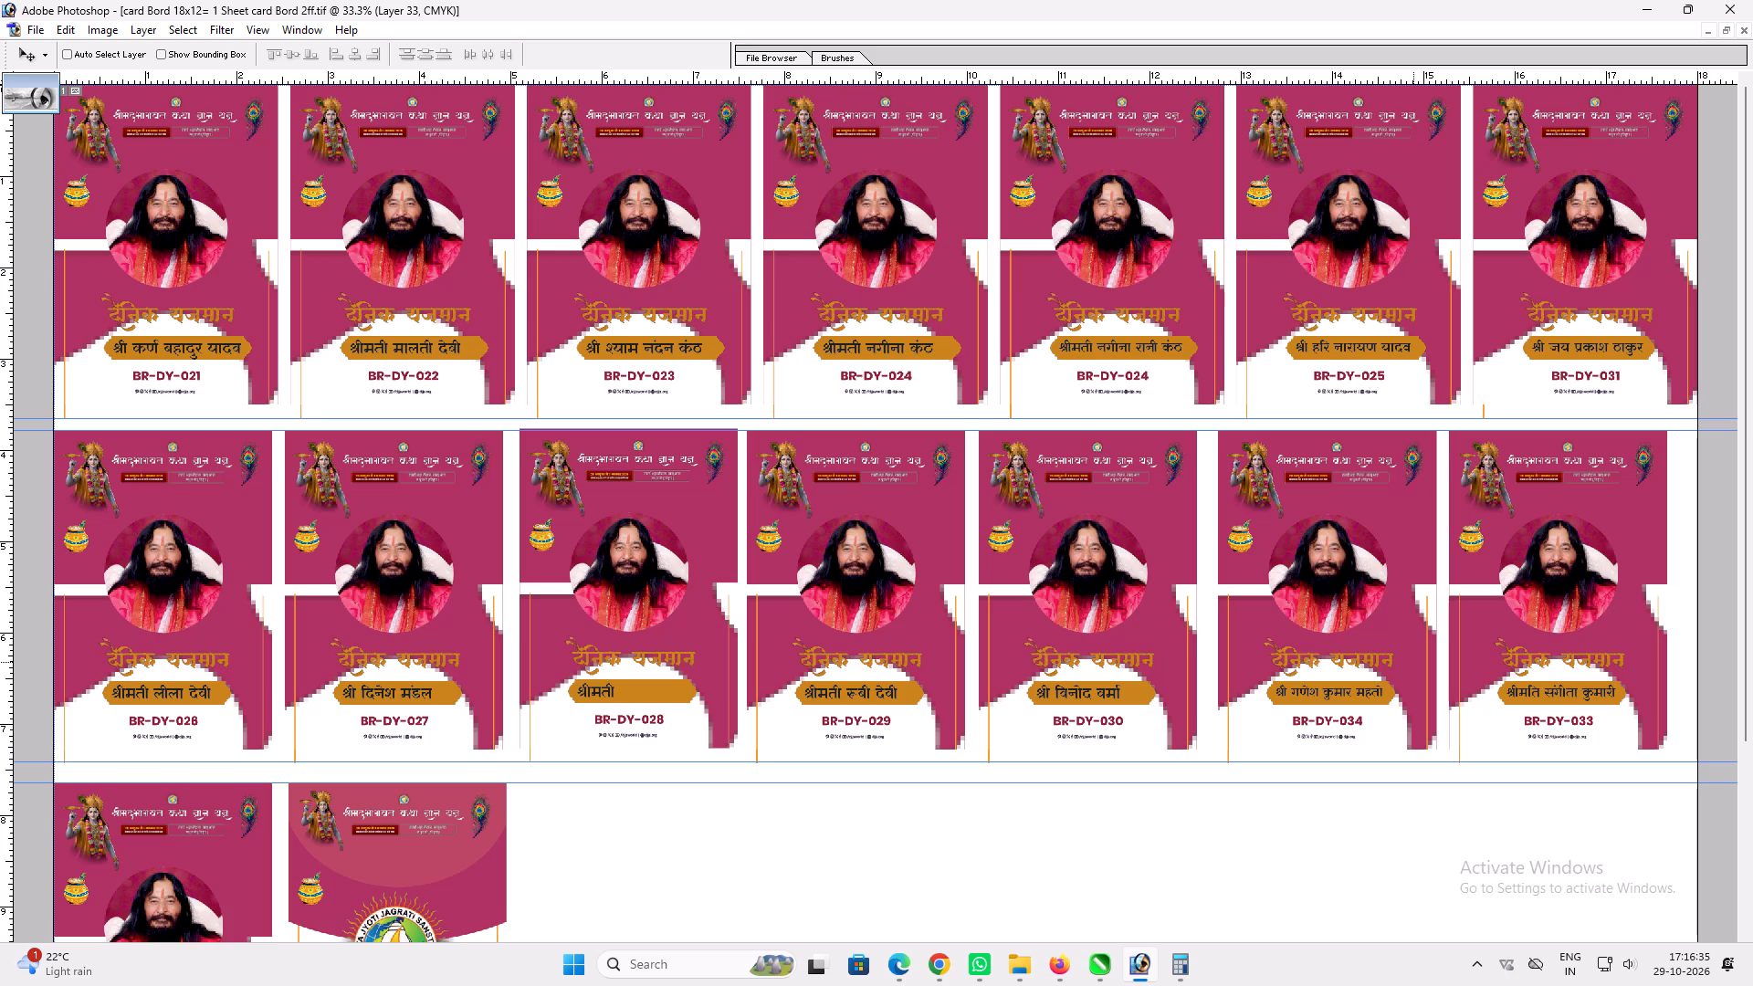
pyautogui.press('space')
pyautogui.press('space')
pyautogui.press('space')
pyautogui.press('space')
pyautogui.press('space')
pyautogui.press('space')
pyautogui.press('space')
pyautogui.press('space')
pyautogui.press('space')
pyautogui.press('space')
pyautogui.press('space')
pyautogui.press('space')
pyautogui.press('space')
pyautogui.press('space')
pyautogui.press('space')
pyautogui.press('space')
pyautogui.press('space')
pyautogui.press('space')
pyautogui.press('space')
pyautogui.press('space')
pyautogui.moveTo(1330, 764); pyautogui.dragTo(1317, 558)
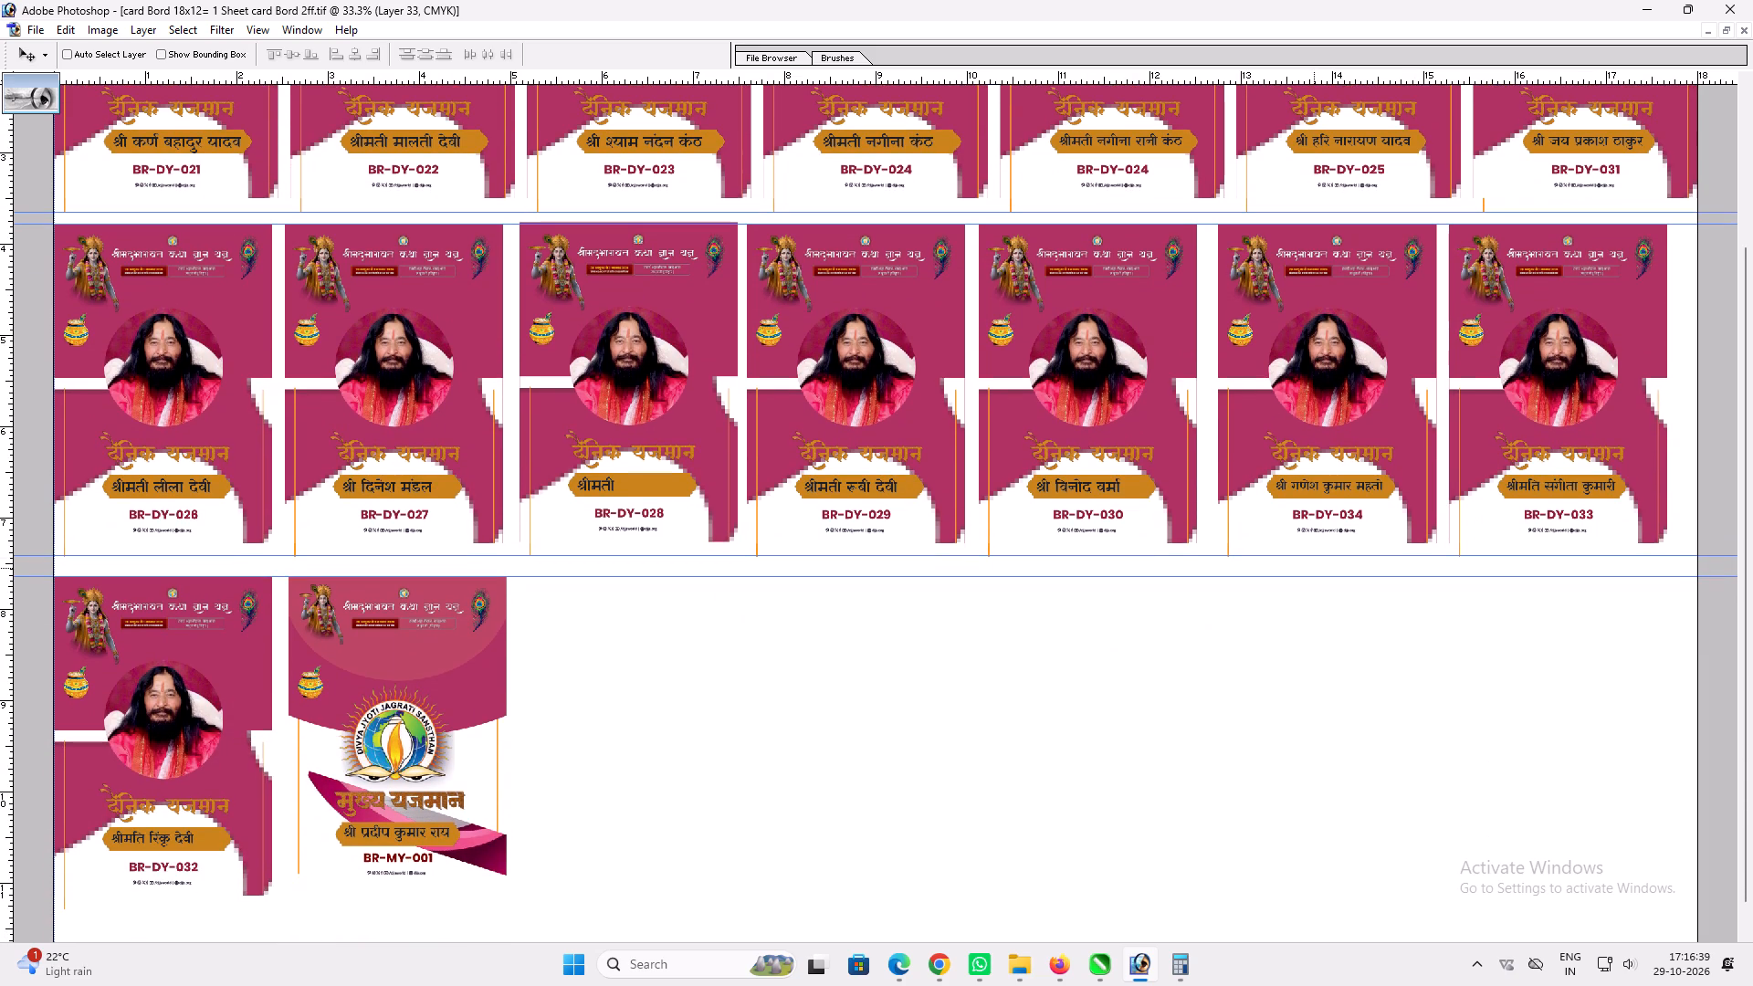
# Examine the complete three-row card layout of "card Bord 18x12= 1 Sheet card Bord 2ff.tif" with the whole sheet in view.
pyautogui.rightClick(1065, 500)
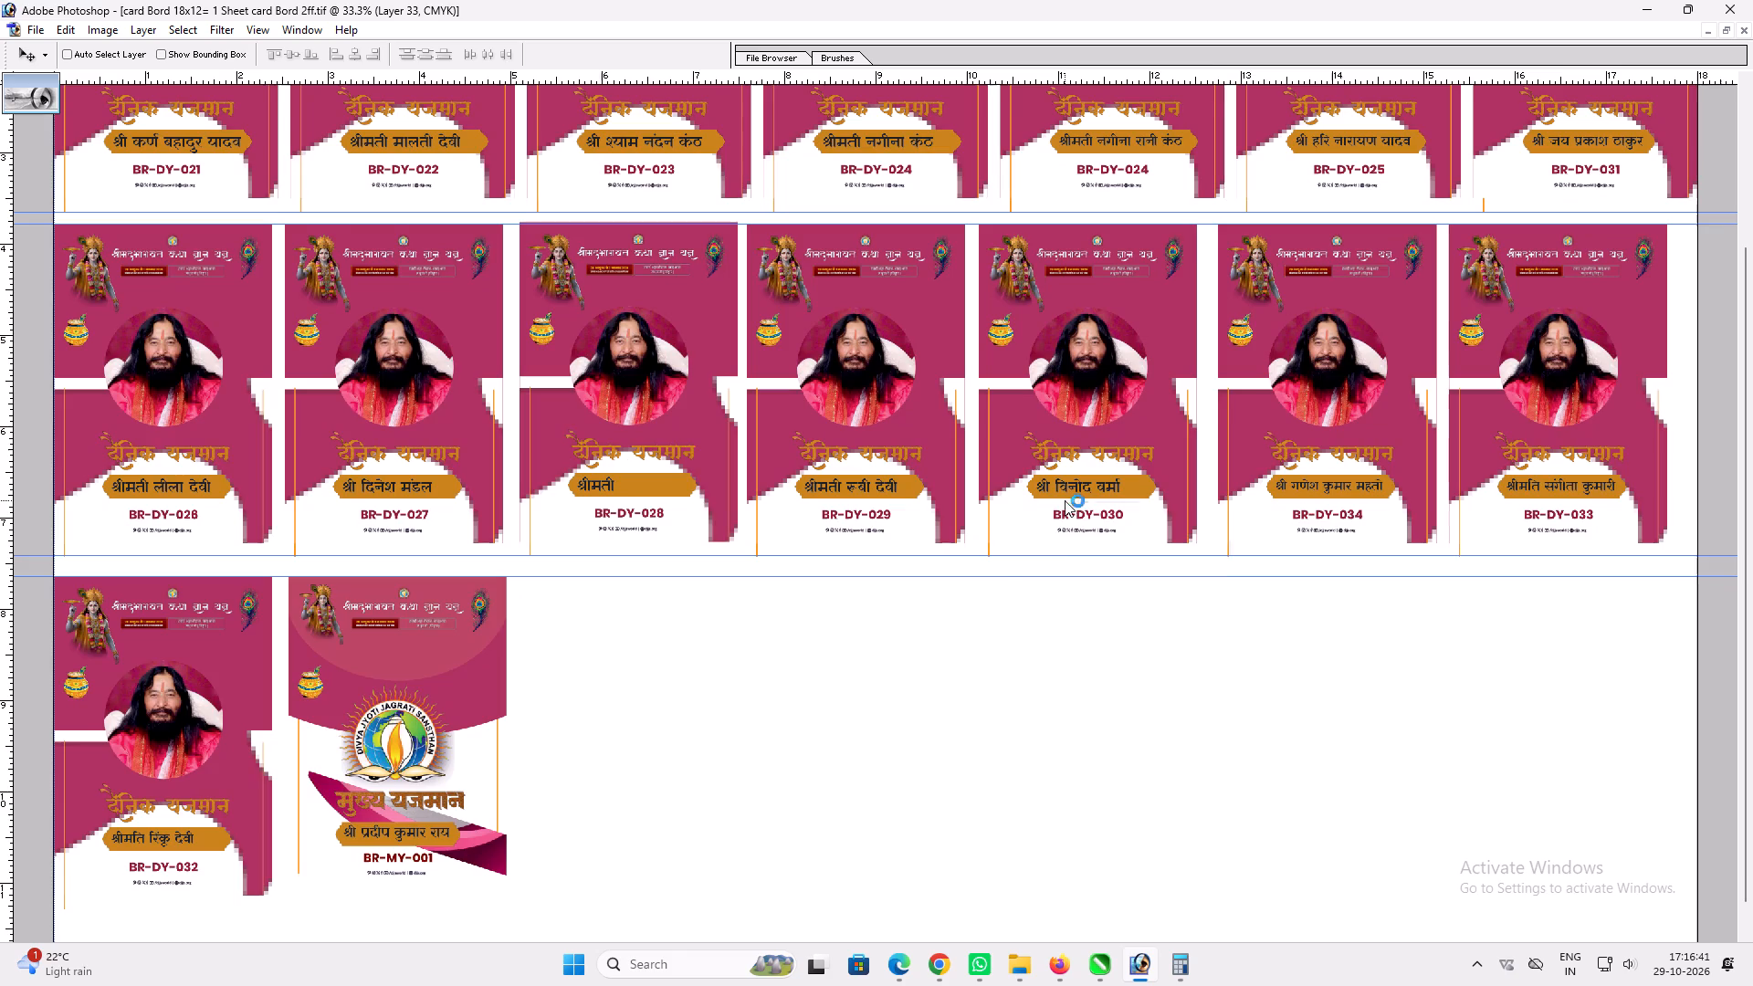
pyautogui.click(1085, 504)
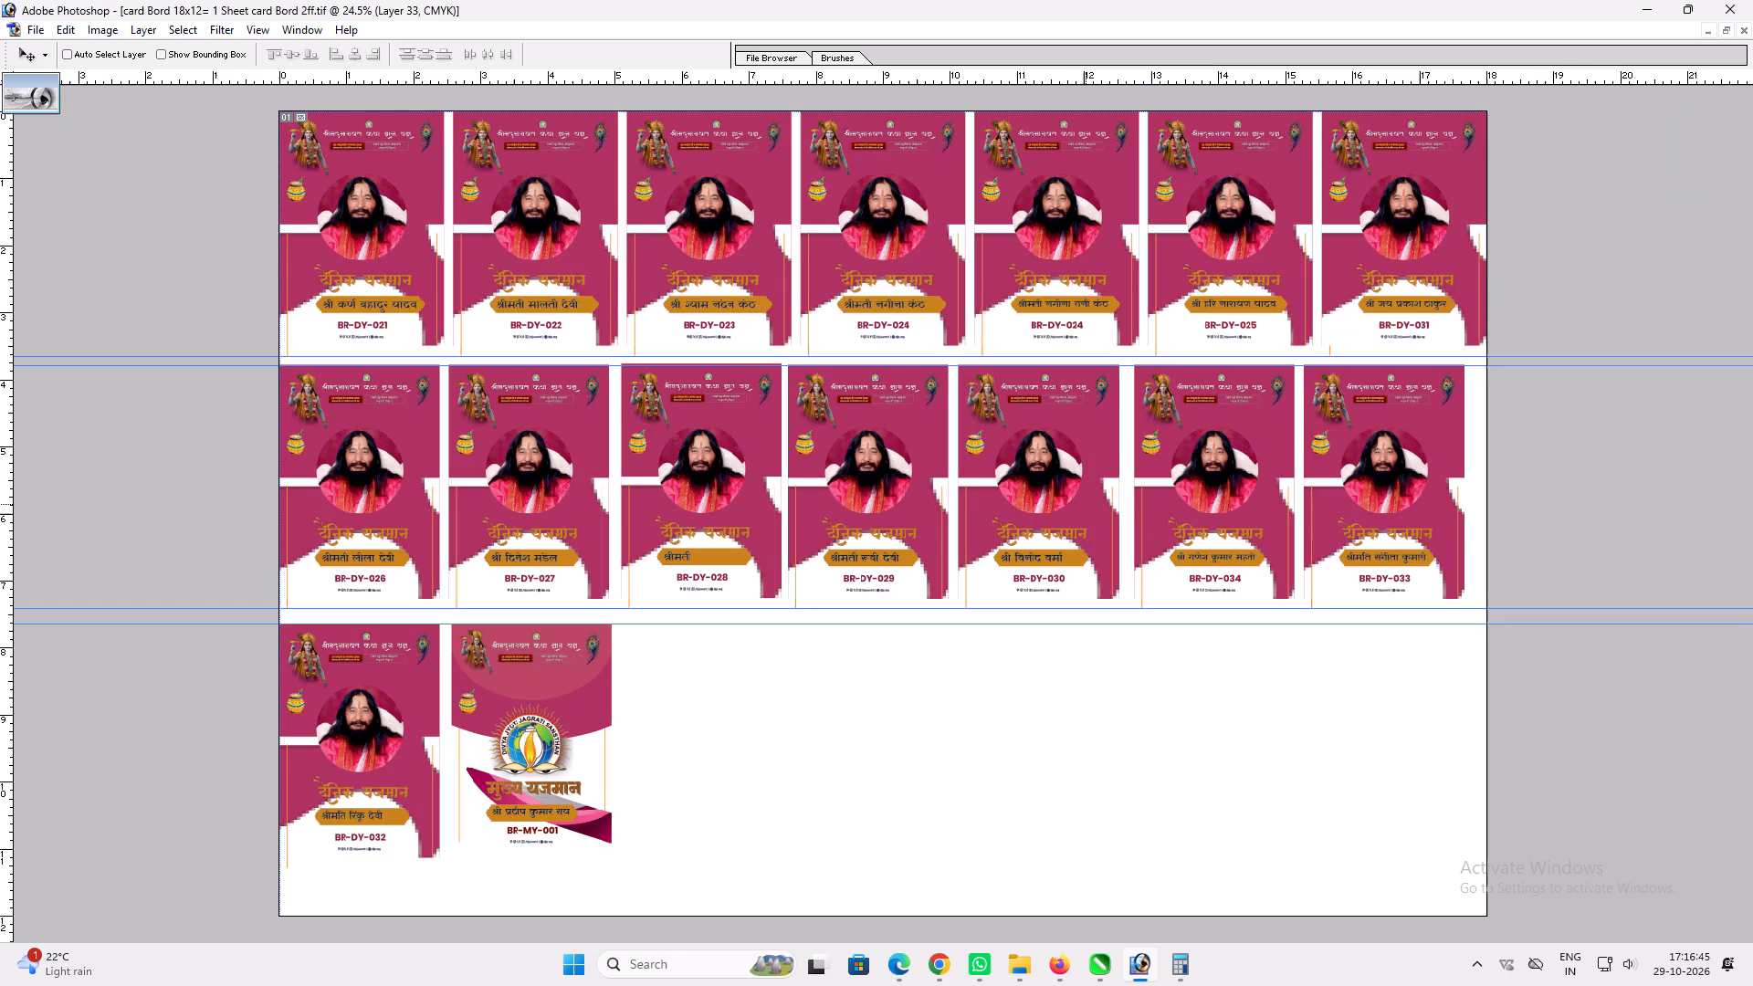
pyautogui.press('space')
pyautogui.press('space')
pyautogui.press('space')
pyautogui.press('space')
pyautogui.press('space')
pyautogui.press('space')
pyautogui.press('space')
pyautogui.press('space')
pyautogui.press('space')
pyautogui.press('space')
pyautogui.press('space')
pyautogui.press('space')
pyautogui.press('space')
pyautogui.press('space')
pyautogui.press('space')
pyautogui.press('space')
pyautogui.press('space')
pyautogui.press('space')
pyautogui.press('space')
pyautogui.press('space')
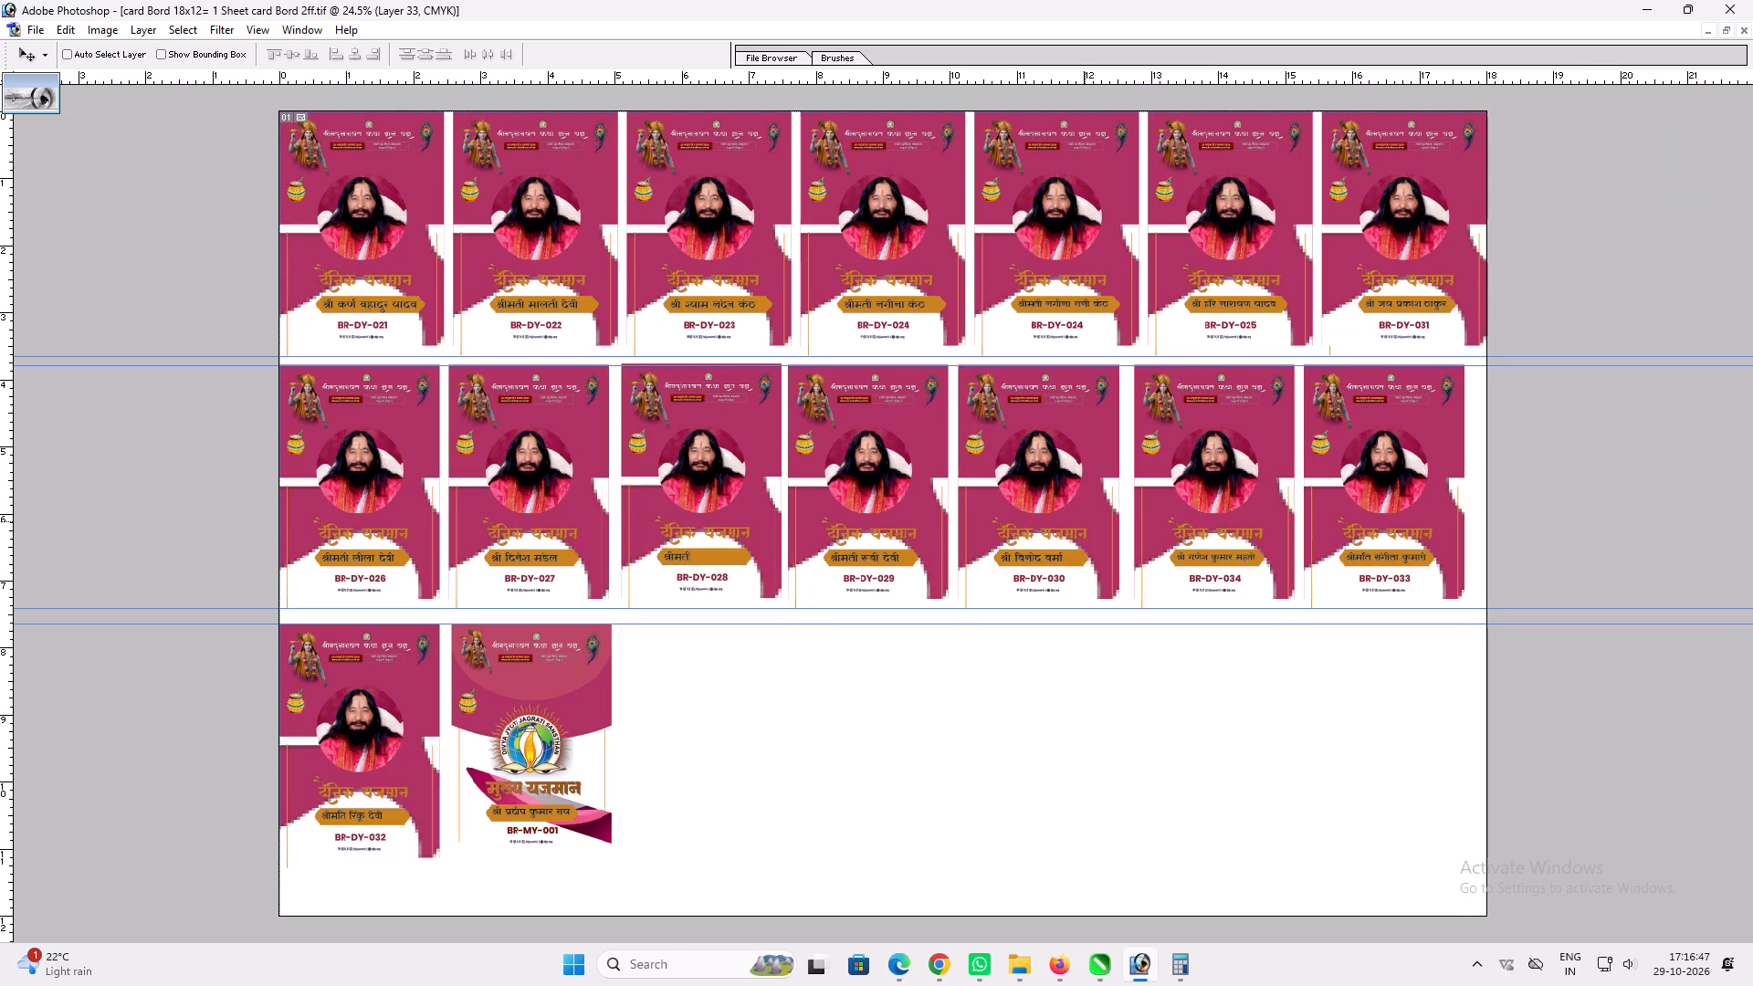
pyautogui.hotkey('ctrl', '0')
pyautogui.hotkey('ctrl', '+')
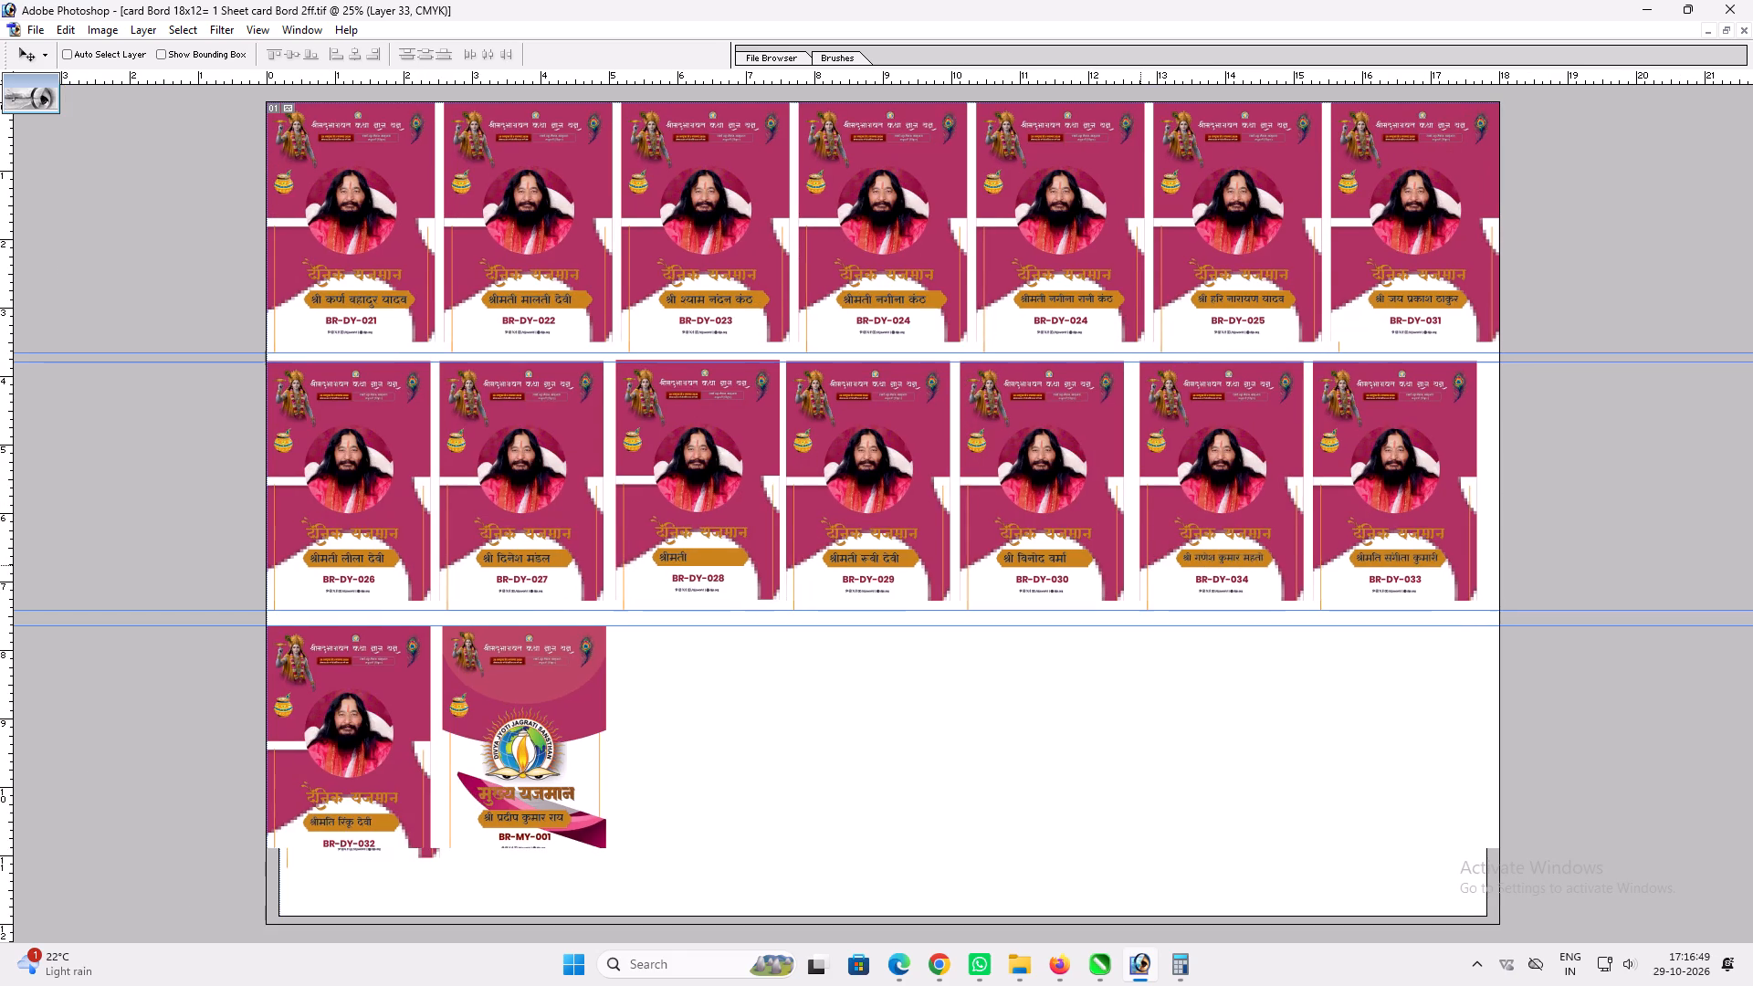
pyautogui.press('space')
pyautogui.press('space')
pyautogui.moveTo(1101, 548); pyautogui.dragTo(1118, 551, button='right')
pyautogui.click(1131, 557)
pyautogui.write('vv')
pyautogui.hotkey('ctrl', '+')
pyautogui.press('space')
pyautogui.press('space')
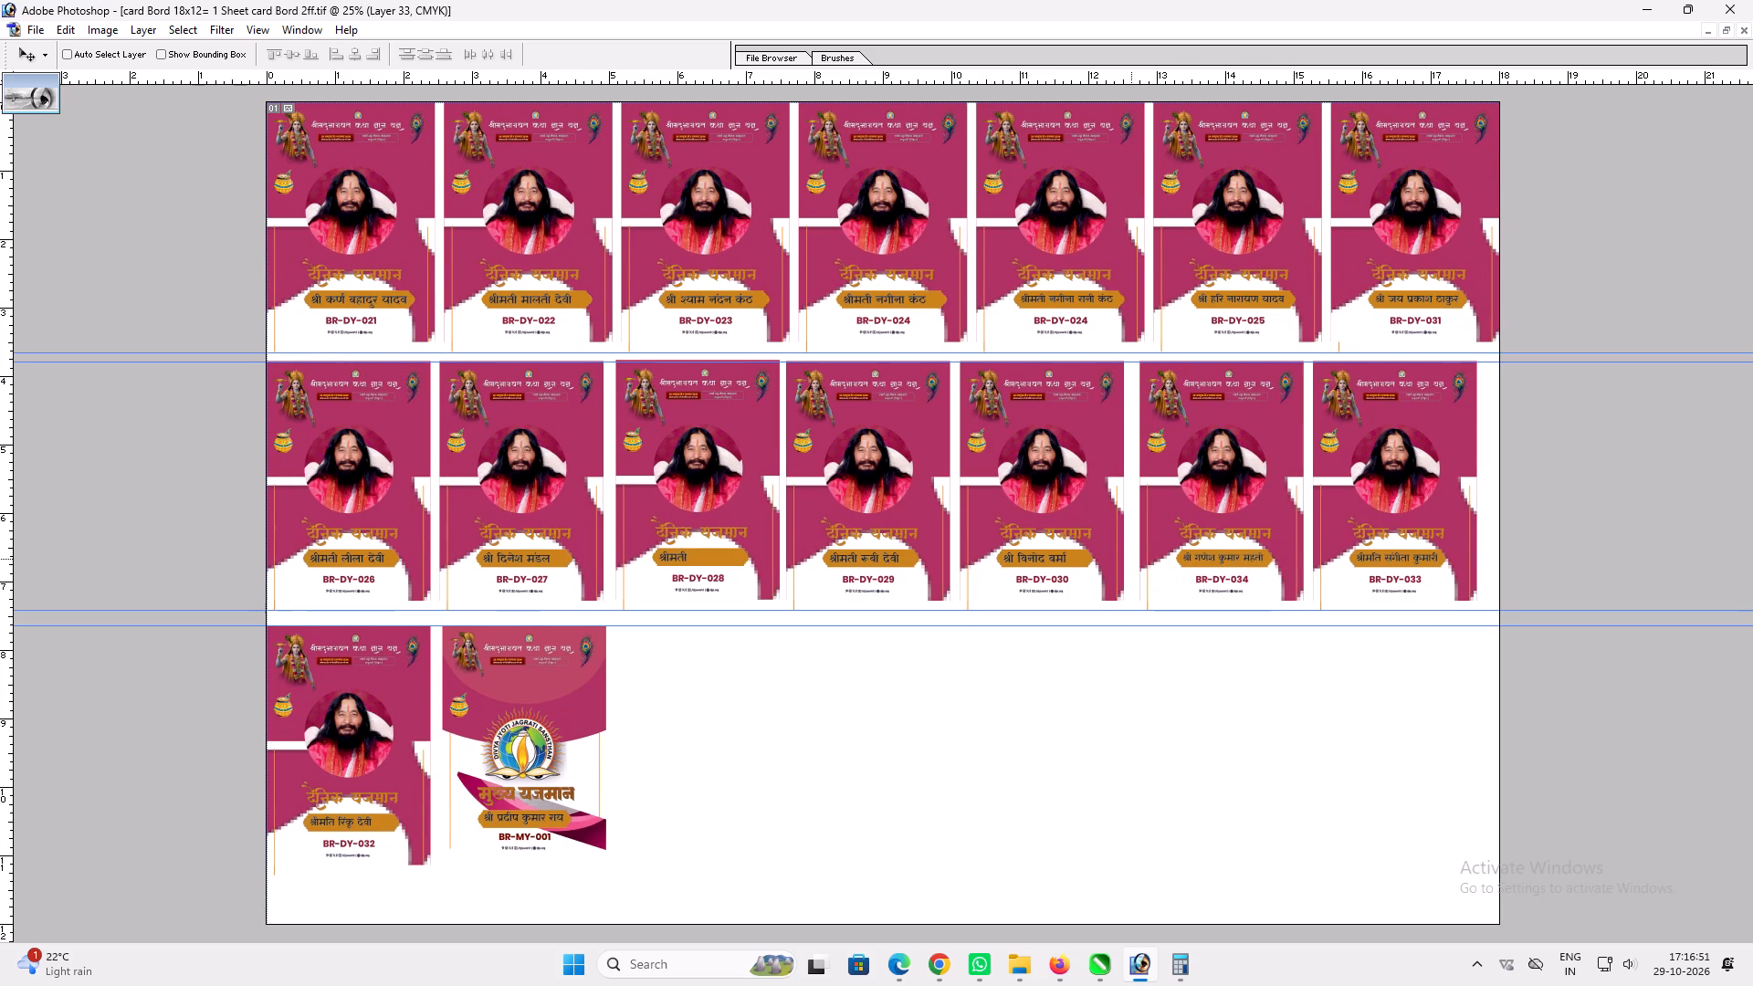
pyautogui.hotkey('ctrl', '+')
pyautogui.press('space')
pyautogui.press('space')
pyautogui.press('space')
pyautogui.press('space')
pyautogui.press('space')
pyautogui.press('space')
pyautogui.press('space')
pyautogui.press('space')
pyautogui.moveTo(1103, 548); pyautogui.dragTo(1114, 549, button='right')
pyautogui.moveTo(1136, 556); pyautogui.dragTo(1144, 558)
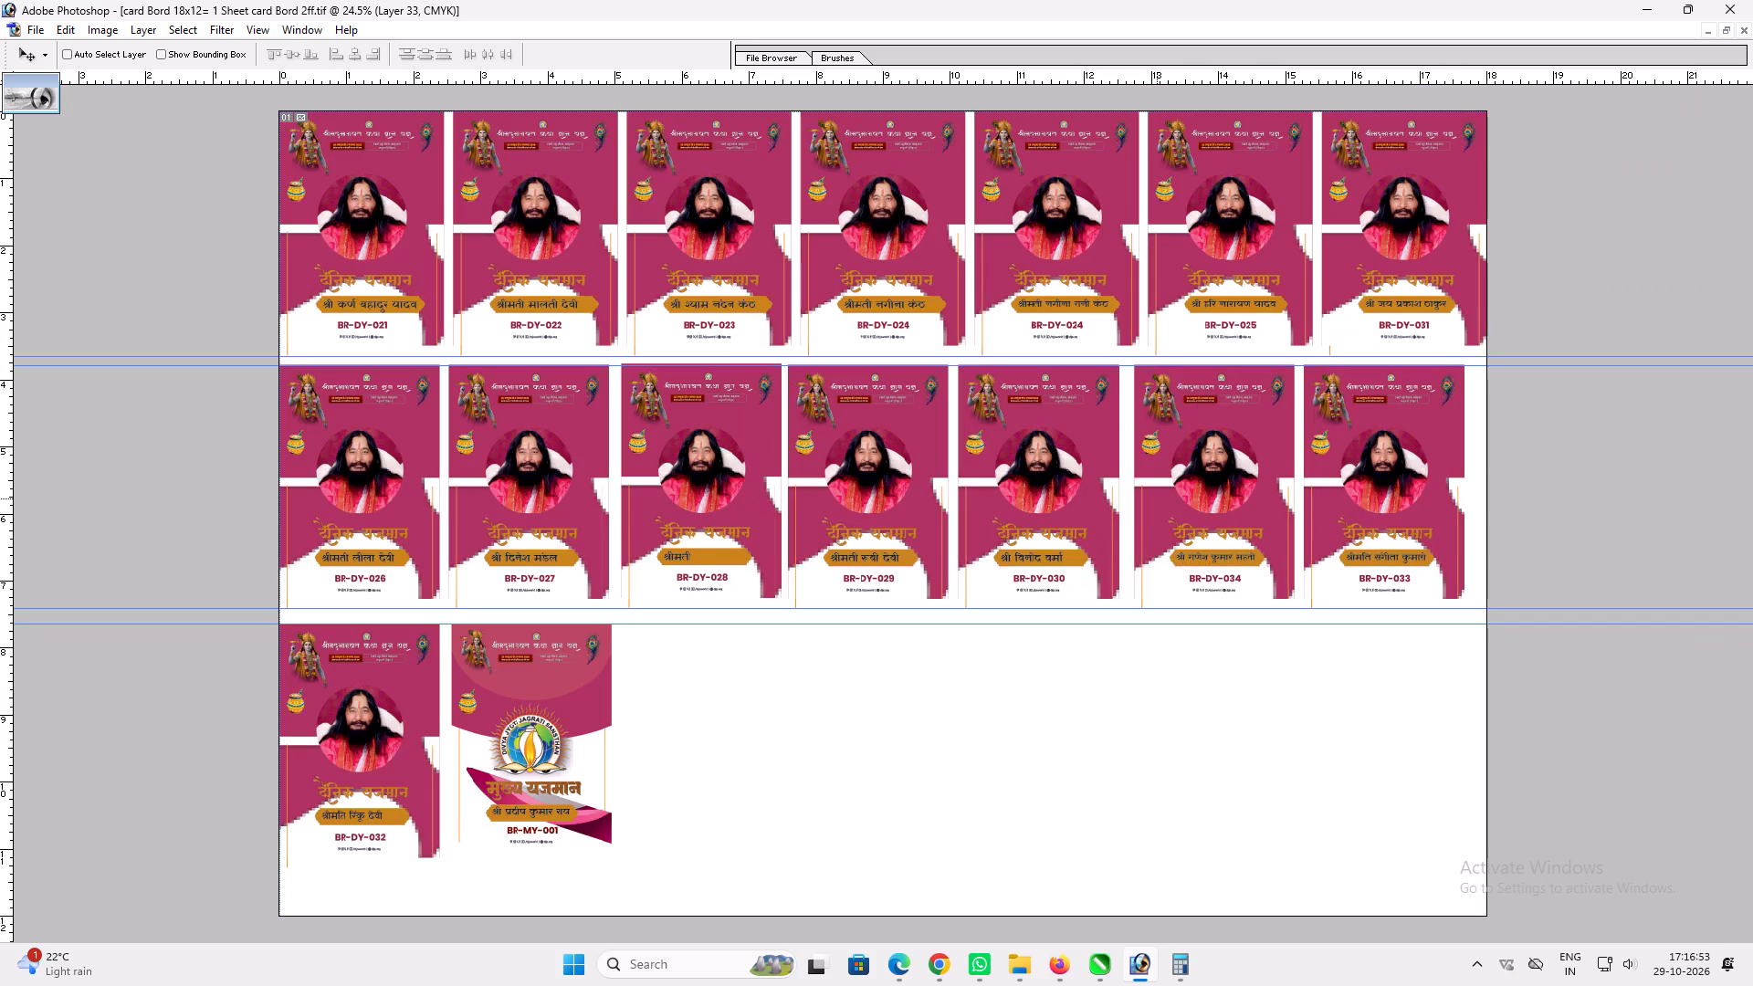
# Close "card Bord 18x12= 1 Sheet card Bord 2ff.tif" and the next open document, returning to the Untitled-1 banner.
pyautogui.hotkey('ctrl', 'w')
pyautogui.hotkey('ctrl', 'w')
# Send the reference picture overlapping the गोबिन्द डेकोरेटर line to the back of the layer stack.
pyautogui.hotkey('ctrl', '+')
pyautogui.press('space')
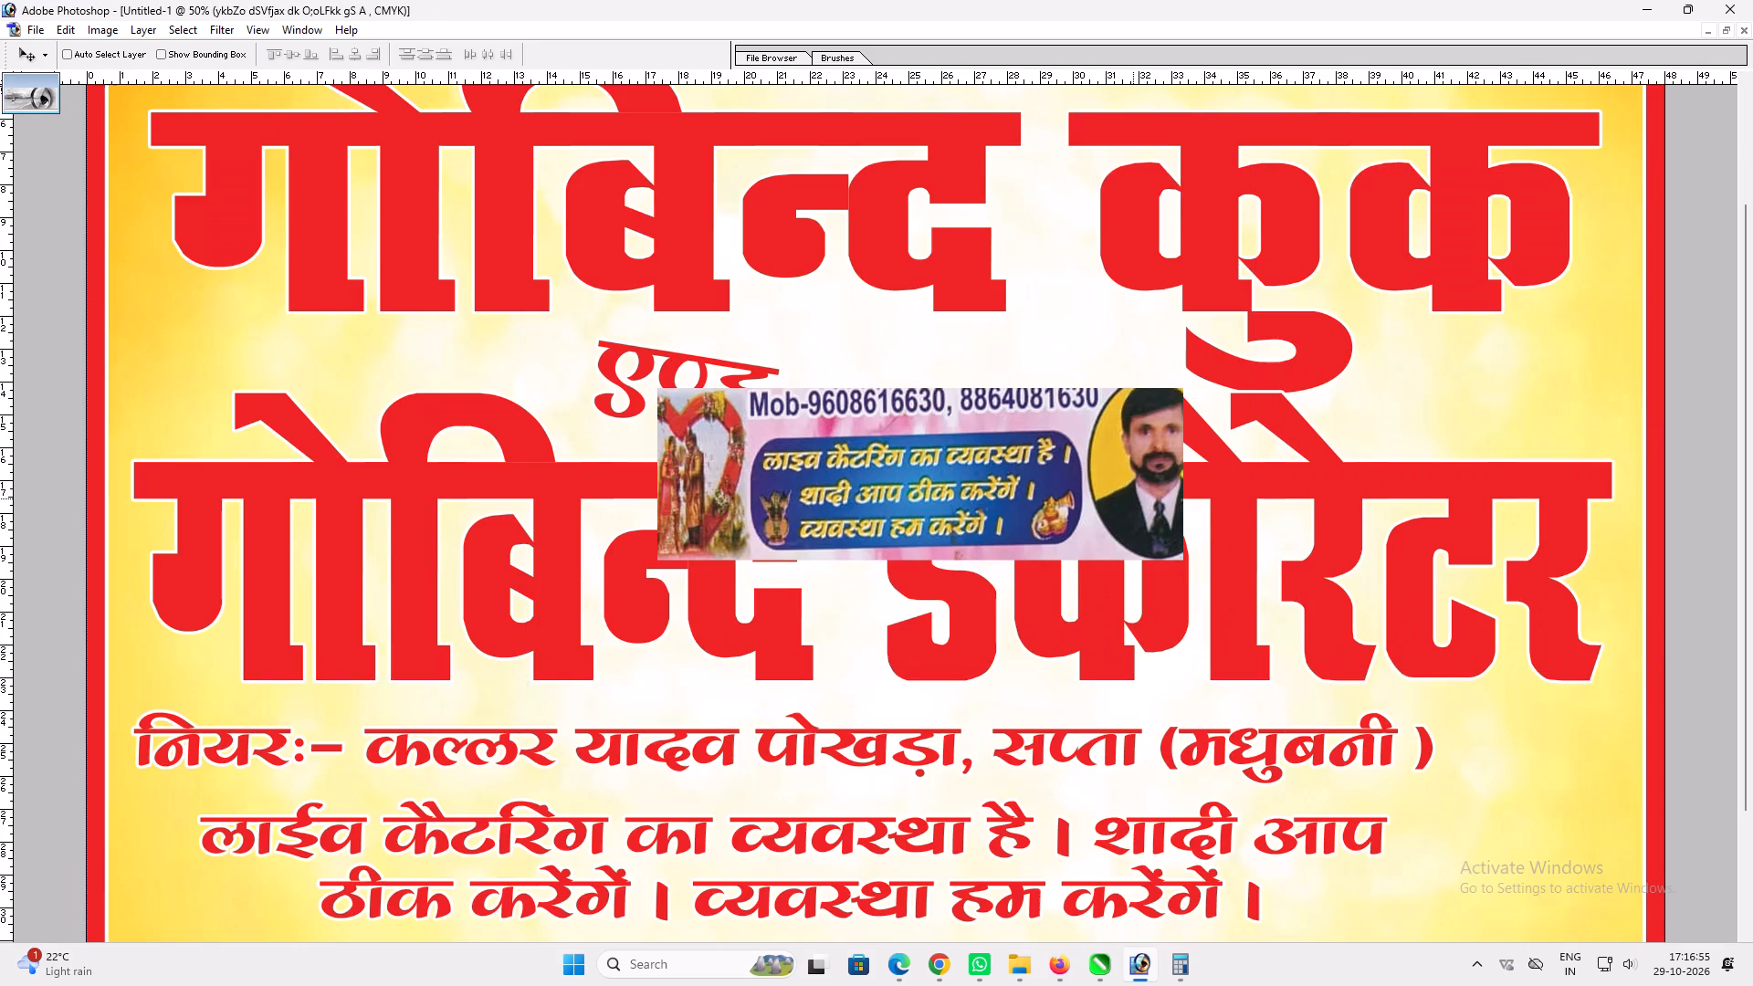
pyautogui.keyDown('ctrl'); pyautogui.click(1076, 472); pyautogui.keyUp('ctrl')
pyautogui.hotkey('ctrl', 'shift', '[')
pyautogui.write('vv')
# Enlarge the two-line लाईव कैटरिंग text until it spans nearly the same width as the गोबिन्द डेकोरेटर line.
pyautogui.press('space')
pyautogui.press('space')
pyautogui.press('space')
pyautogui.press('space')
pyautogui.press('space')
pyautogui.press('space')
pyautogui.press('space')
pyautogui.press('space')
pyautogui.press('space')
pyautogui.press('space')
pyautogui.press('space')
pyautogui.press('space')
pyautogui.press('space')
pyautogui.press('space')
pyautogui.press('space')
pyautogui.press('space')
pyautogui.press('space')
pyautogui.press('space')
pyautogui.press('space')
pyautogui.press('space')
pyautogui.moveTo(1073, 477); pyautogui.dragTo(1148, 163)
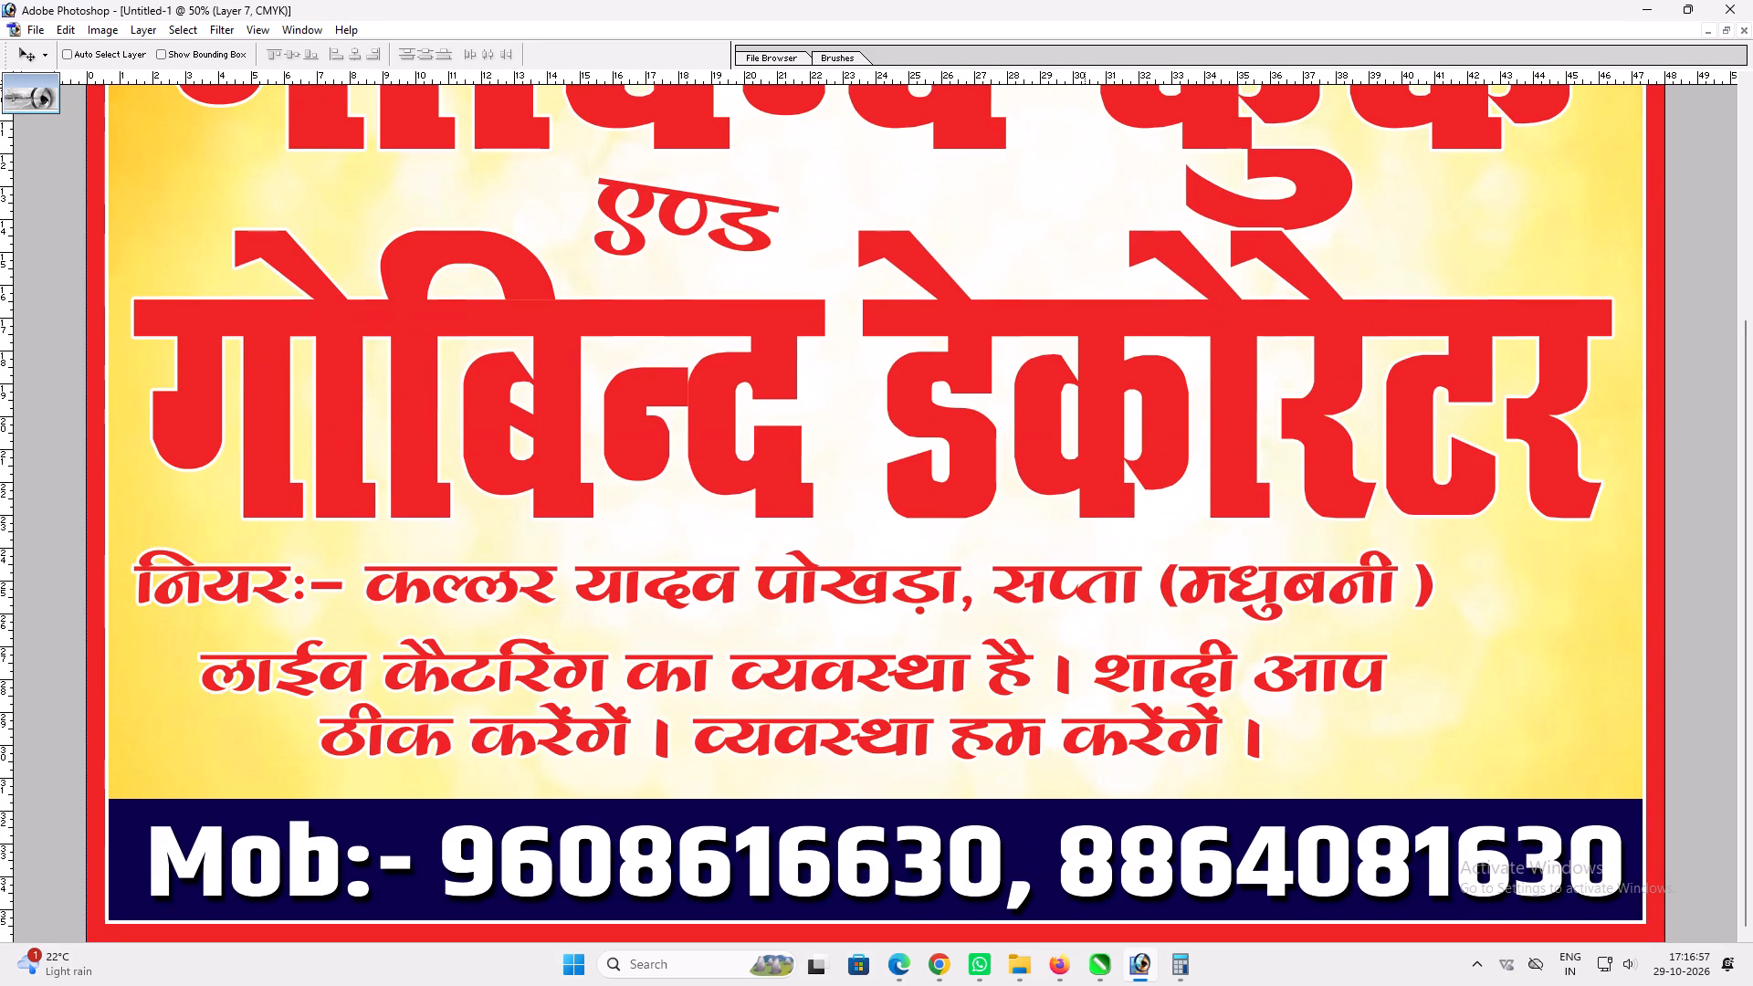
pyautogui.moveTo(1134, 529); pyautogui.dragTo(1142, 530)
pyautogui.rightClick(1131, 508)
pyautogui.moveTo(1160, 518); pyautogui.dragTo(1175, 522)
pyautogui.press('v')
pyautogui.press('v')
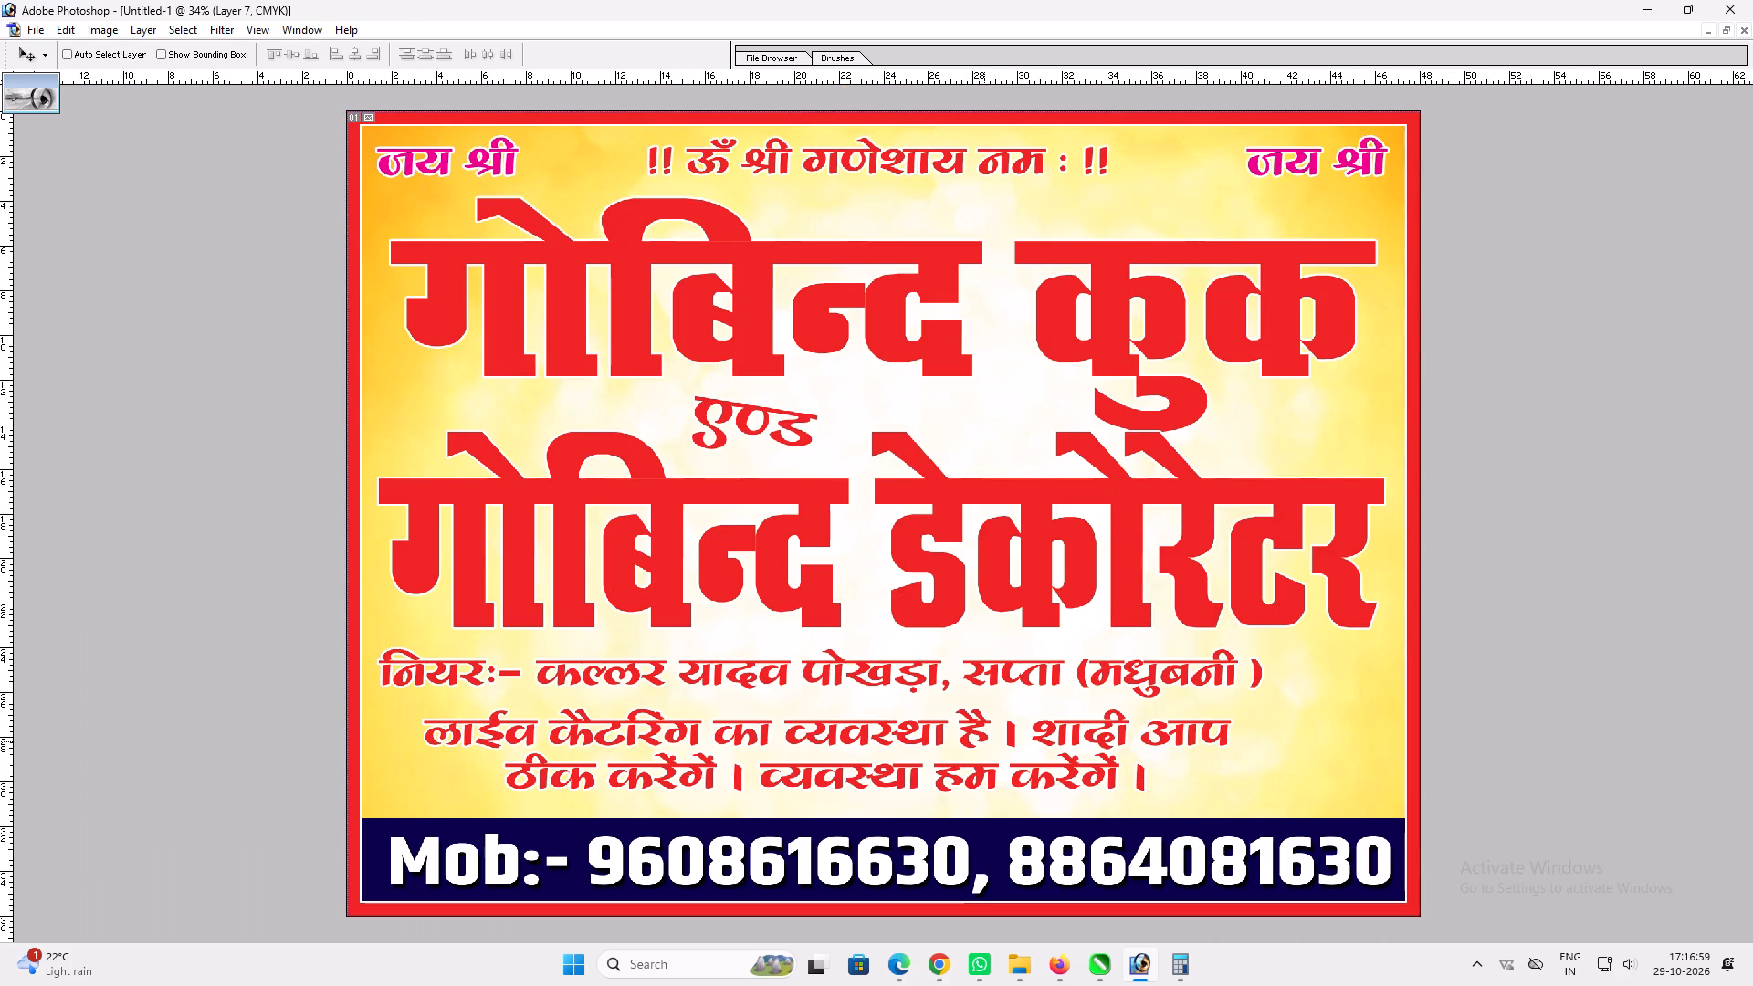
pyautogui.keyDown('ctrl'); pyautogui.click(984, 739); pyautogui.keyUp('ctrl')
pyautogui.hotkey('ctrl', 't')
pyautogui.keyDown('alt'); pyautogui.keyDown('shift'); pyautogui.moveTo(1229, 784); pyautogui.dragTo(1271, 774); pyautogui.keyUp('shift'); pyautogui.keyUp('alt')
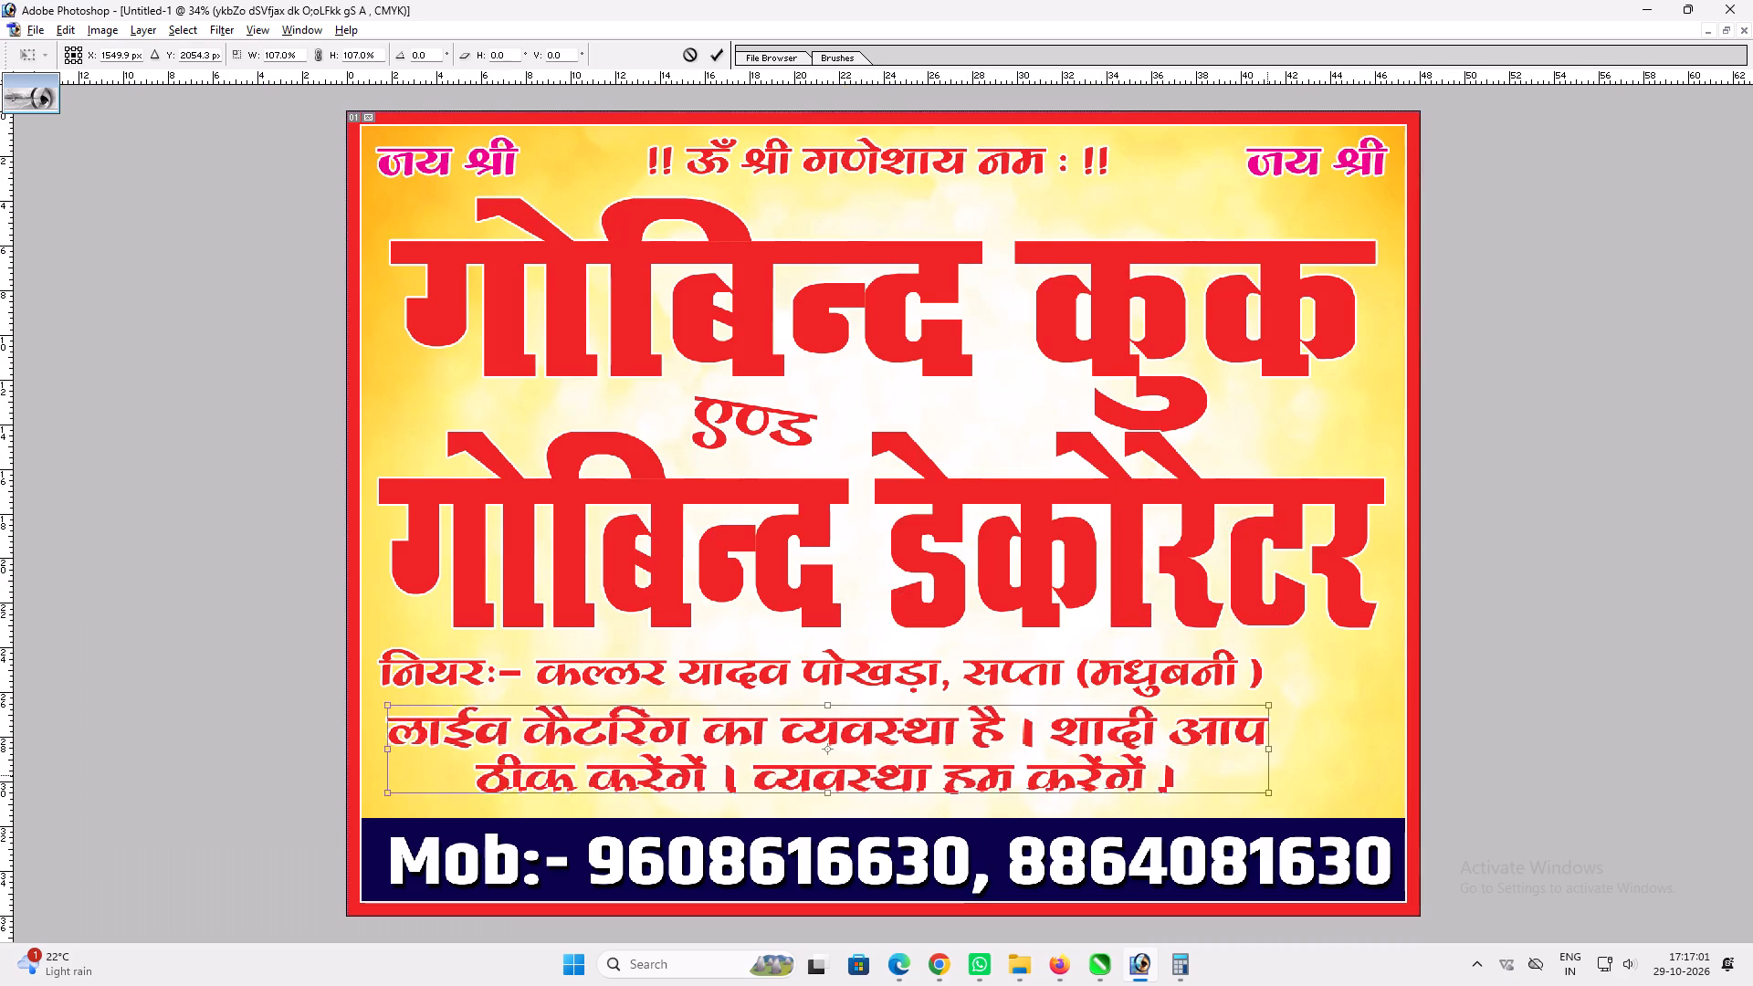
pyautogui.keyDown('alt'); pyautogui.keyDown('shift'); pyautogui.moveTo(1271, 774); pyautogui.dragTo(1272, 773); pyautogui.keyUp('shift'); pyautogui.keyUp('alt')
pyautogui.press('Return')
pyautogui.write('vv')
pyautogui.click(1155, 776)
pyautogui.hotkey('ctrl', 't')
pyautogui.keyDown('shift'); pyautogui.moveTo(1274, 792); pyautogui.dragTo(1336, 784); pyautogui.keyUp('shift')
pyautogui.hotkey('shift', 'Return')
pyautogui.press('v')
pyautogui.hotkey('ctrl', 't')
pyautogui.keyDown('shift'); pyautogui.moveTo(1344, 740); pyautogui.dragTo(1350, 739); pyautogui.keyUp('shift')
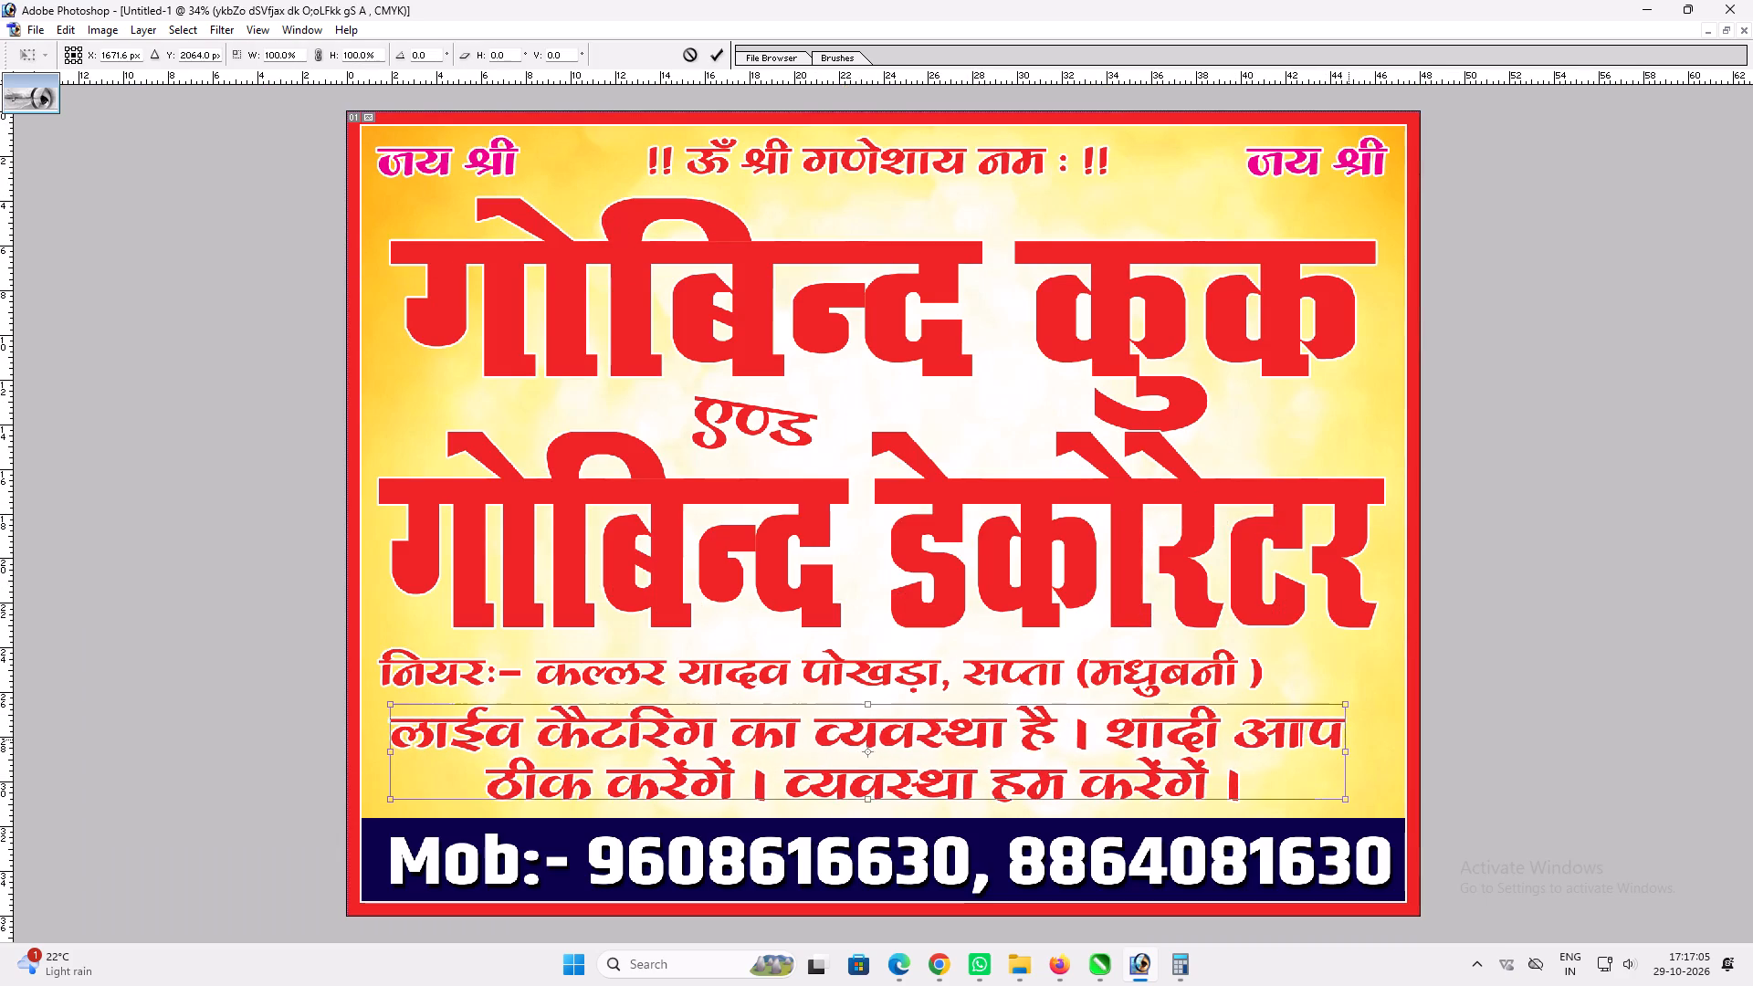
pyautogui.keyDown('shift'); pyautogui.moveTo(1350, 739); pyautogui.dragTo(1387, 733); pyautogui.keyUp('shift')
pyautogui.hotkey('shift', 'Return')
pyautogui.press('v')
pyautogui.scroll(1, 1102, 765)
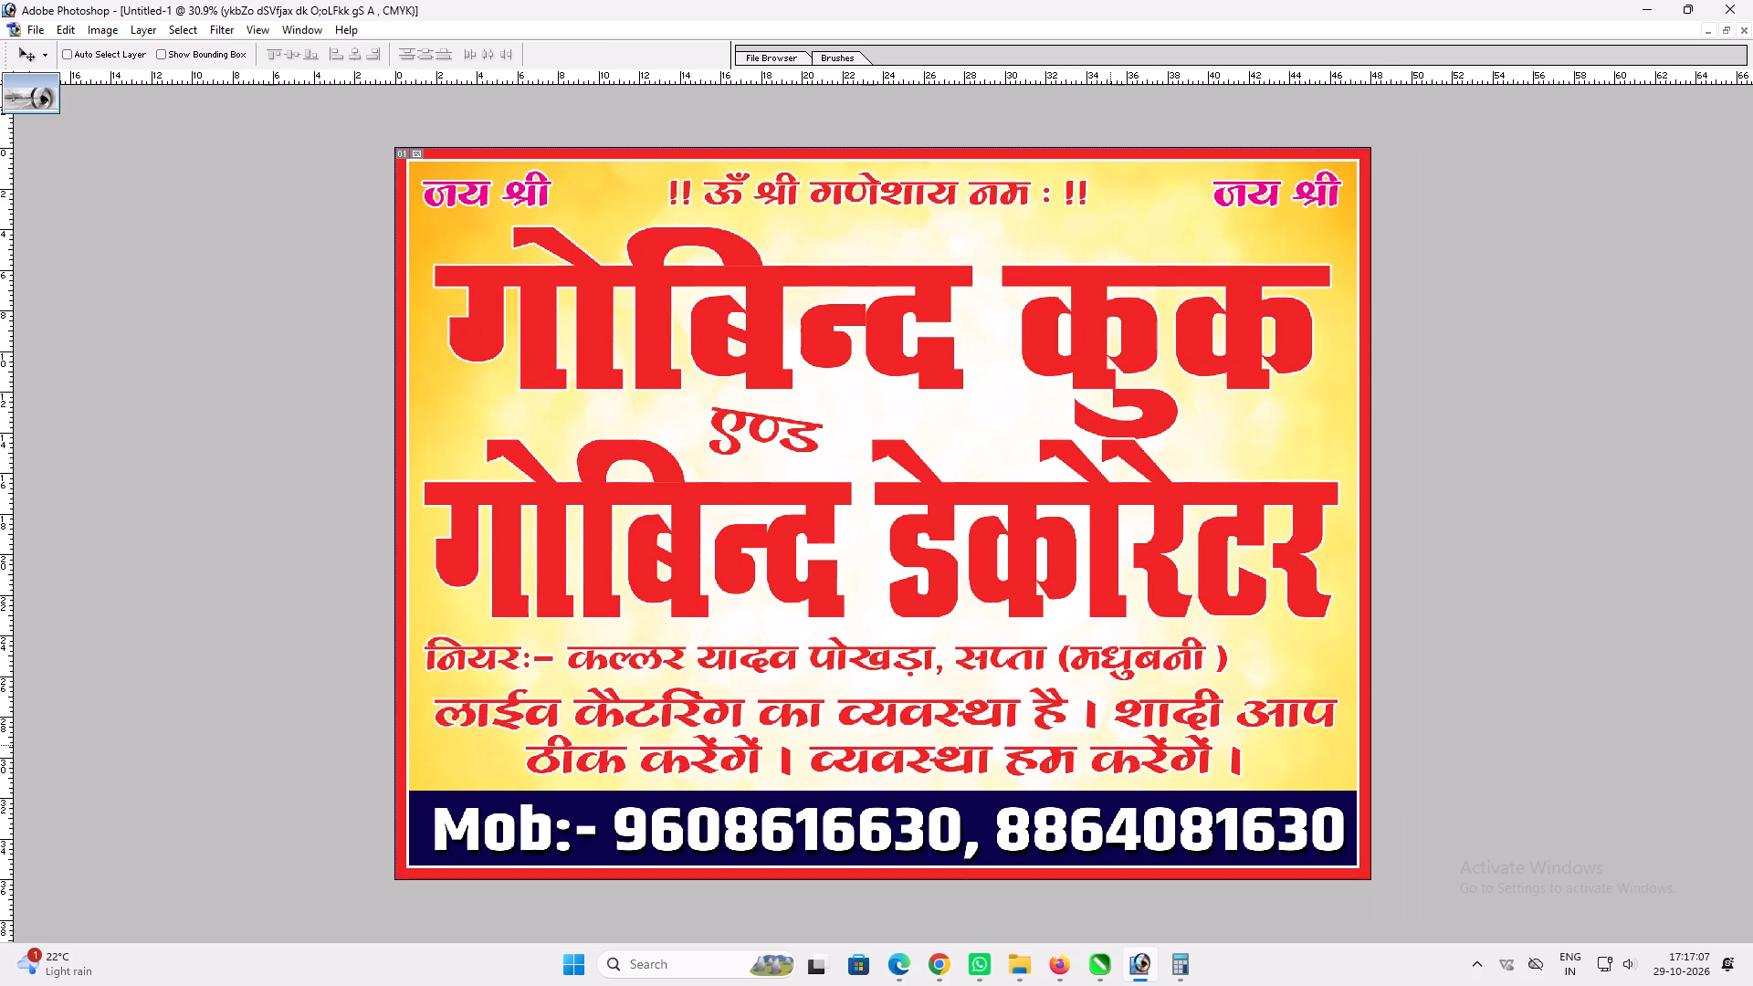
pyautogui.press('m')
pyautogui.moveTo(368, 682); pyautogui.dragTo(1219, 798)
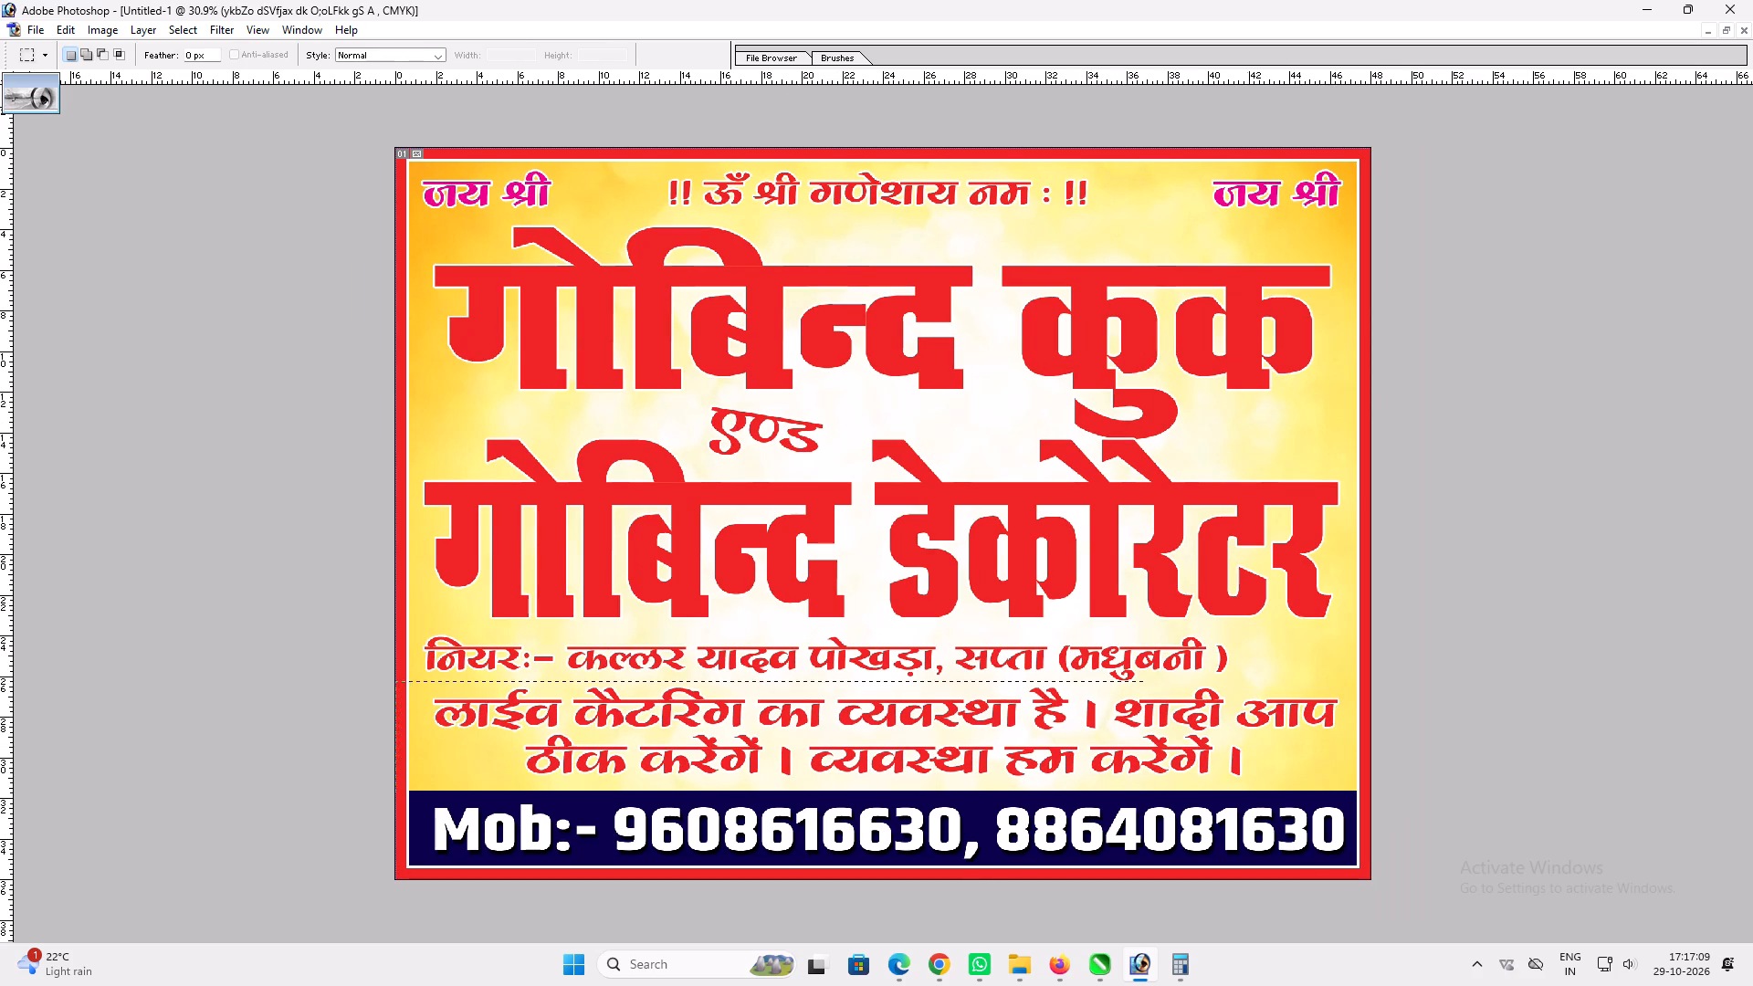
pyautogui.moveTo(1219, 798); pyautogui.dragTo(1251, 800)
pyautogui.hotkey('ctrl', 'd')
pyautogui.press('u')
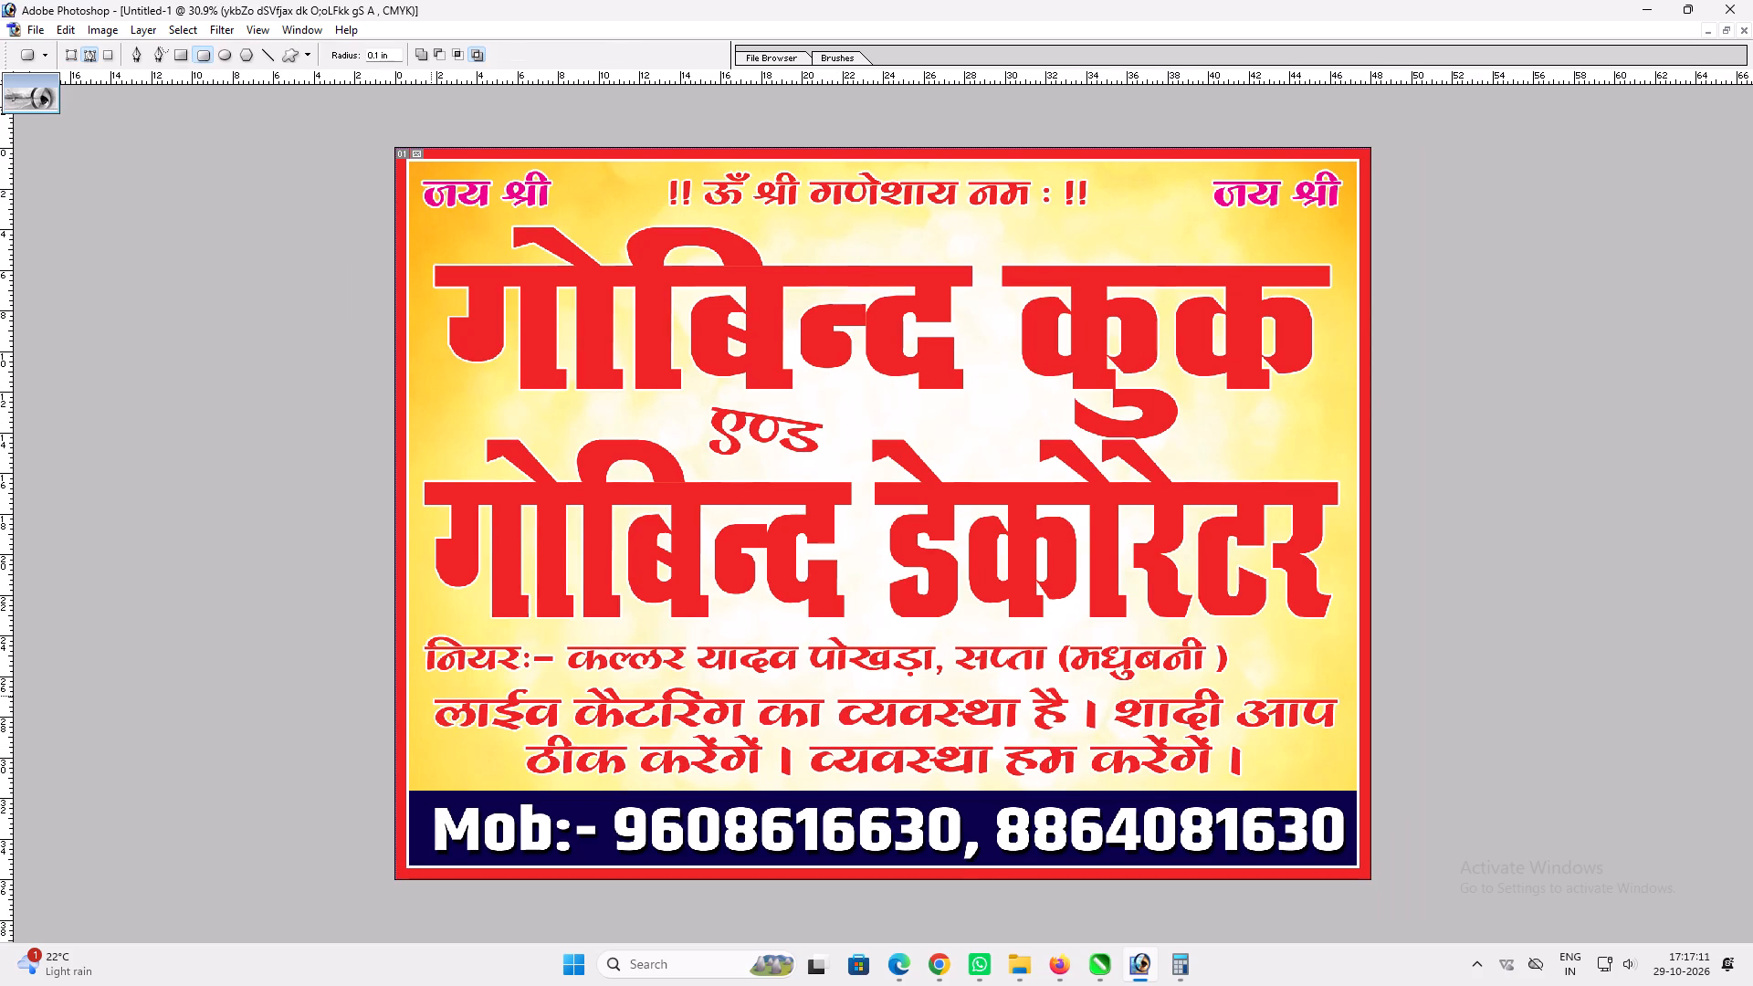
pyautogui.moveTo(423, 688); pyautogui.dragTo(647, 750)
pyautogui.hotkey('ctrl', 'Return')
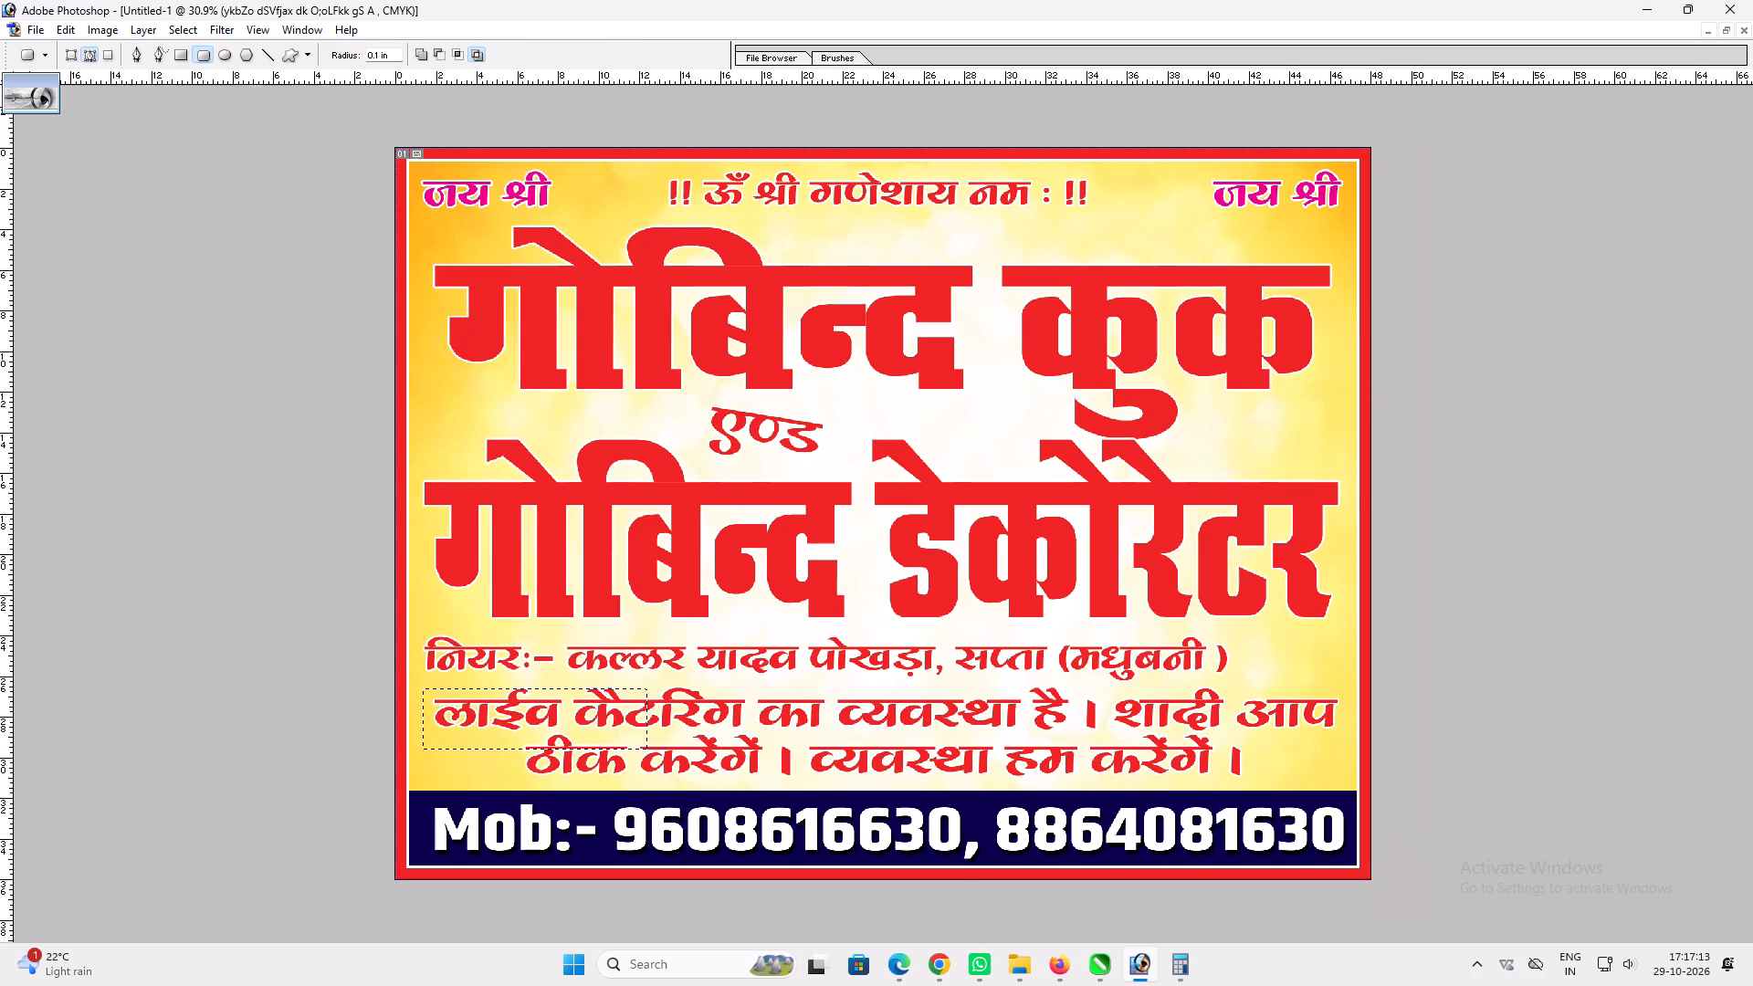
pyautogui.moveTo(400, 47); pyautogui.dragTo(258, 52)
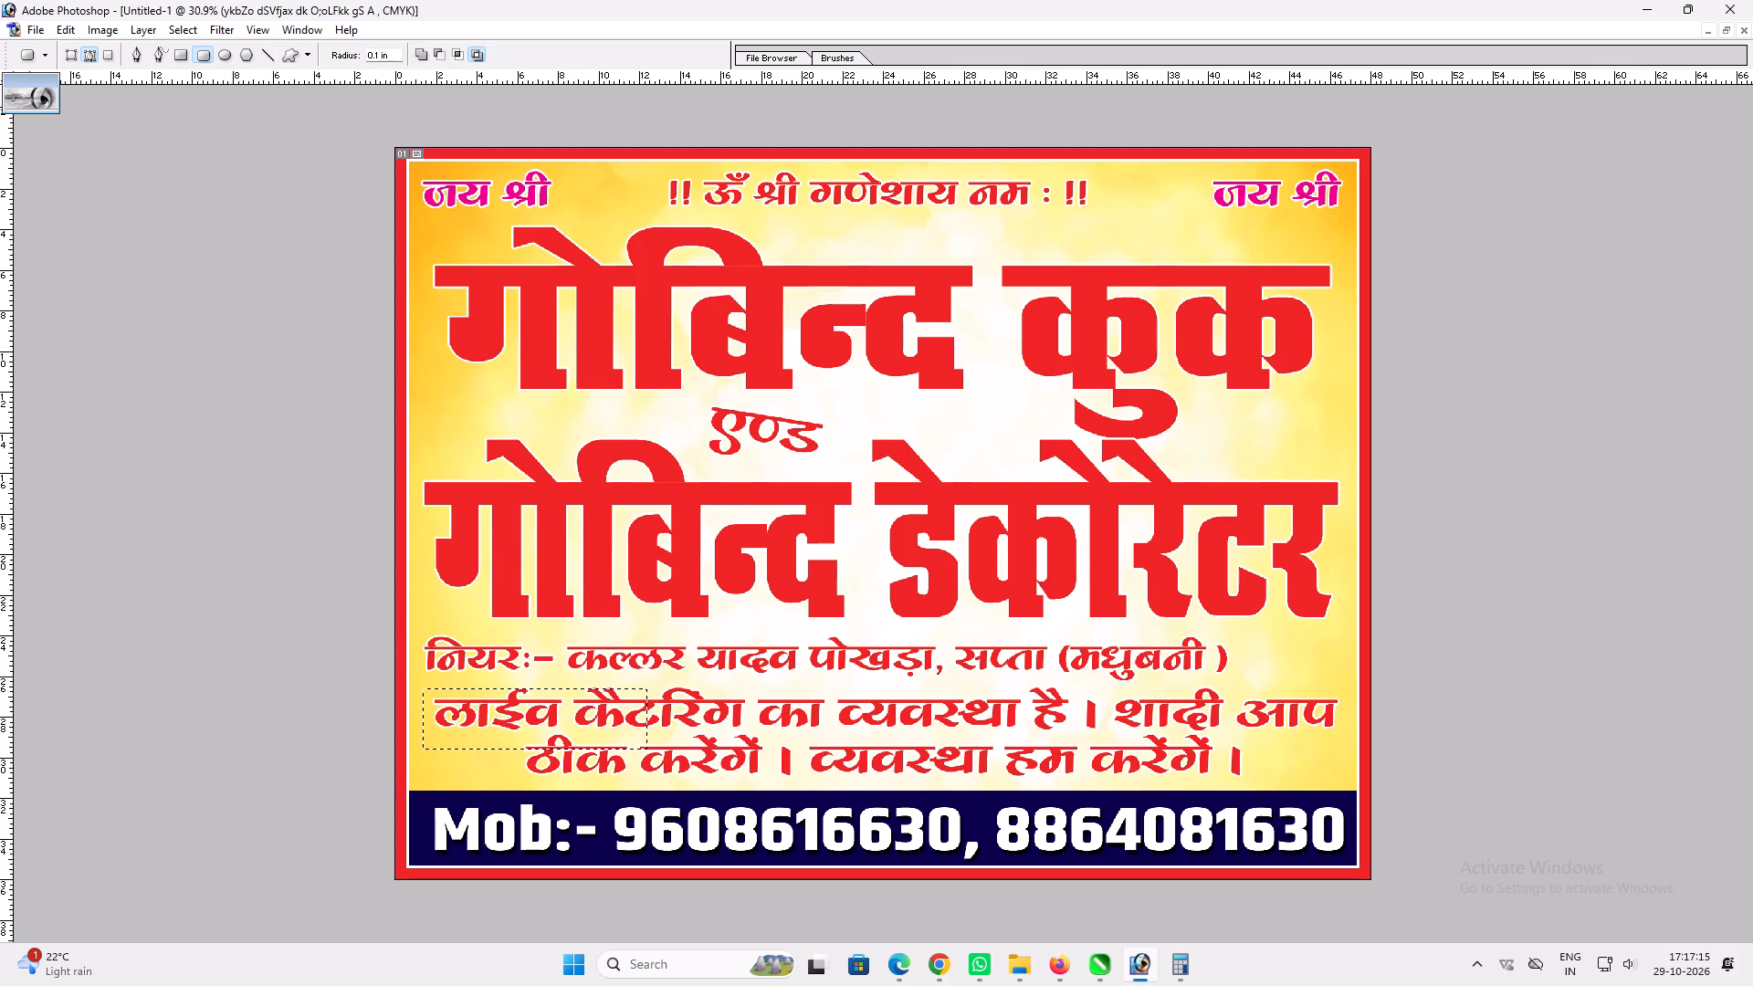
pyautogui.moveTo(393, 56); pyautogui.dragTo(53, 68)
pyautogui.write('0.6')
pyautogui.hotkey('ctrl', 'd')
# Draw a rounded rectangle with a 6 in corner radius over the नियर address line and turn it into a selection.
pyautogui.click(386, 58)
pyautogui.moveTo(386, 58); pyautogui.dragTo(353, 58)
pyautogui.press('6')
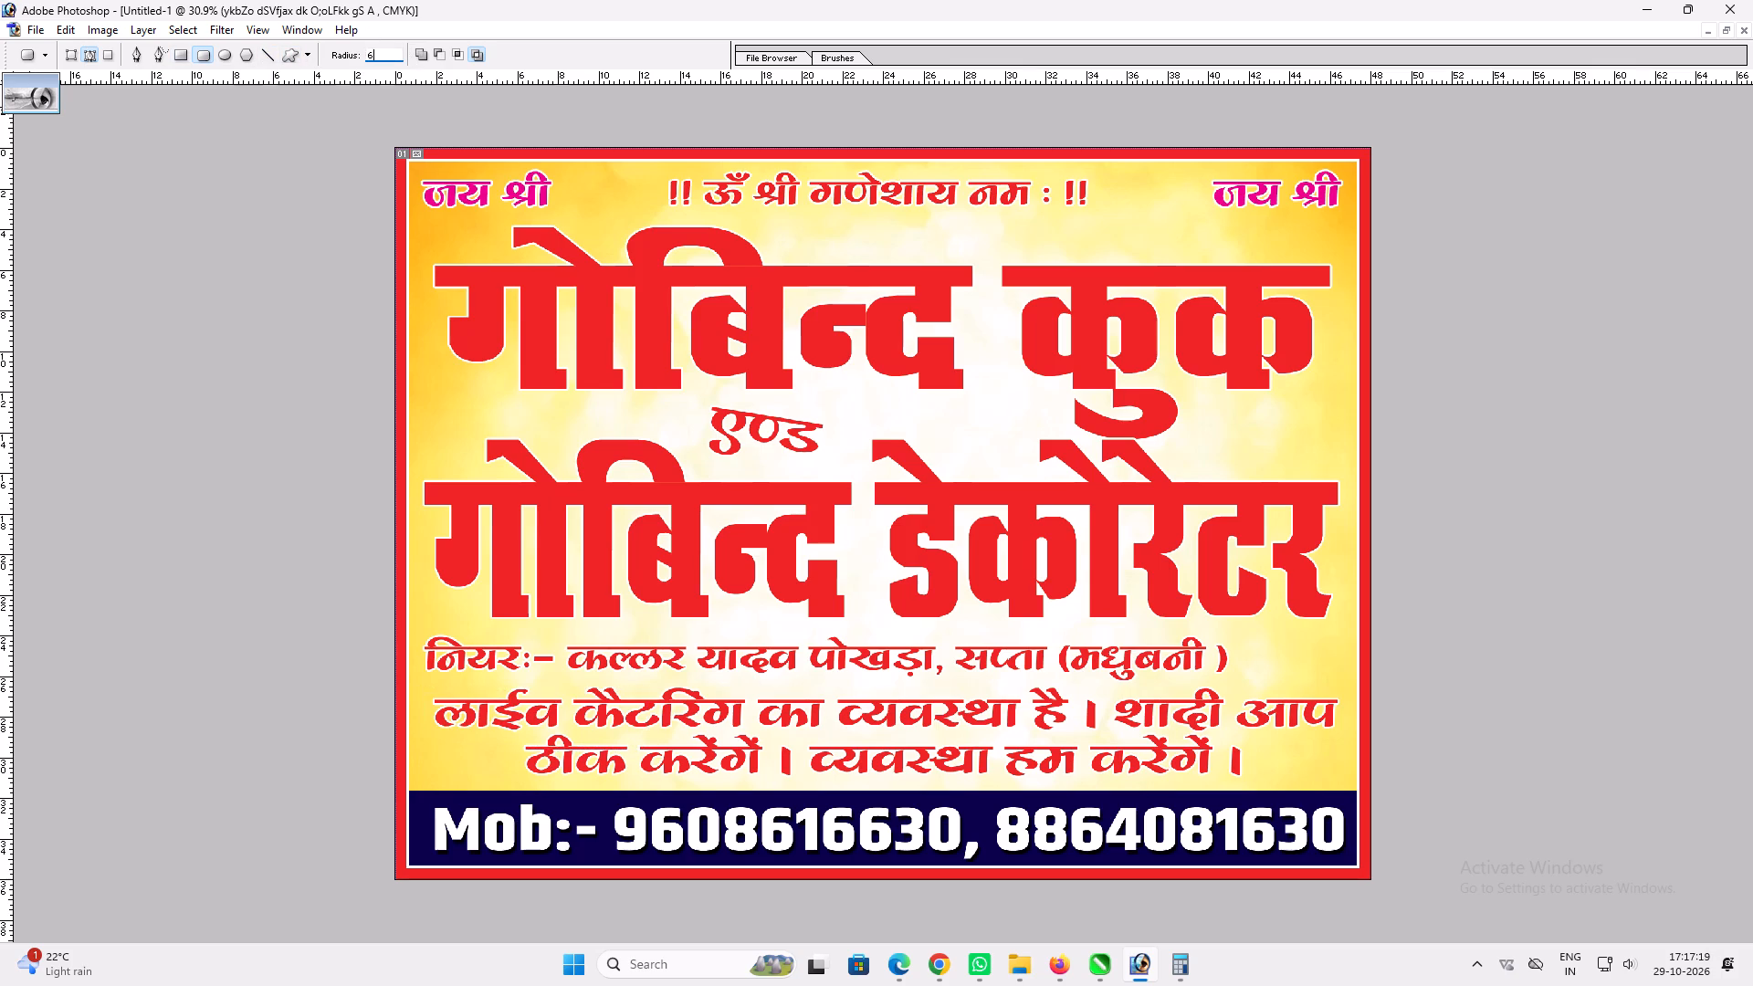
pyautogui.moveTo(541, 630); pyautogui.dragTo(1213, 684)
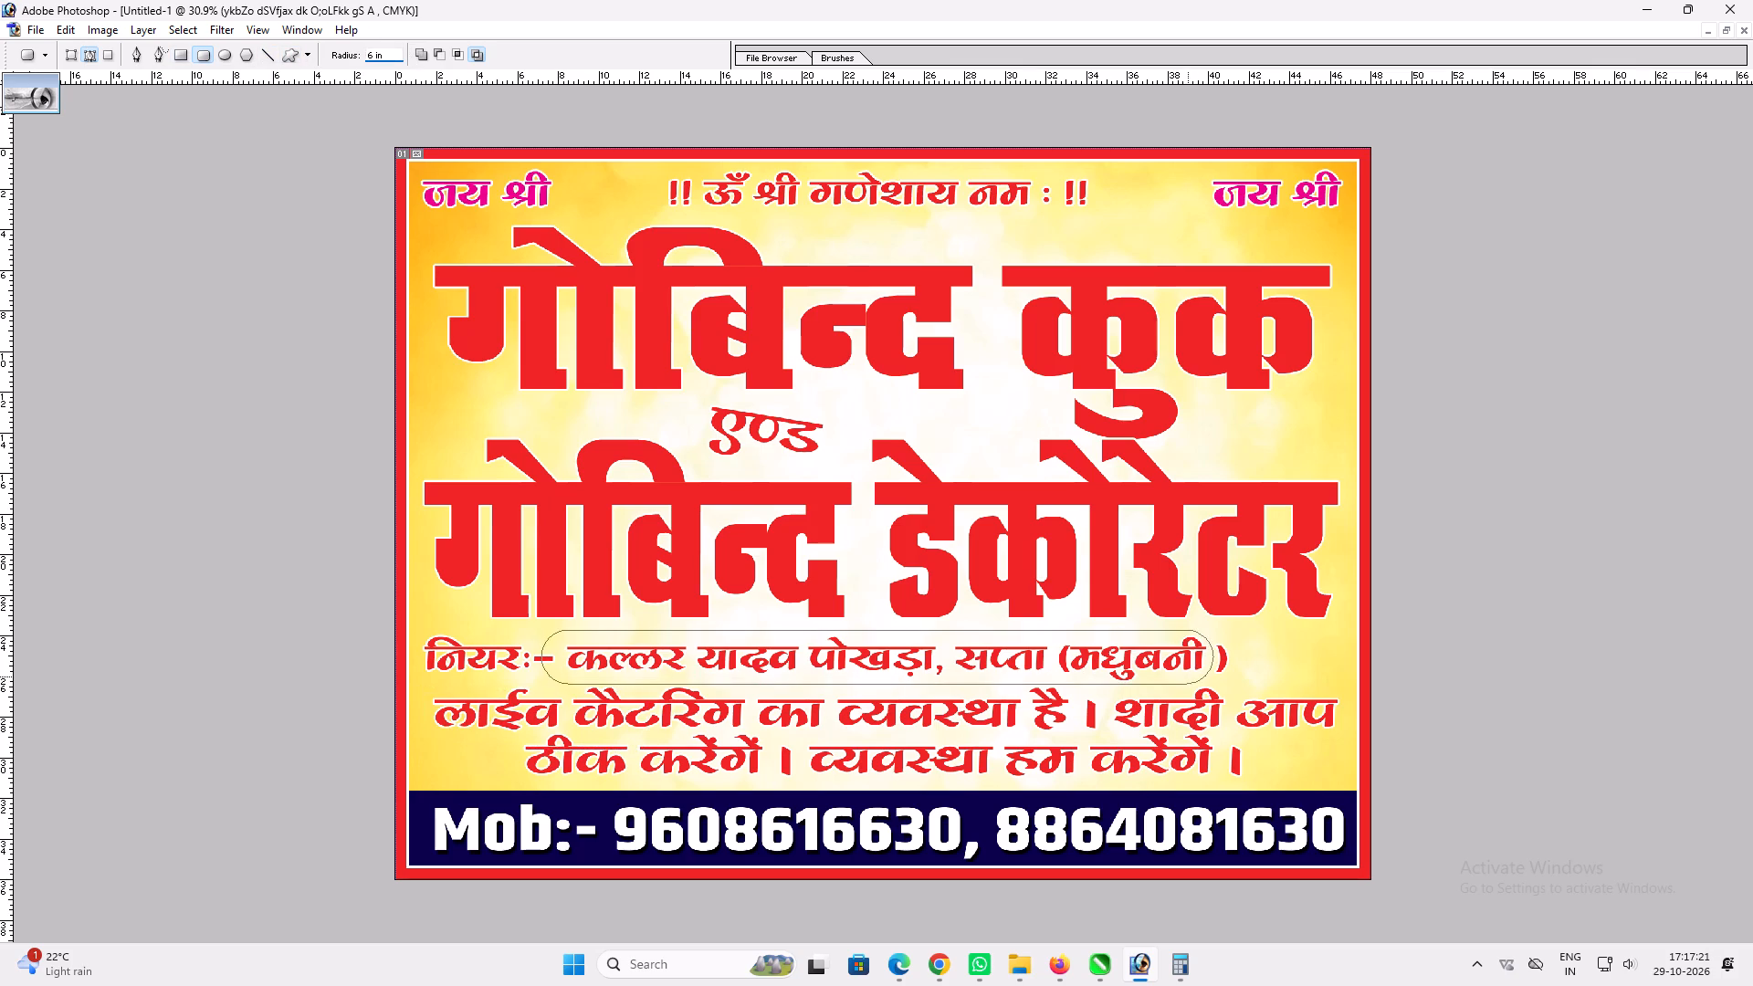
pyautogui.hotkey('ctrl', 'Return')
# Copy the banner background within the rounded selection onto a new layer and raise that layer one level.
pyautogui.press('v')
pyautogui.rightClick(1010, 391)
pyautogui.click(1042, 425)
pyautogui.hotkey('ctrl', 'c')
pyautogui.hotkey('ctrl', 'v')
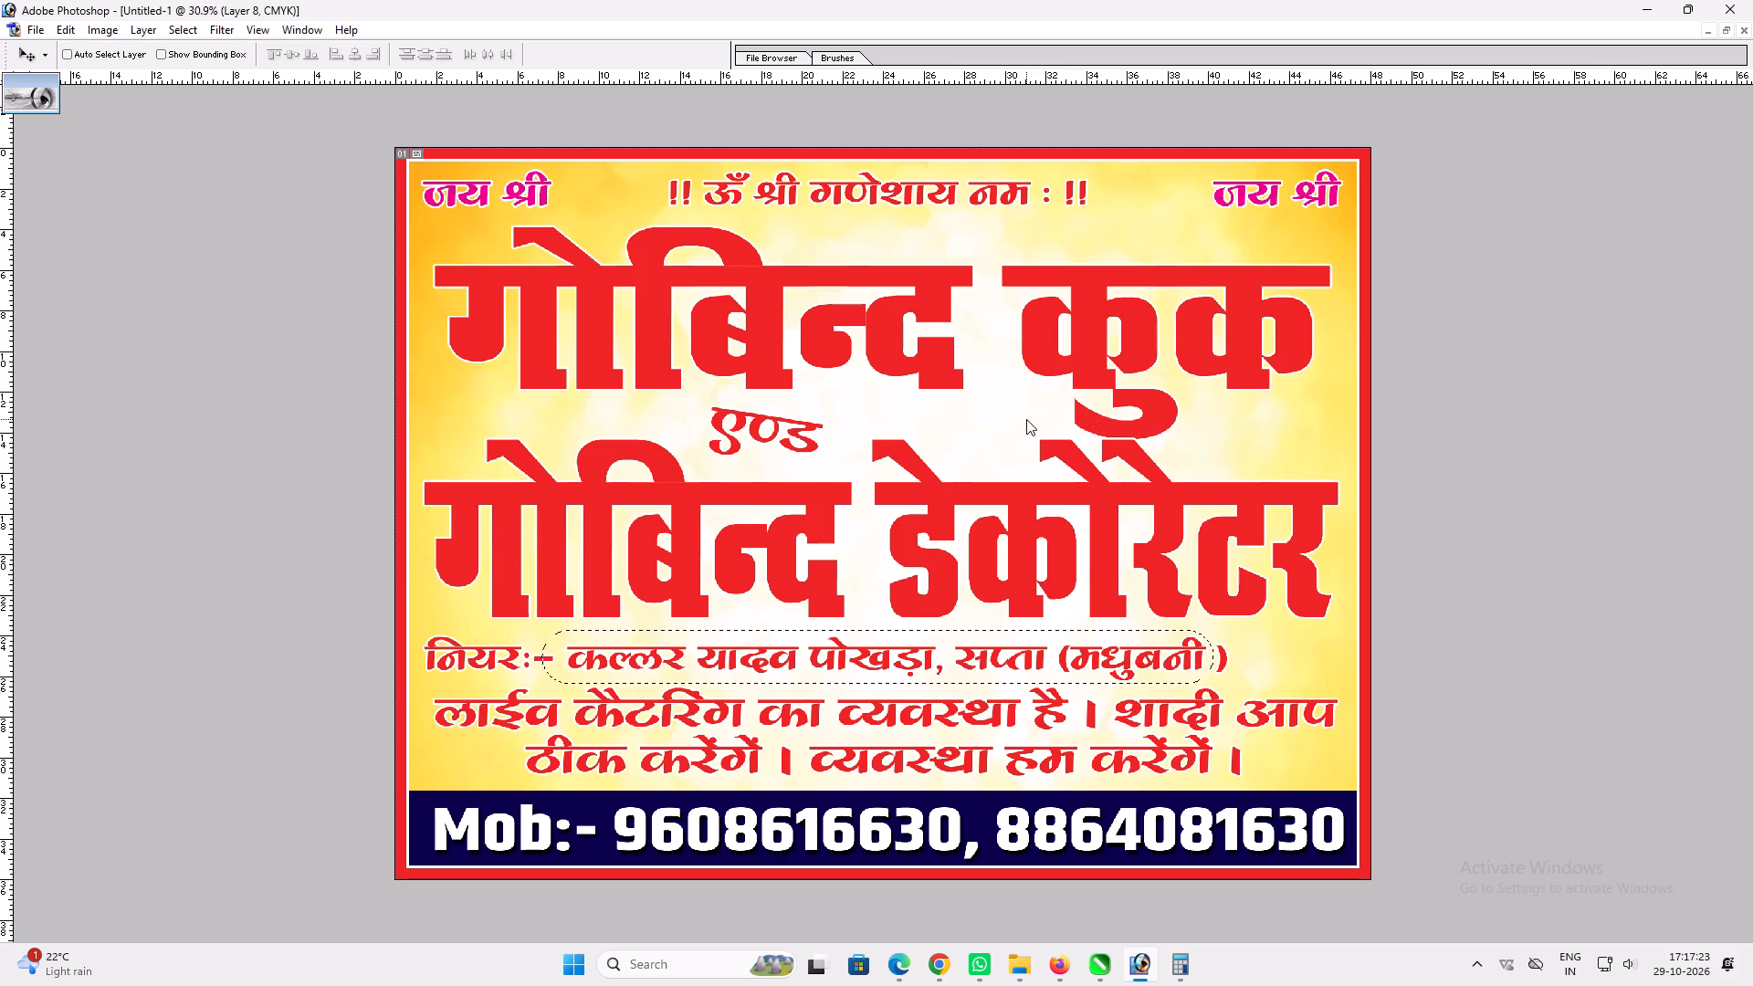
pyautogui.hotkey('ctrl', ']')
# Apply a Color Overlay to the new rounded shape with dark green C 100, M 0, Y 100, K 60.
pyautogui.hotkey('alt', 'l')
pyautogui.hotkey('alt', 'y')
pyautogui.press('n')
pyautogui.click(943, 660)
pyautogui.click(1176, 500)
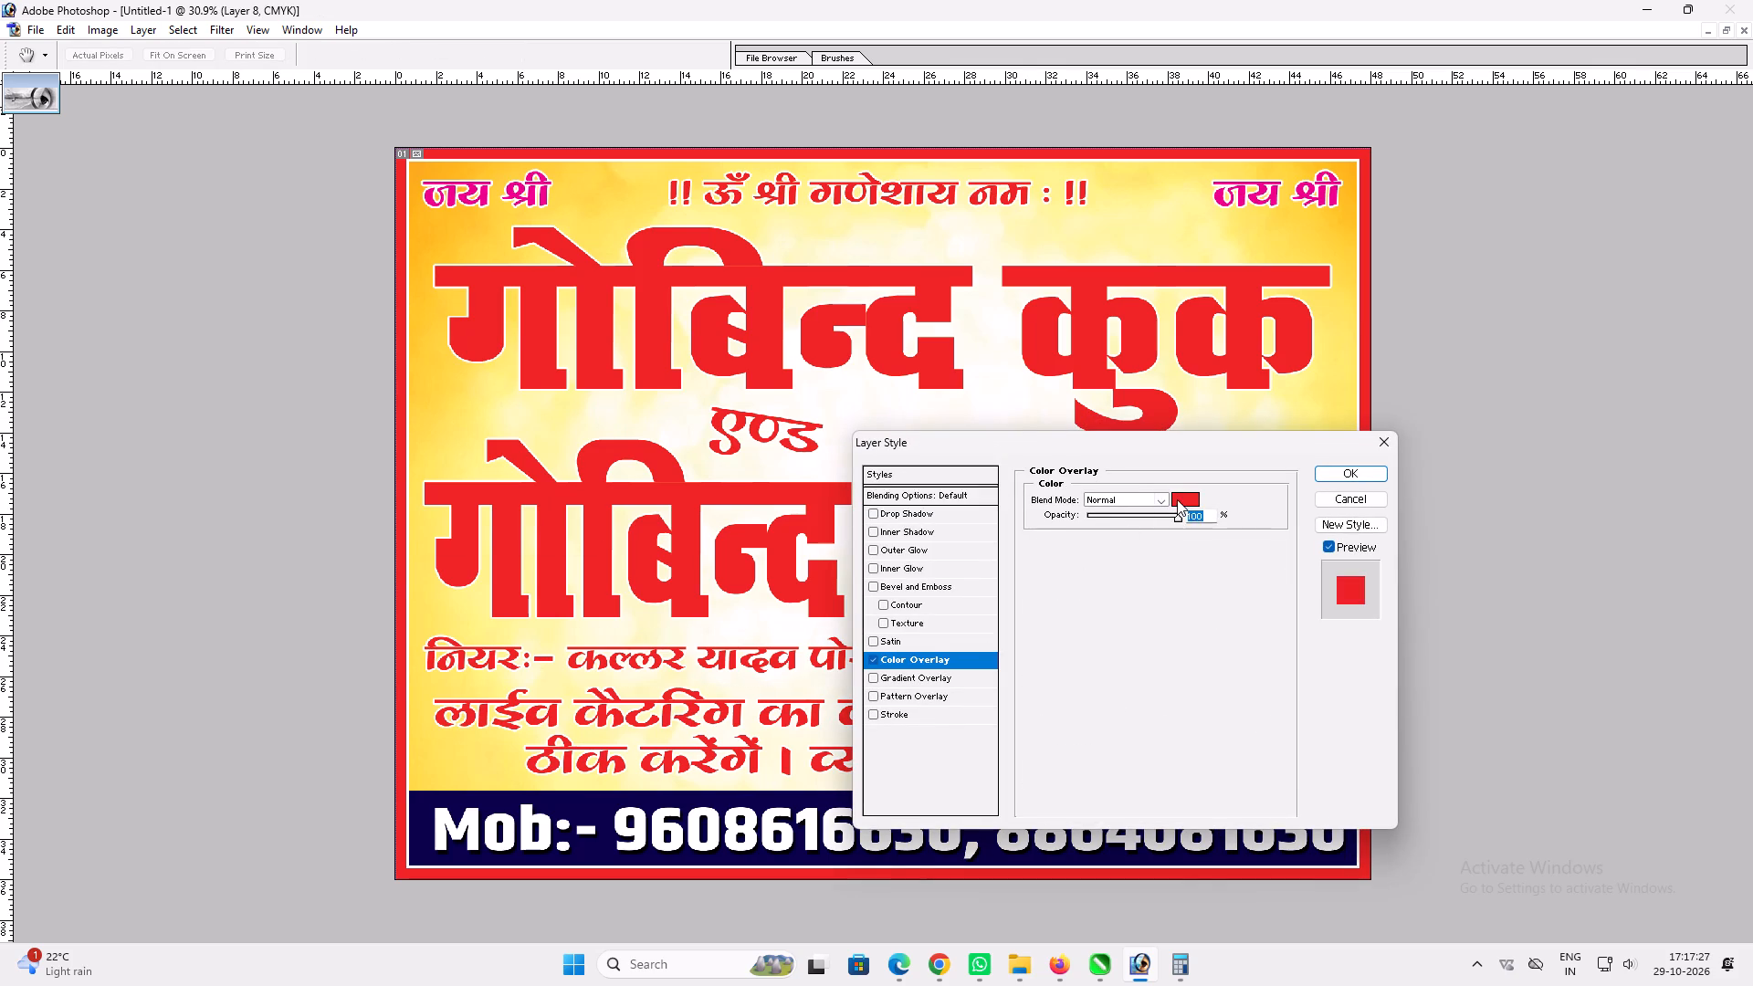
pyautogui.write('100')
pyautogui.press('Tab')
pyautogui.press('0')
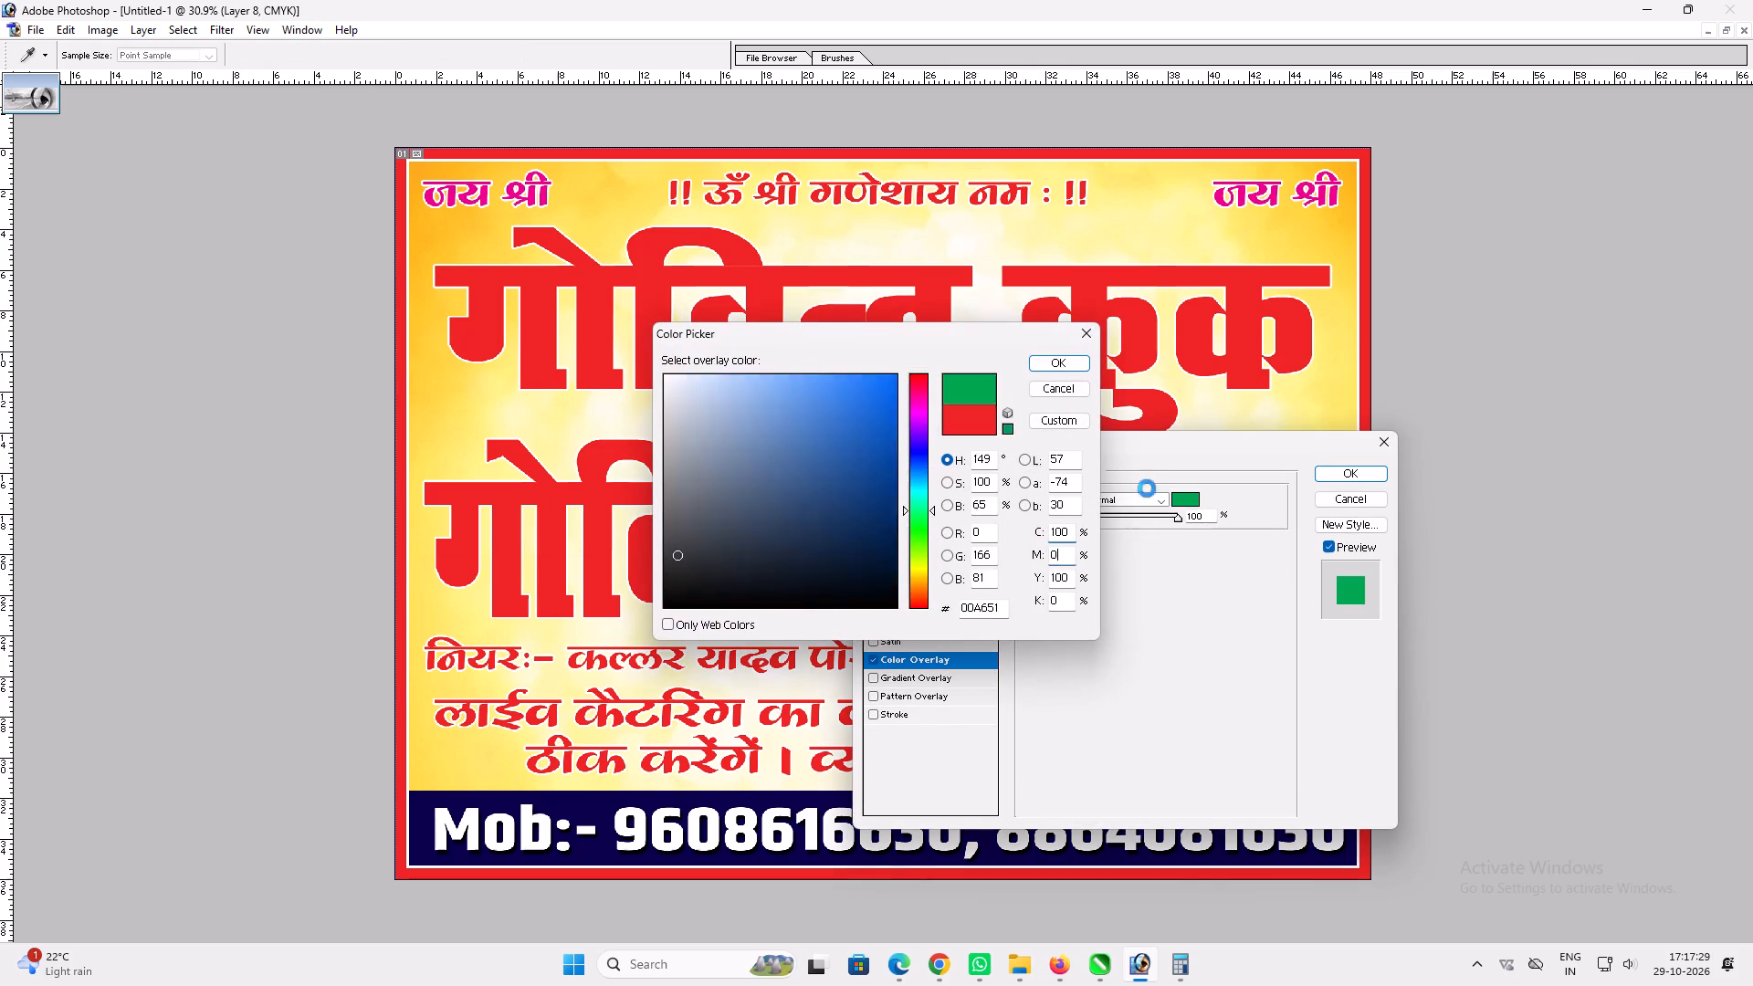
pyautogui.press('Tab')
pyautogui.write('100')
pyautogui.press('Tab')
pyautogui.press('6')
pyautogui.press('0')
pyautogui.press('Return')
pyautogui.press('Return')
# Bring the dark green rounded shape to the front of the layer stack.
pyautogui.hotkey('ctrl', ']')
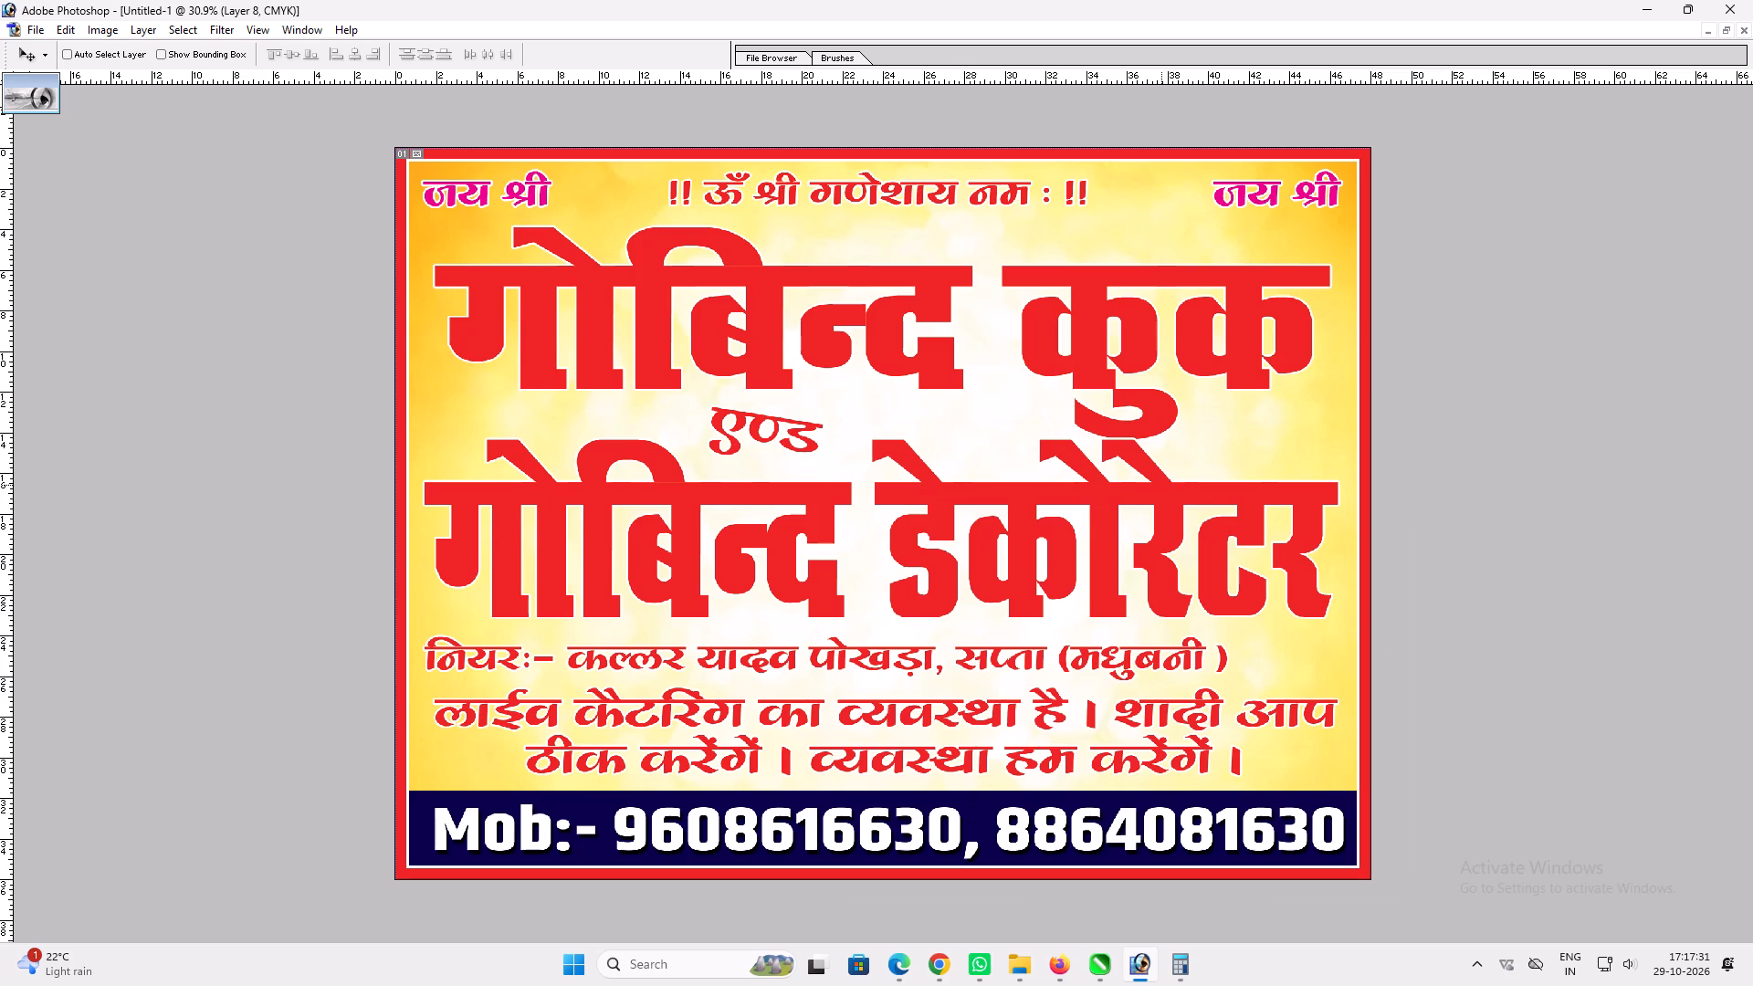
pyautogui.press('v')
pyautogui.hotkey('ctrl', ']')
pyautogui.hotkey('ctrl', 'shift', ']')
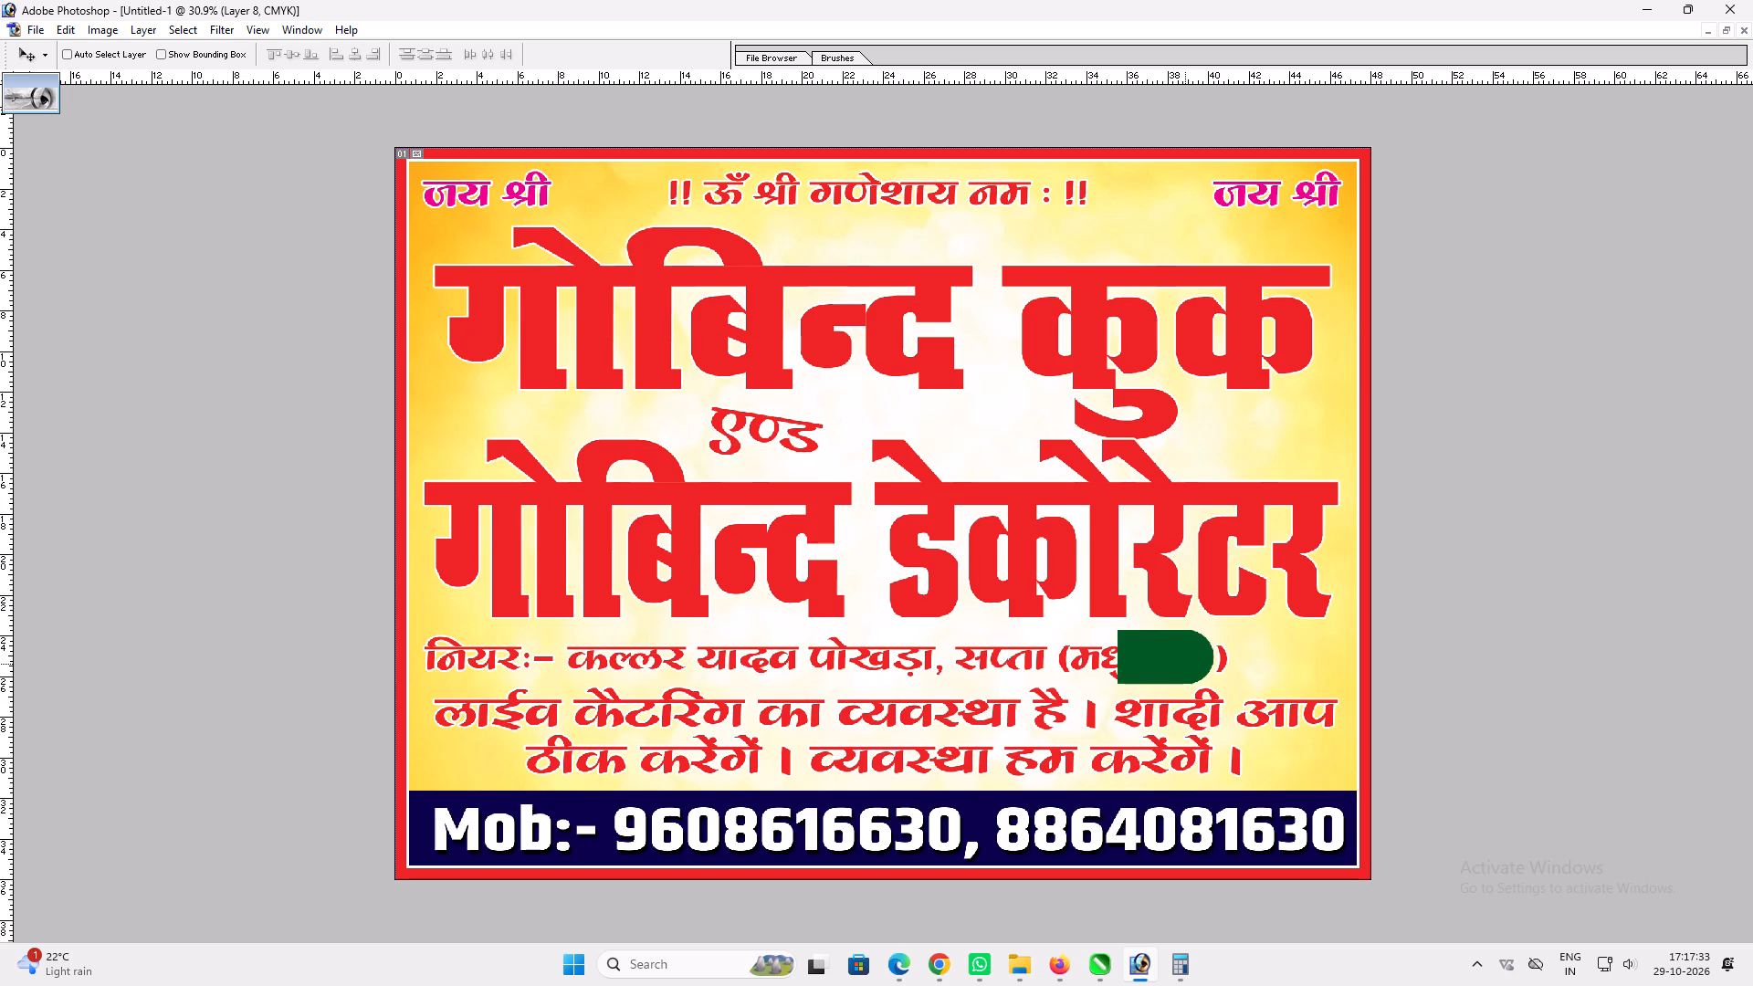
# Add a white outside Stroke to the green rounded shape.
pyautogui.hotkey('alt', 'l')
pyautogui.hotkey('alt', 'y')
pyautogui.press('k')
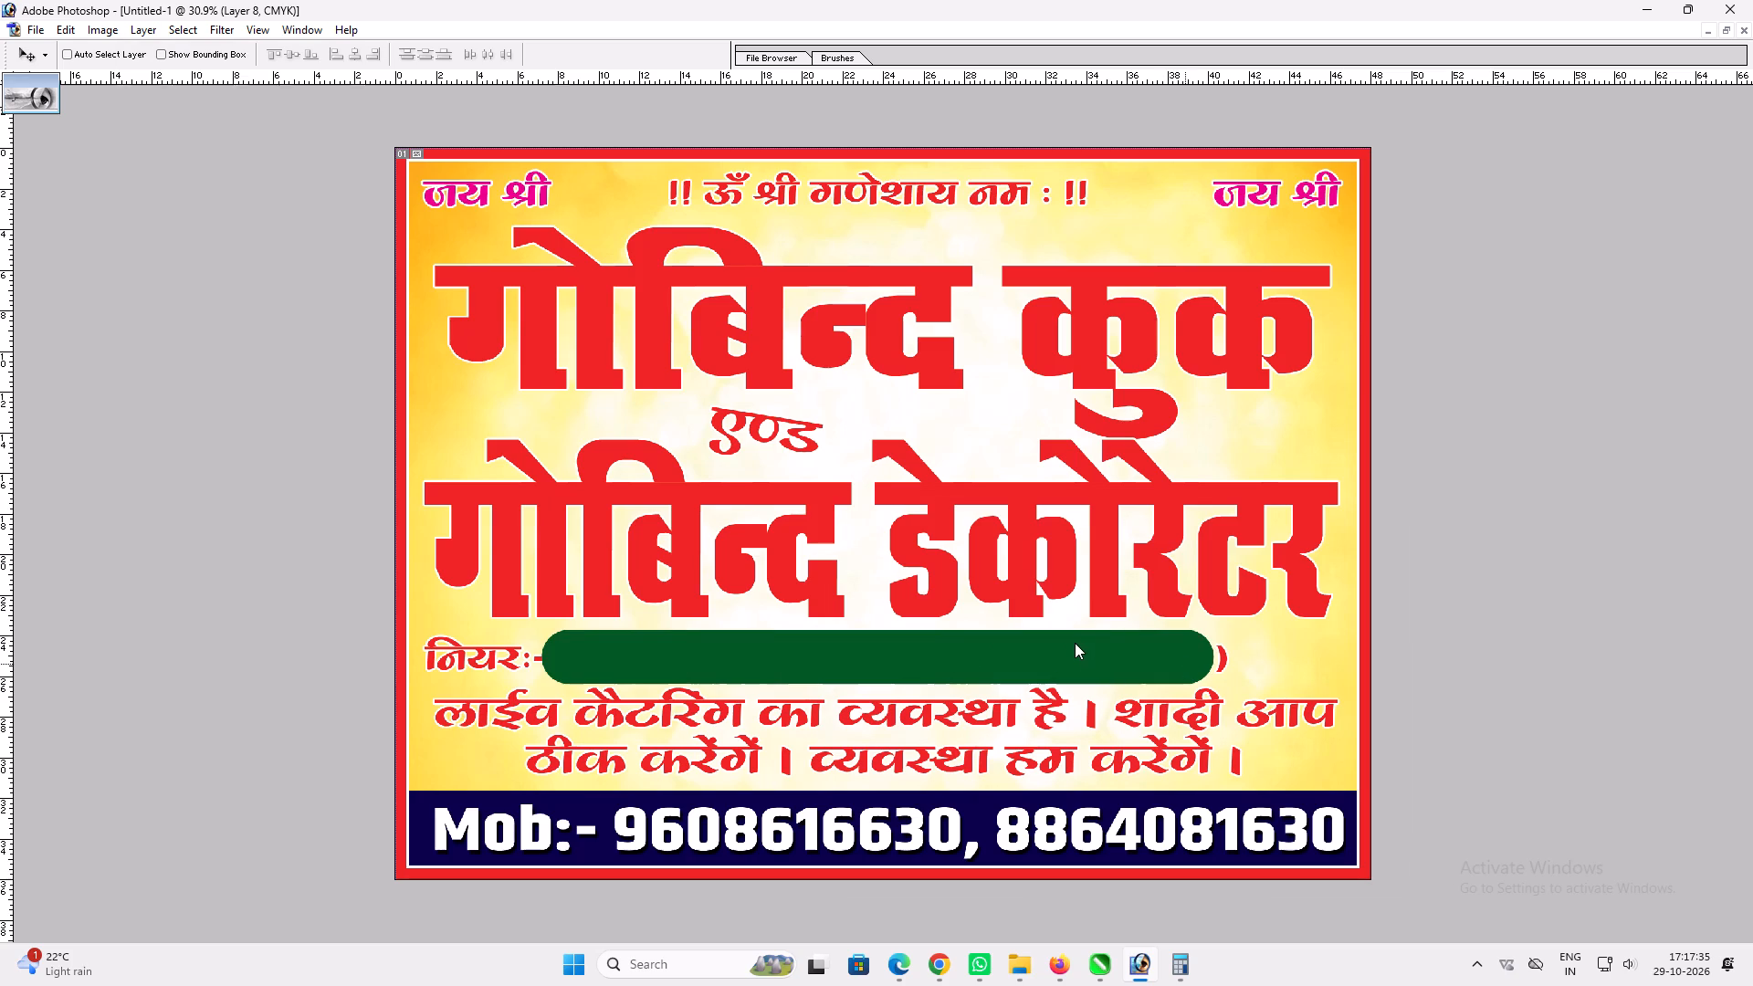
pyautogui.scroll(2, 1080, 633)
pyautogui.doubleClick(1087, 603)
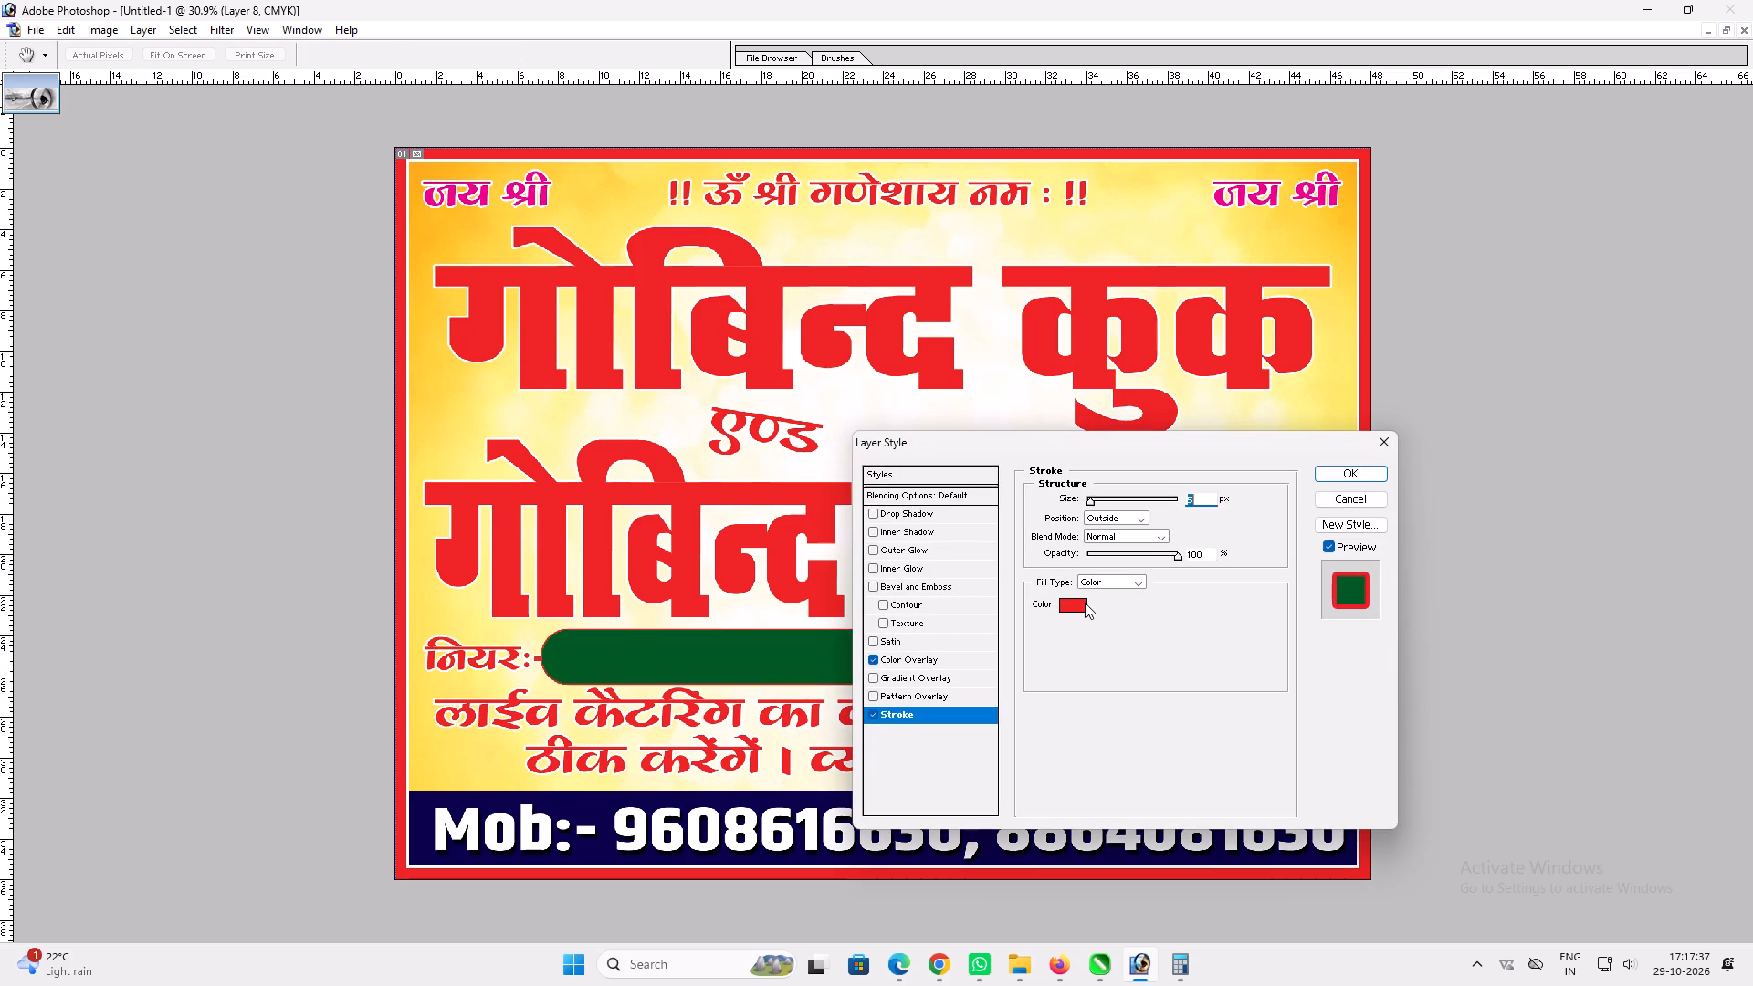
pyautogui.moveTo(793, 477); pyautogui.dragTo(451, 254)
pyautogui.press('Return')
pyautogui.scroll(2, 1015, 715)
pyautogui.scroll(2, 1131, 722)
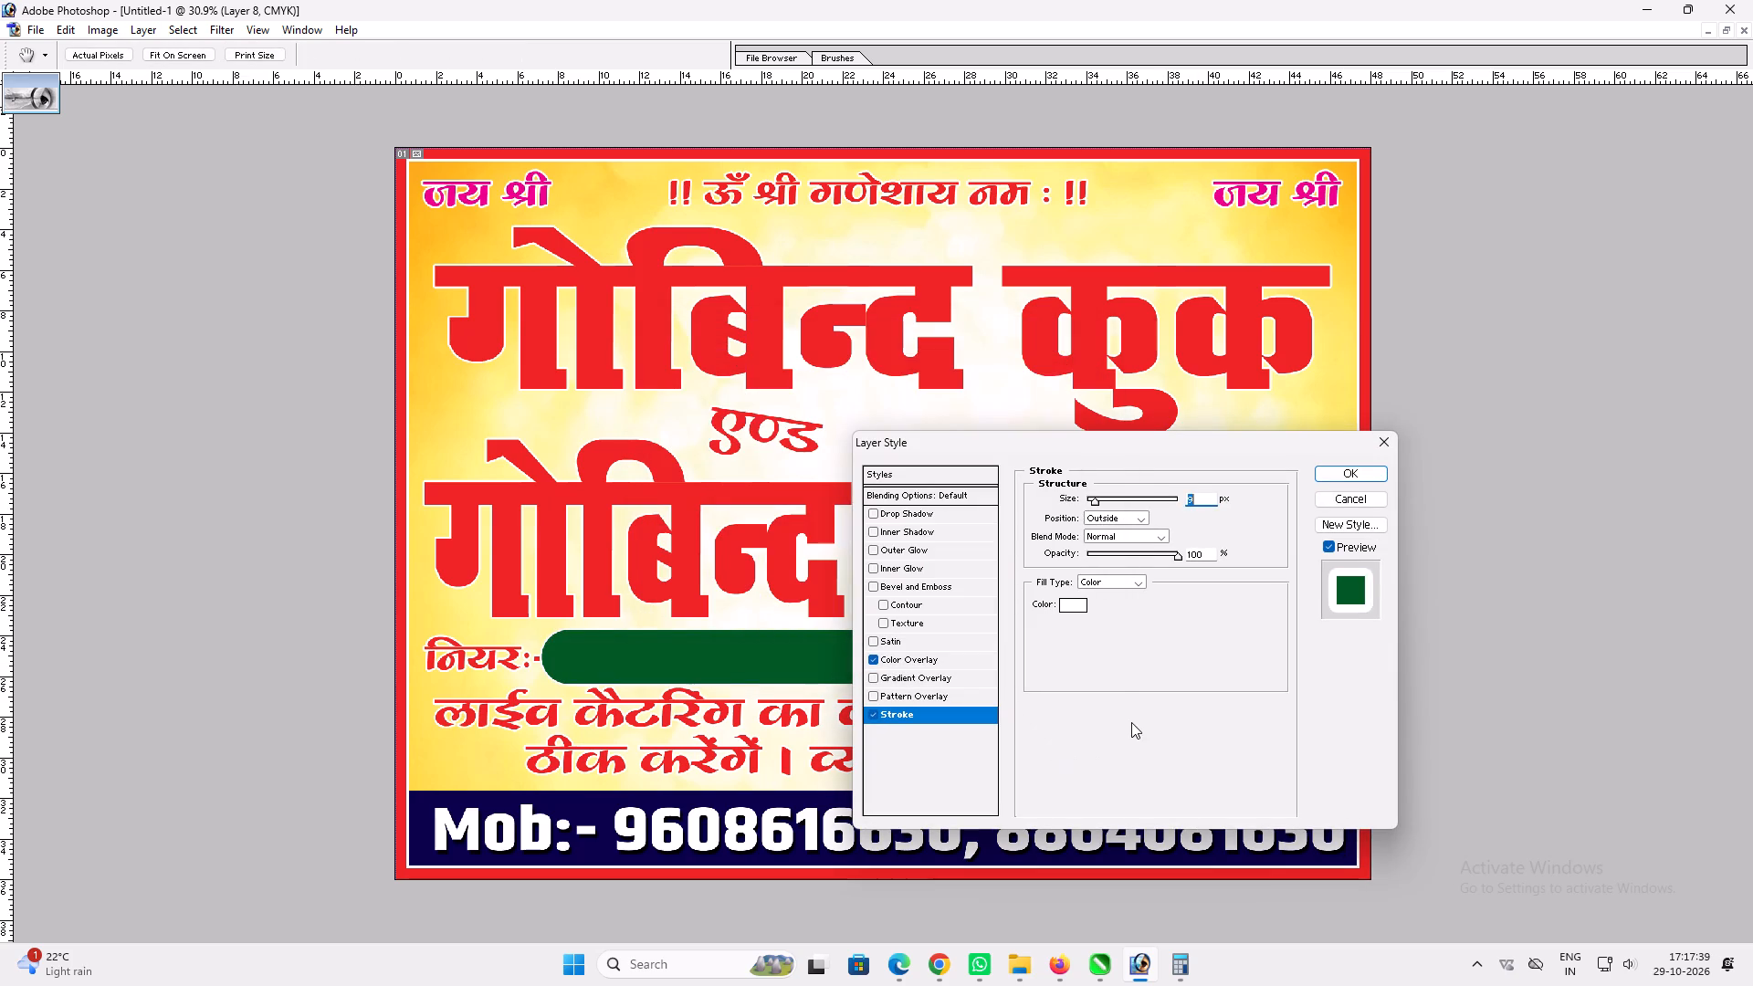
pyautogui.scroll(3, 1138, 714)
pyautogui.press('Return')
# Widen the green rounded shape slightly and equally on both sides.
pyautogui.hotkey('ctrl', 't')
pyautogui.keyDown('alt'); pyautogui.keyDown('shift'); pyautogui.moveTo(1215, 658); pyautogui.dragTo(1236, 652); pyautogui.keyUp('shift'); pyautogui.keyUp('alt')
pyautogui.press('Return')
# Select the नियर address text and bring it in front of the green rounded shape.
pyautogui.press('t')
pyautogui.click(1188, 648)
pyautogui.press('Return')
pyautogui.hotkey('ctrl', 'shift', ']')
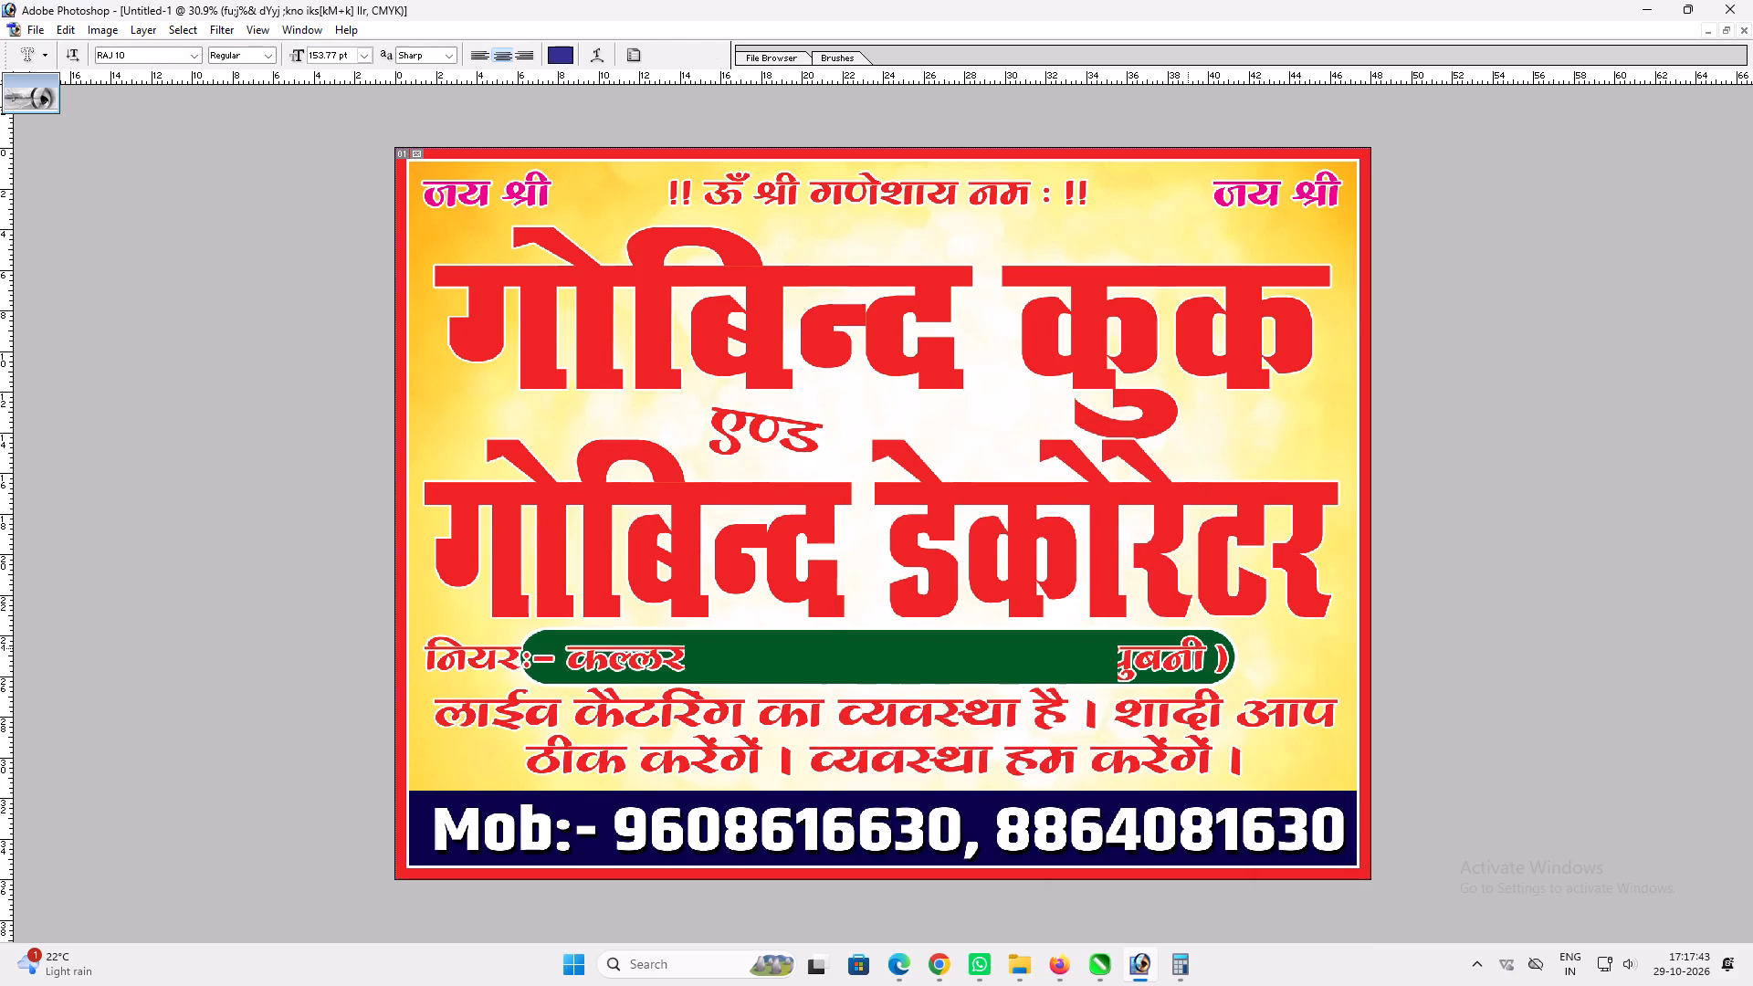
# Scale the address text to about 82% and position it centred inside the green rounded shape.
pyautogui.hotkey('ctrl', 't')
pyautogui.keyDown('alt'); pyautogui.keyDown('shift'); pyautogui.moveTo(1226, 677); pyautogui.dragTo(1153, 671); pyautogui.keyUp('shift'); pyautogui.keyUp('alt')
pyautogui.hotkey('shift', 'Return')
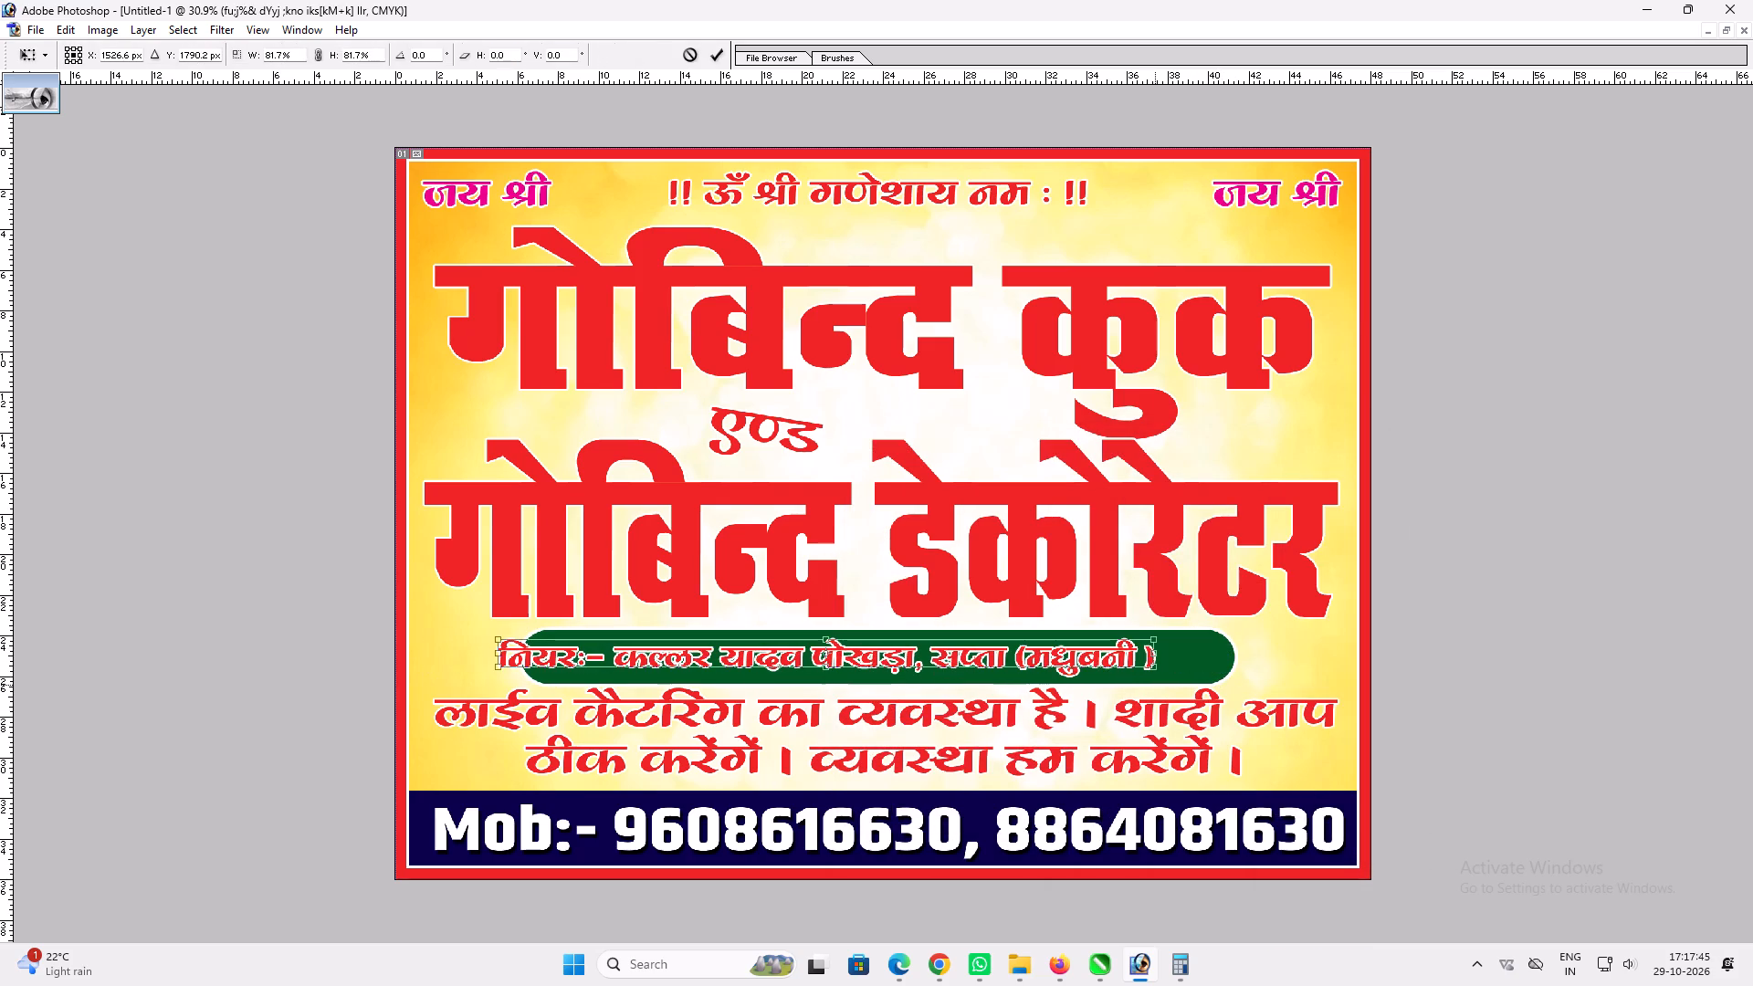
pyautogui.press('v')
pyautogui.moveTo(1107, 678); pyautogui.dragTo(1150, 676)
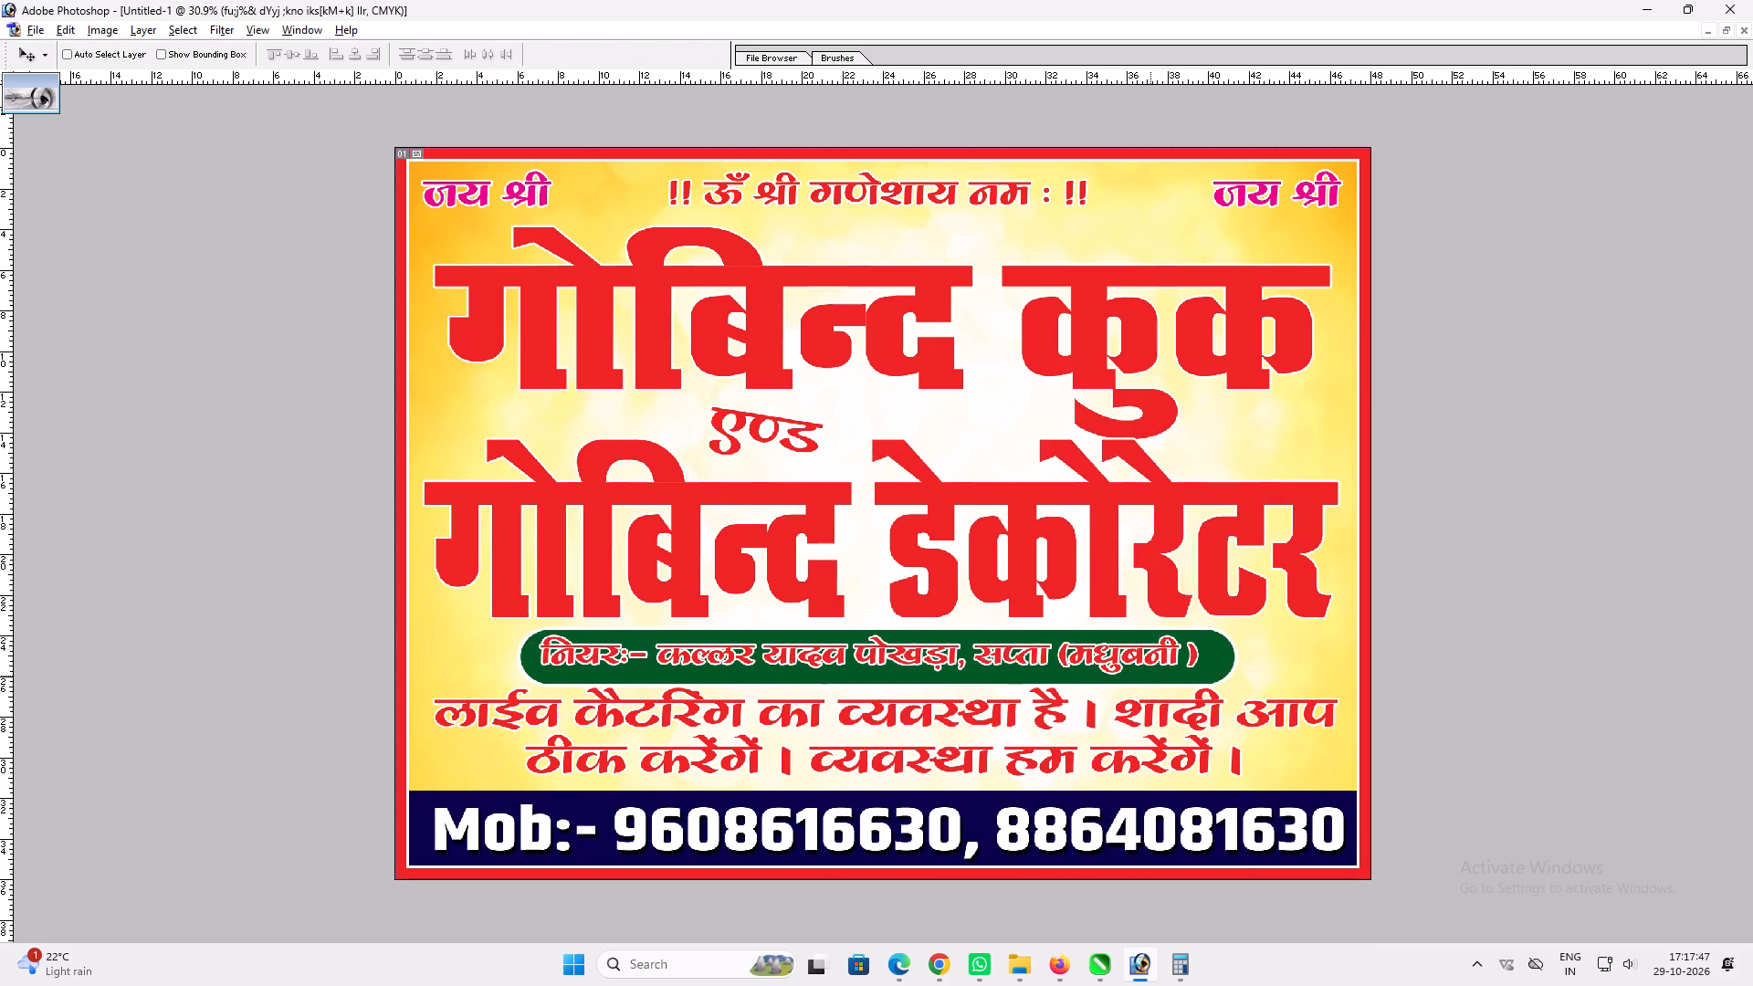
# Remove the address text's existing stroke and change its Color Overlay to white.
pyautogui.hotkey('alt', 'l')
pyautogui.hotkey('alt', 'y')
pyautogui.hotkey('alt', 'k')
pyautogui.hotkey('alt', 'l')
pyautogui.hotkey('alt', 'y')
pyautogui.press('n')
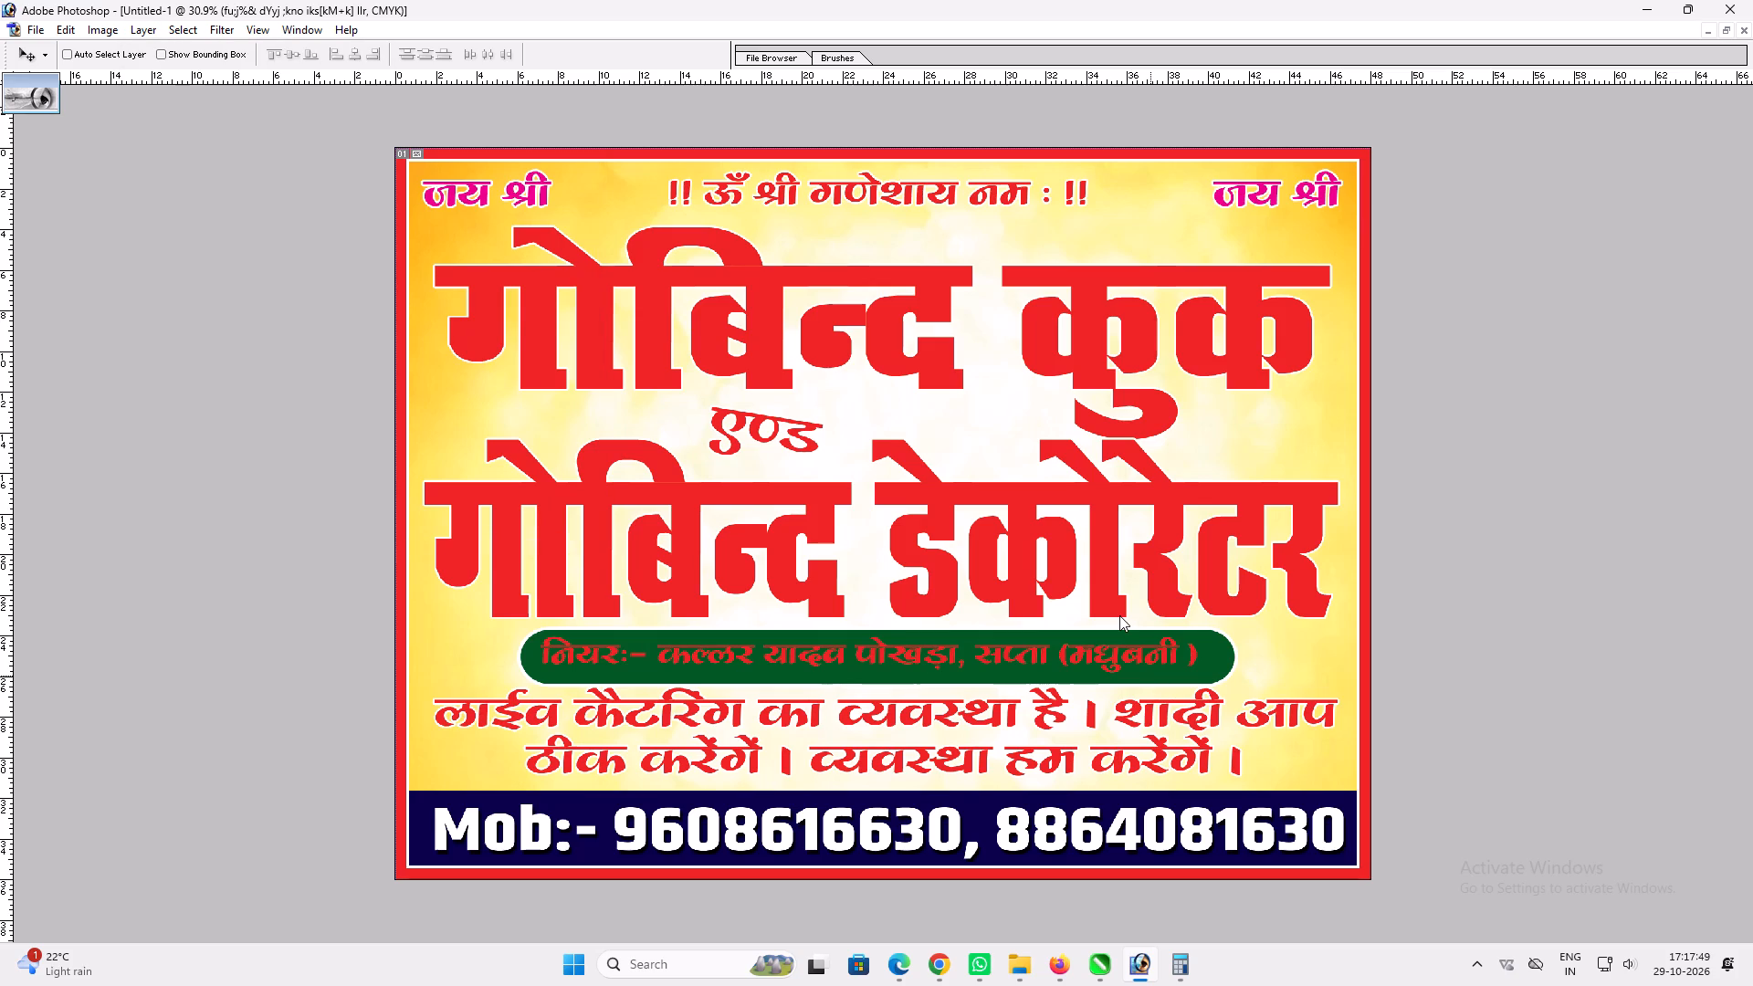
pyautogui.click(937, 656)
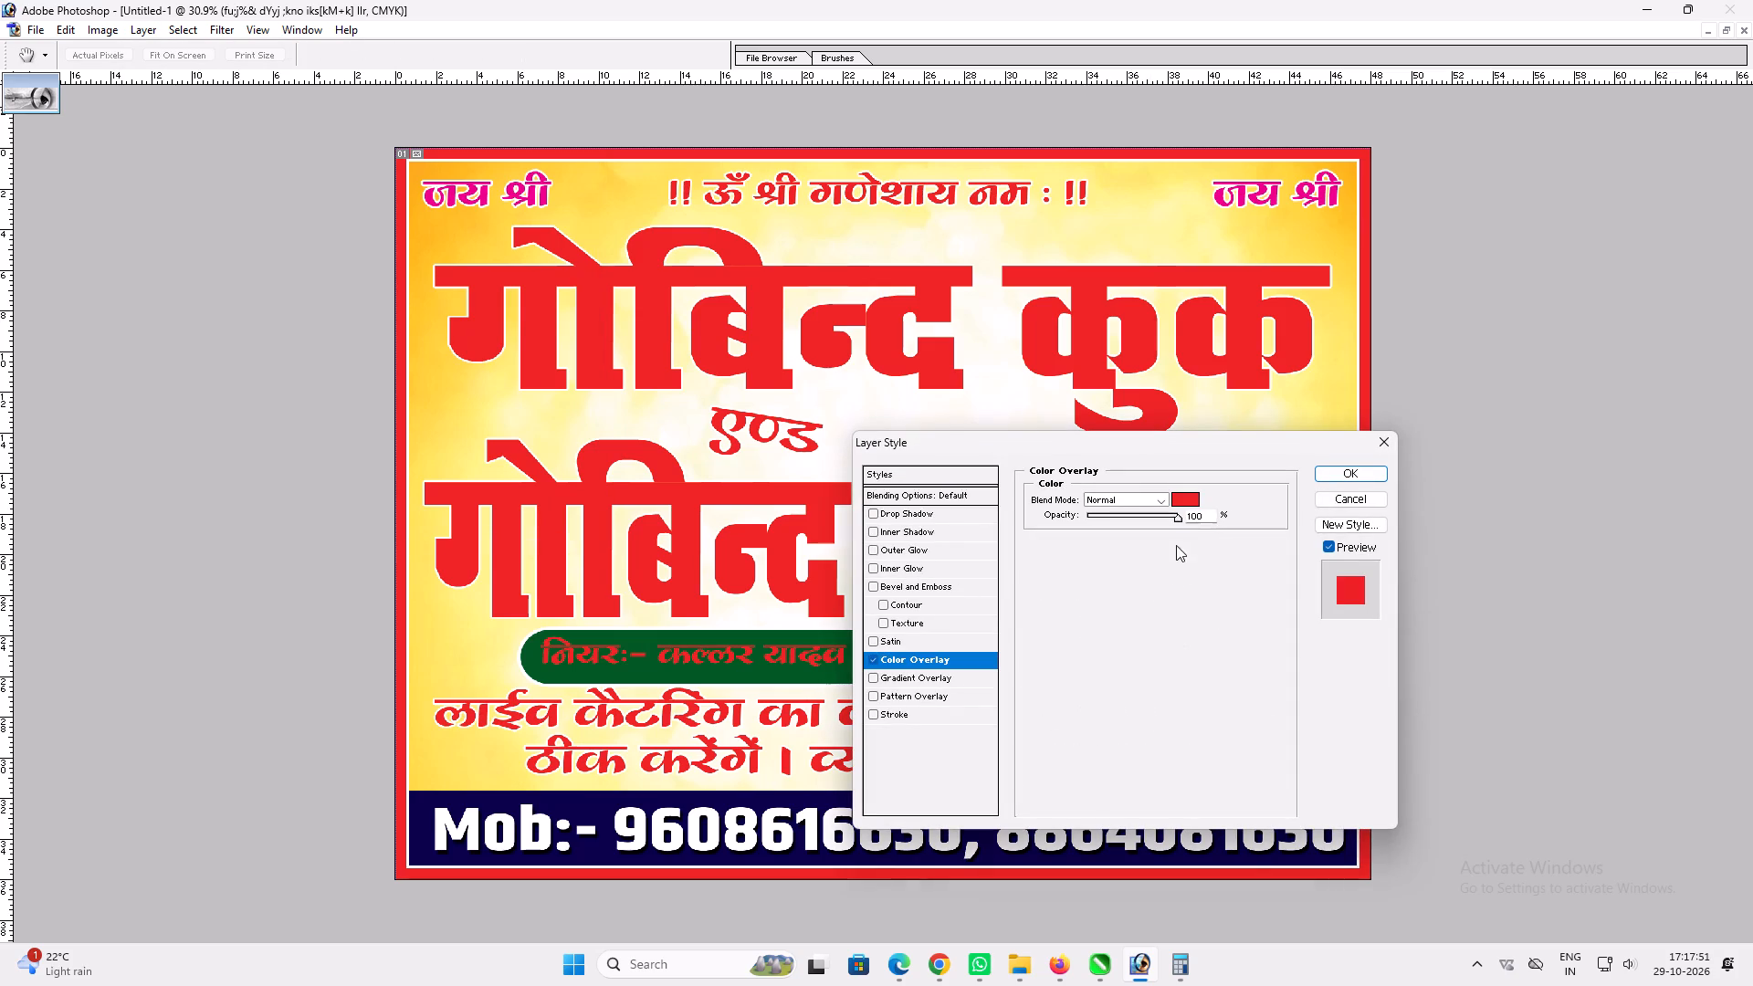
pyautogui.click(1188, 502)
pyautogui.moveTo(820, 469); pyautogui.dragTo(394, 135)
pyautogui.press('Return')
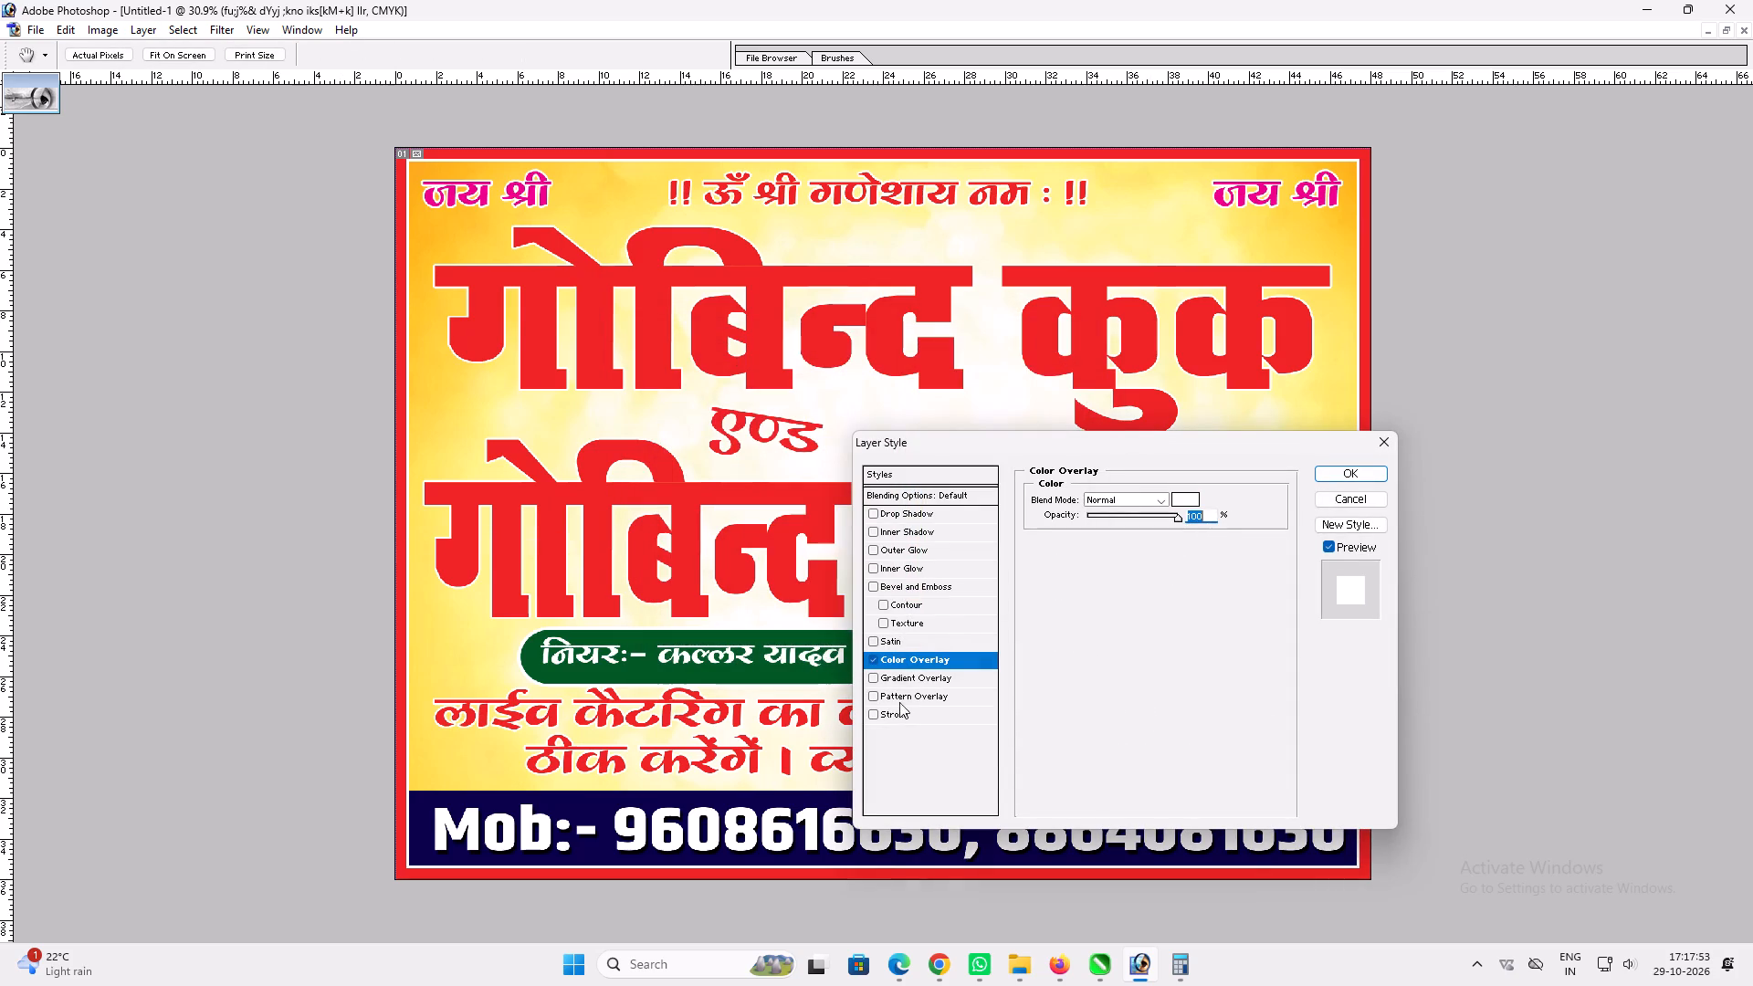
# Add a black outside Stroke to the white address text.
pyautogui.click(900, 710)
pyautogui.click(1068, 605)
pyautogui.moveTo(836, 568); pyautogui.dragTo(960, 639)
pyautogui.press('Return')
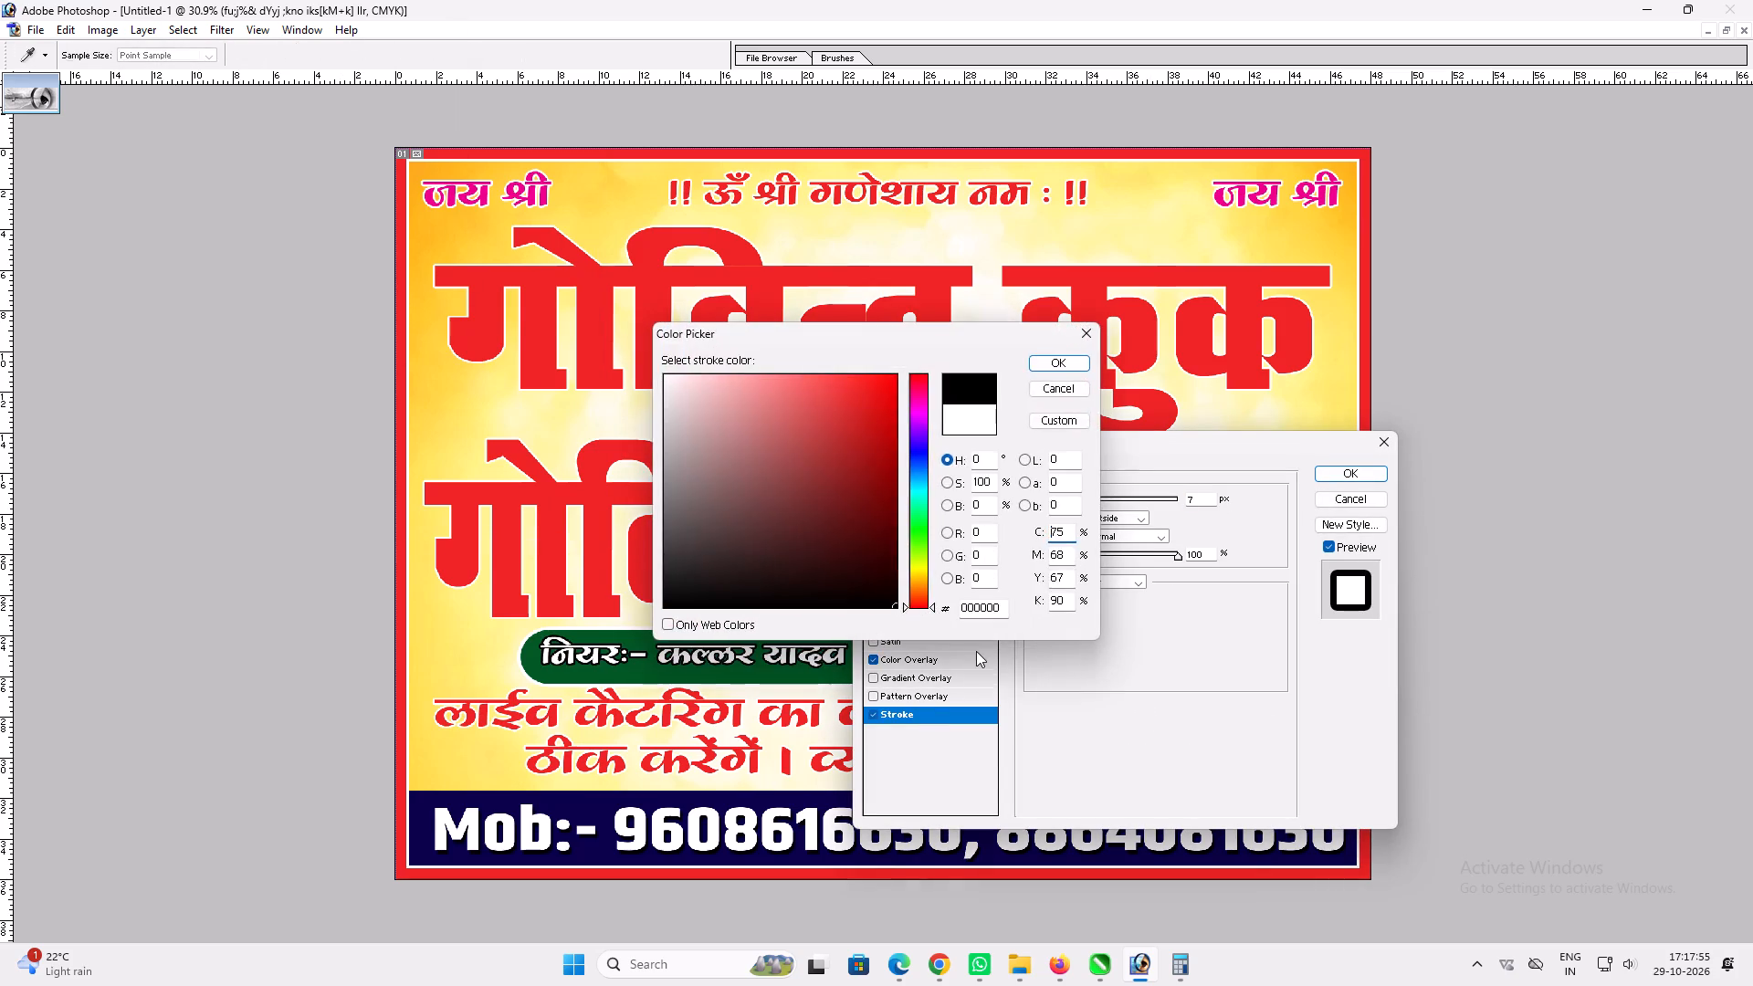
pyautogui.scroll(1, 1091, 726)
pyautogui.press('Return')
# Narrow the address text to about 96% width inside the green rounded shape.
pyautogui.hotkey('ctrl', 't')
pyautogui.keyDown('alt'); pyautogui.keyDown('shift'); pyautogui.moveTo(1200, 651); pyautogui.dragTo(1188, 651); pyautogui.keyUp('shift'); pyautogui.keyUp('alt')
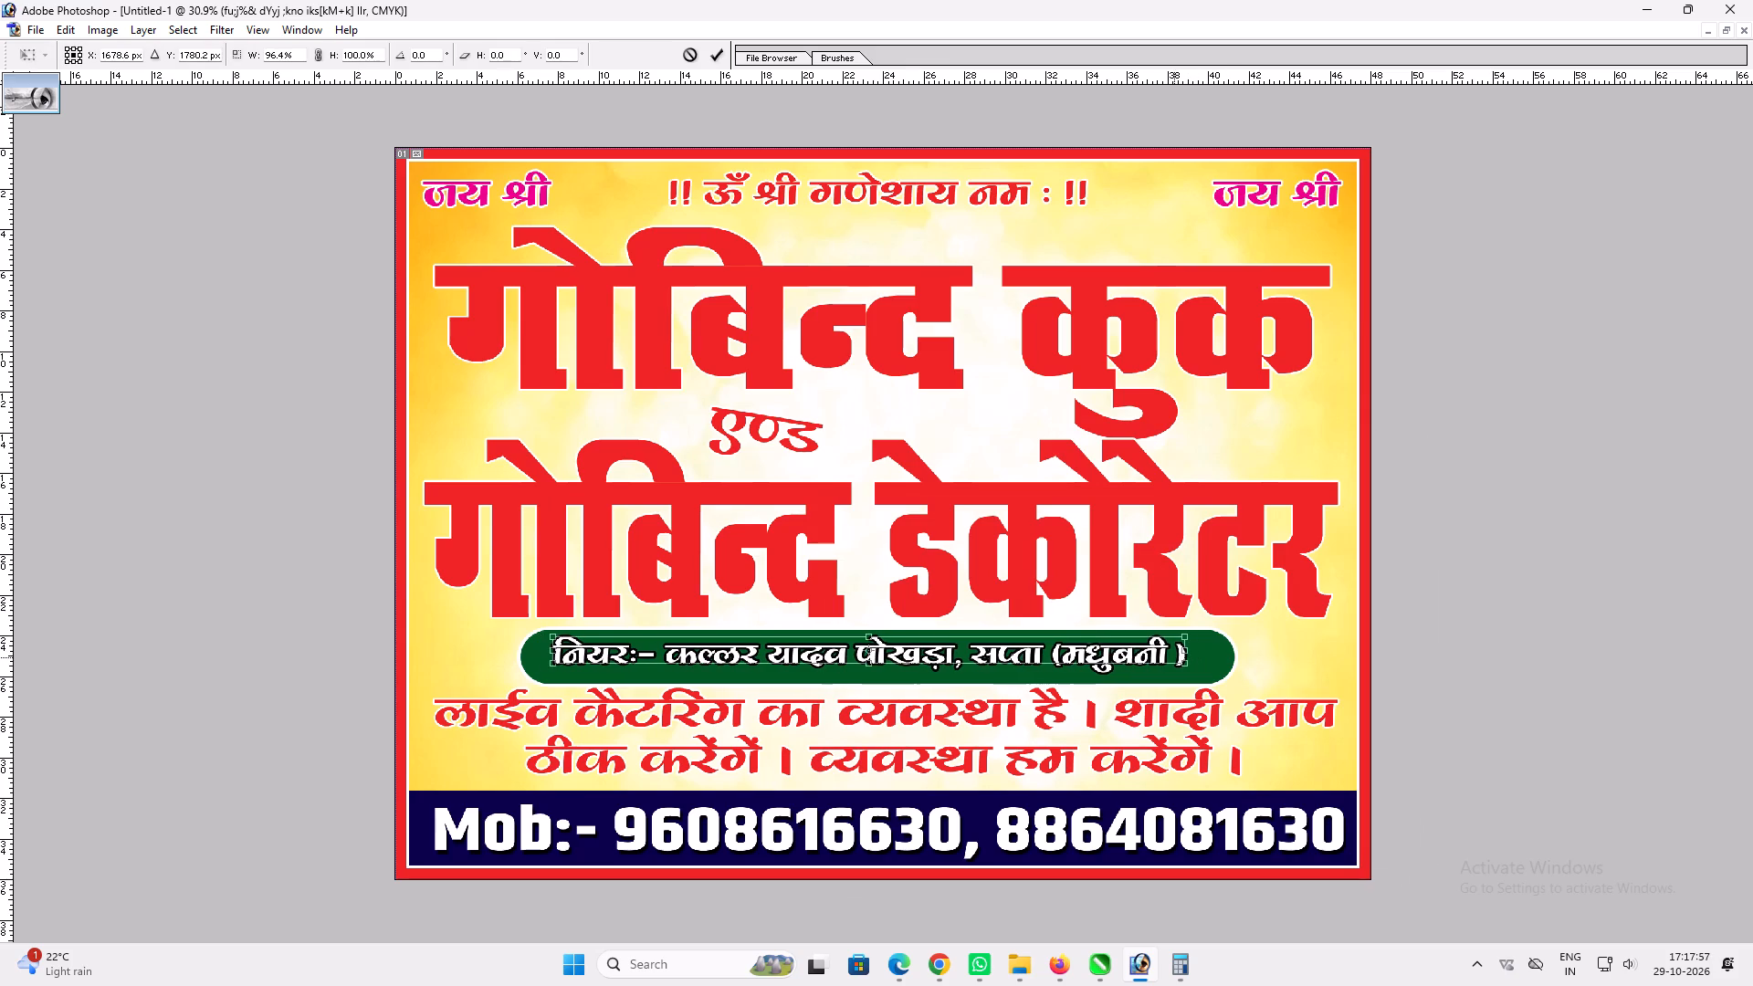
pyautogui.keyDown('shift'); pyautogui.click(1158, 660); pyautogui.keyUp('shift')
pyautogui.press('Return')
pyautogui.press('v')
# Copy the two 2x2 print files from the 29.10.2026 folder into the october FINAL PRINT folder.
pyautogui.hotkey('ctrl', 'o')
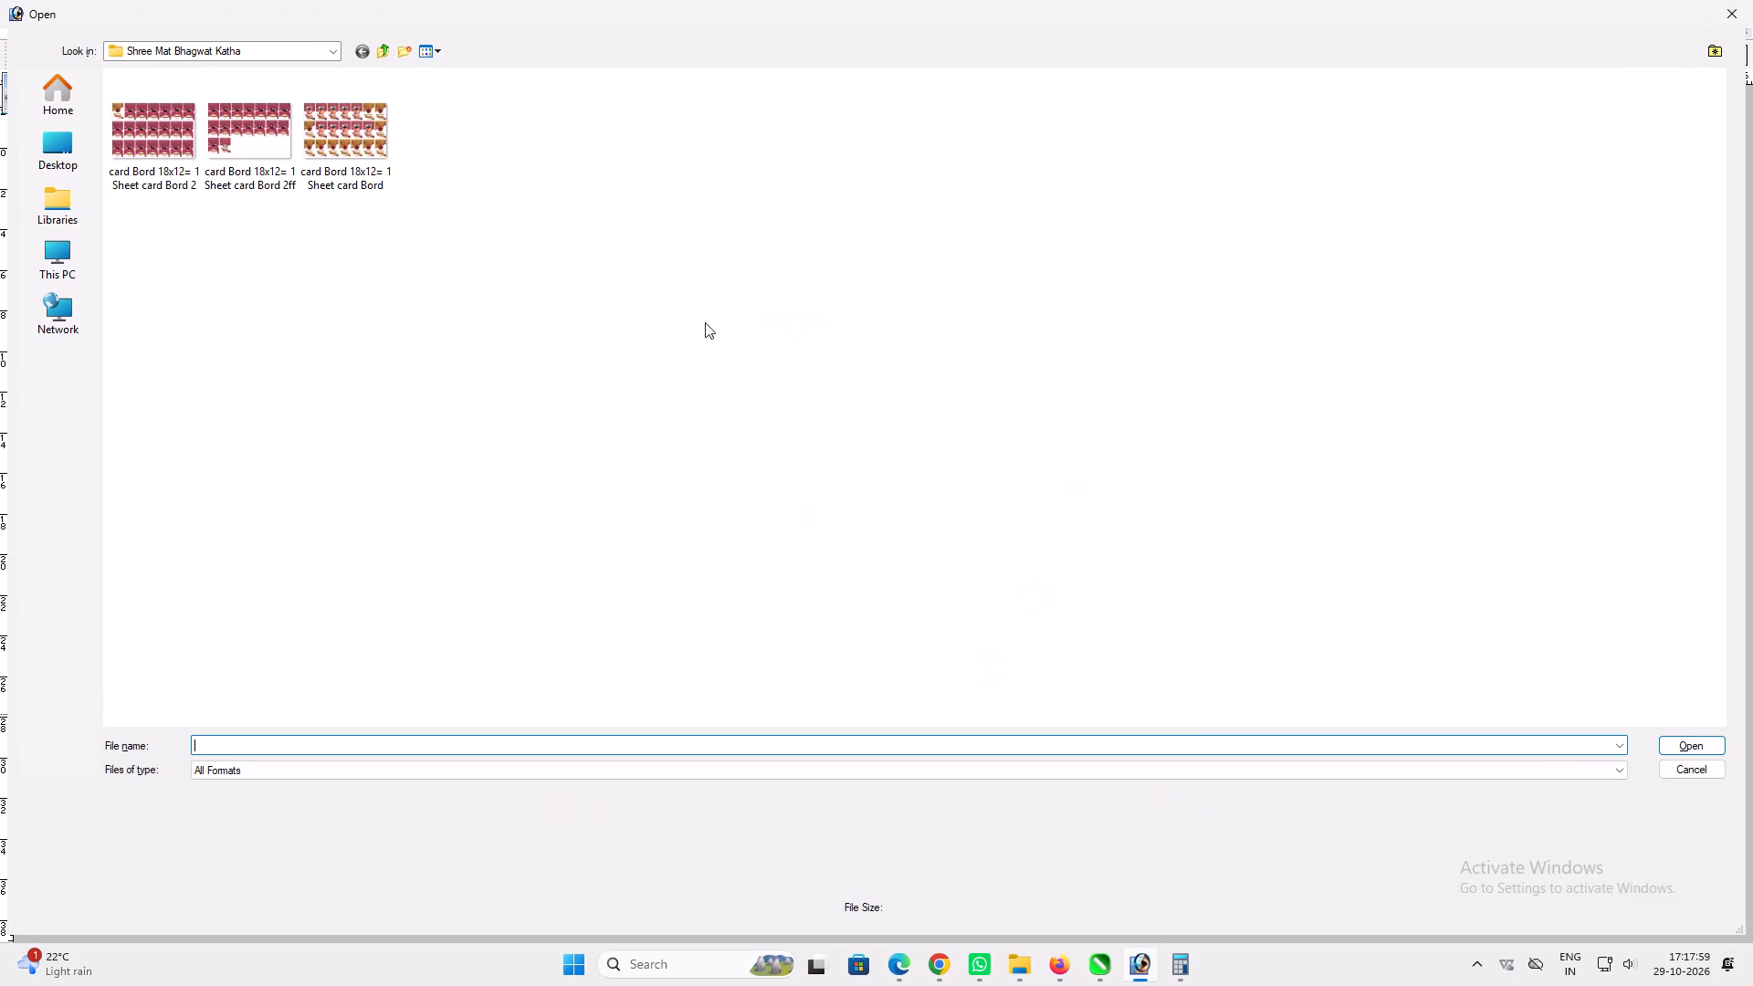
pyautogui.click(376, 54)
pyautogui.click(777, 374)
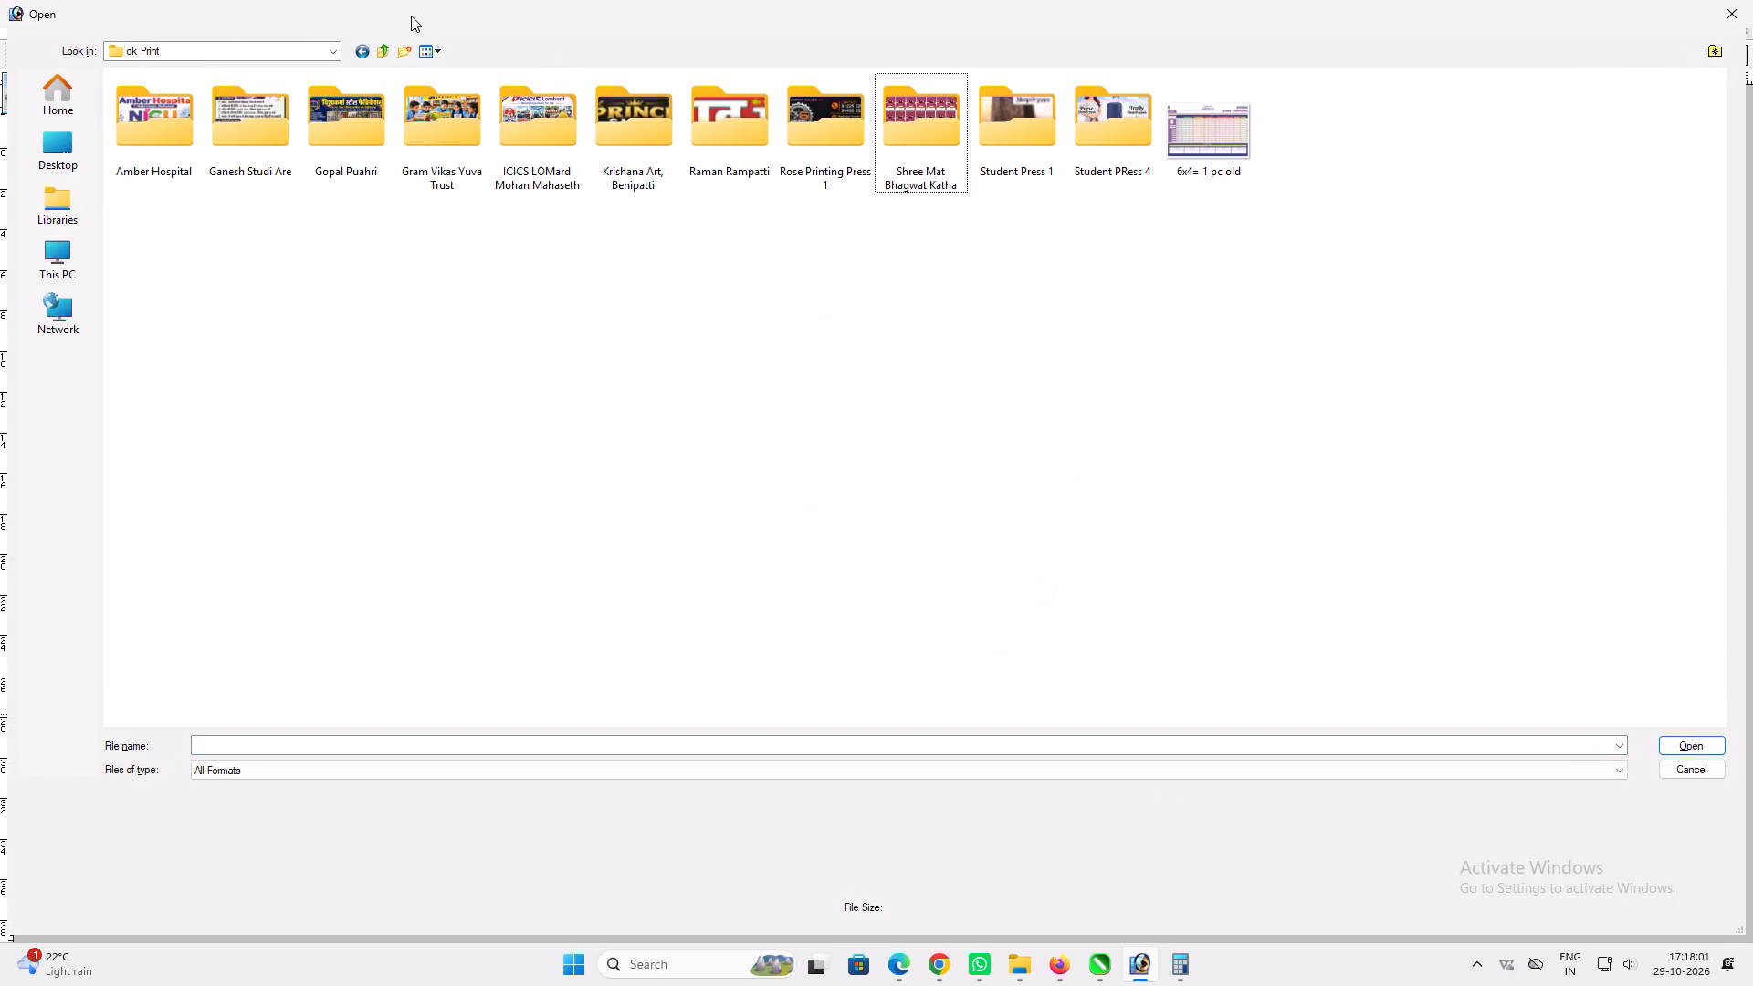
pyautogui.click(387, 51)
pyautogui.click(836, 427)
pyautogui.moveTo(755, 246); pyautogui.dragTo(619, 97)
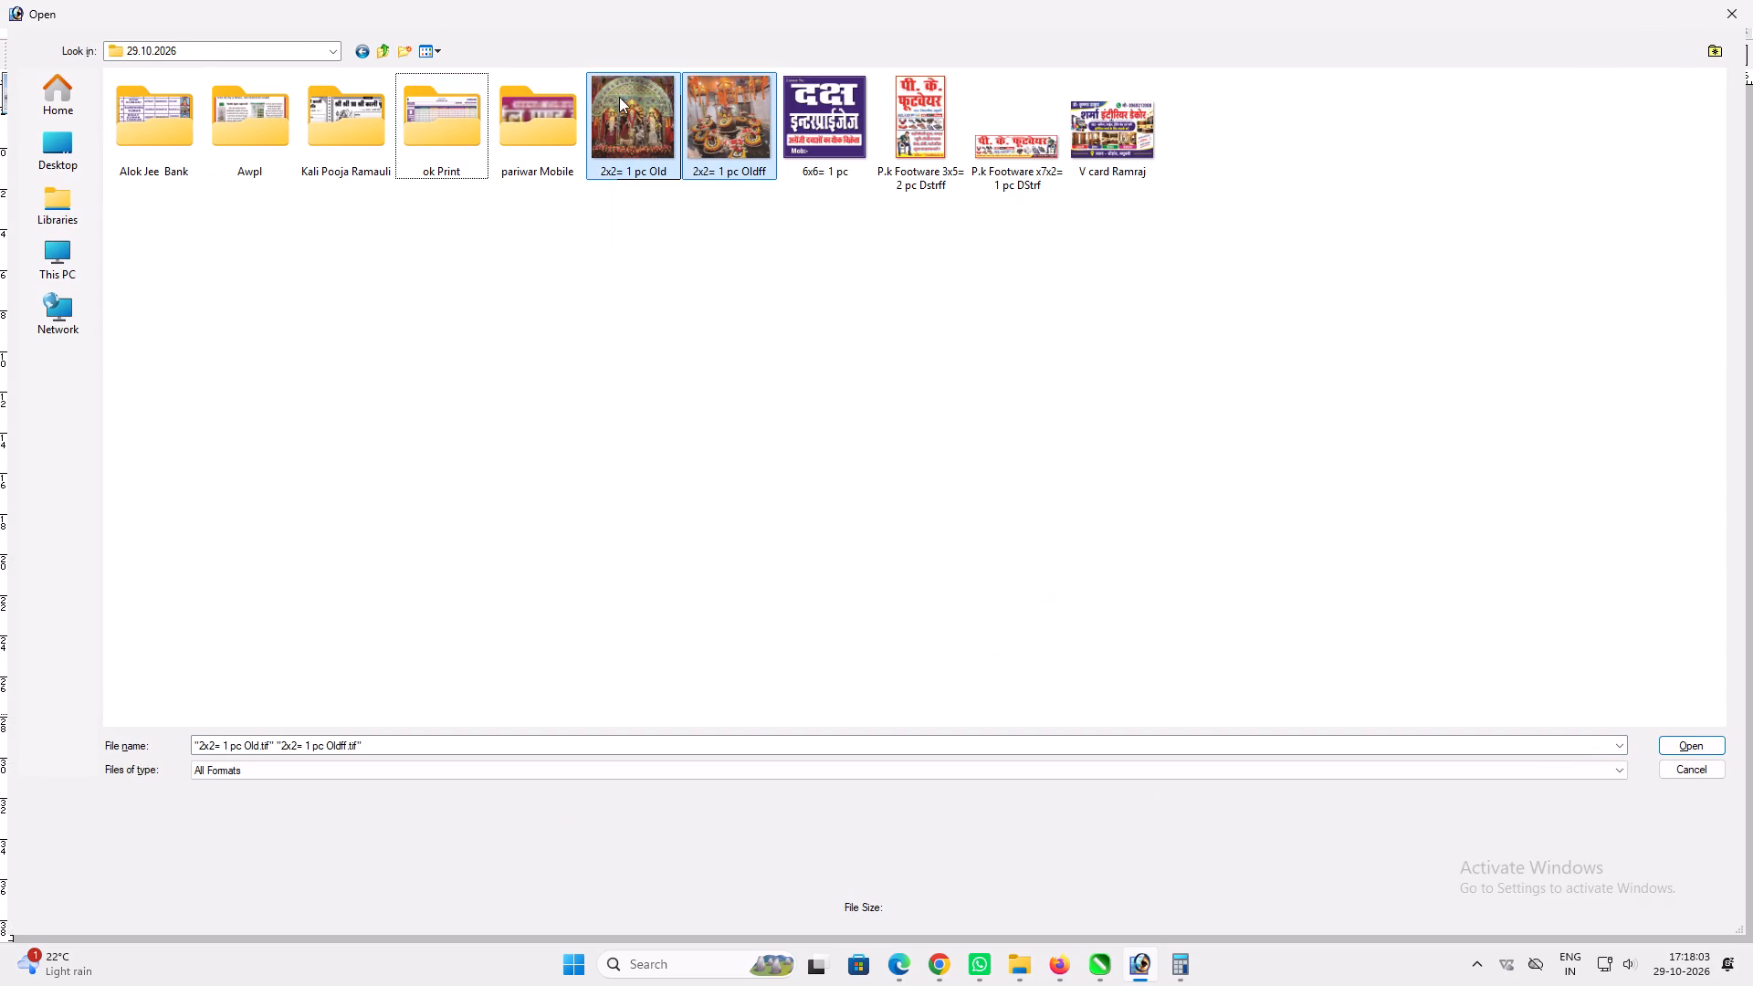
pyautogui.hotkey('ctrl', 'c')
pyautogui.hotkey('ctrl', 'c')
pyautogui.hotkey('ctrl', 'c')
pyautogui.hotkey('ctrl', 'c')
pyautogui.hotkey('ctrl', 'c')
pyautogui.hotkey('ctrl', 'c')
pyautogui.hotkey('ctrl', 'c')
pyautogui.hotkey('ctrl', 'c')
pyautogui.click(378, 50)
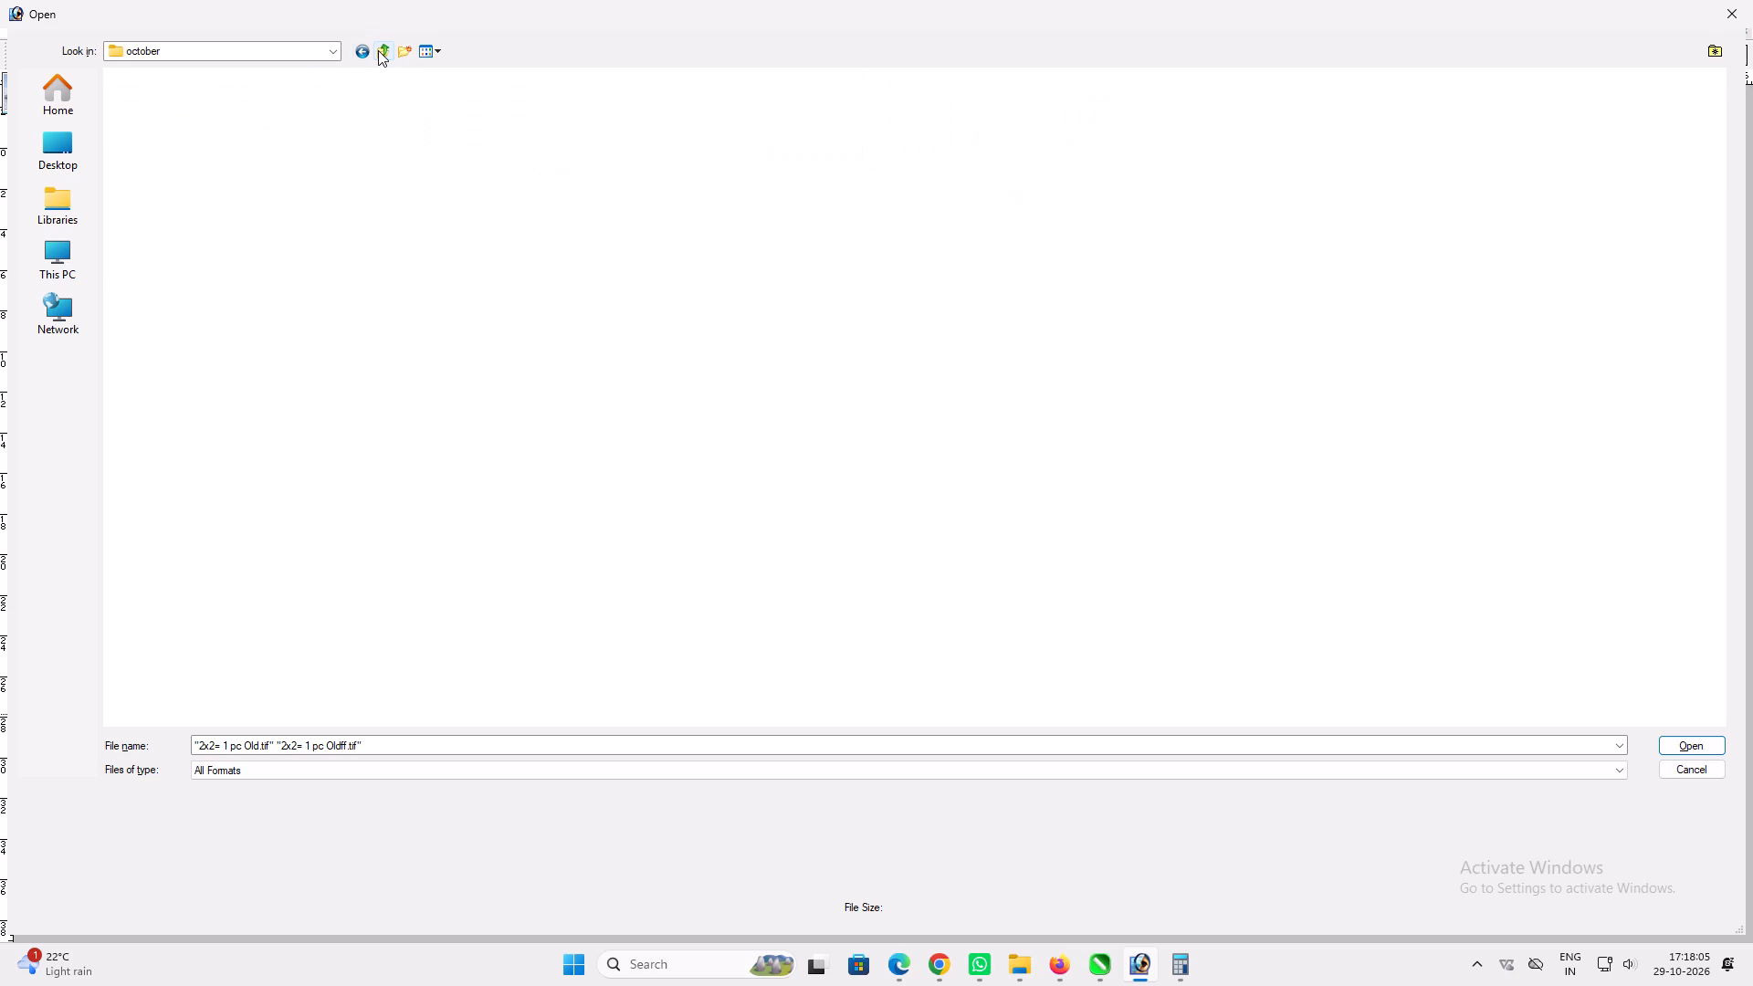
pyautogui.doubleClick(1288, 264)
pyautogui.click(490, 232)
pyautogui.hotkey('ctrl', 'v')
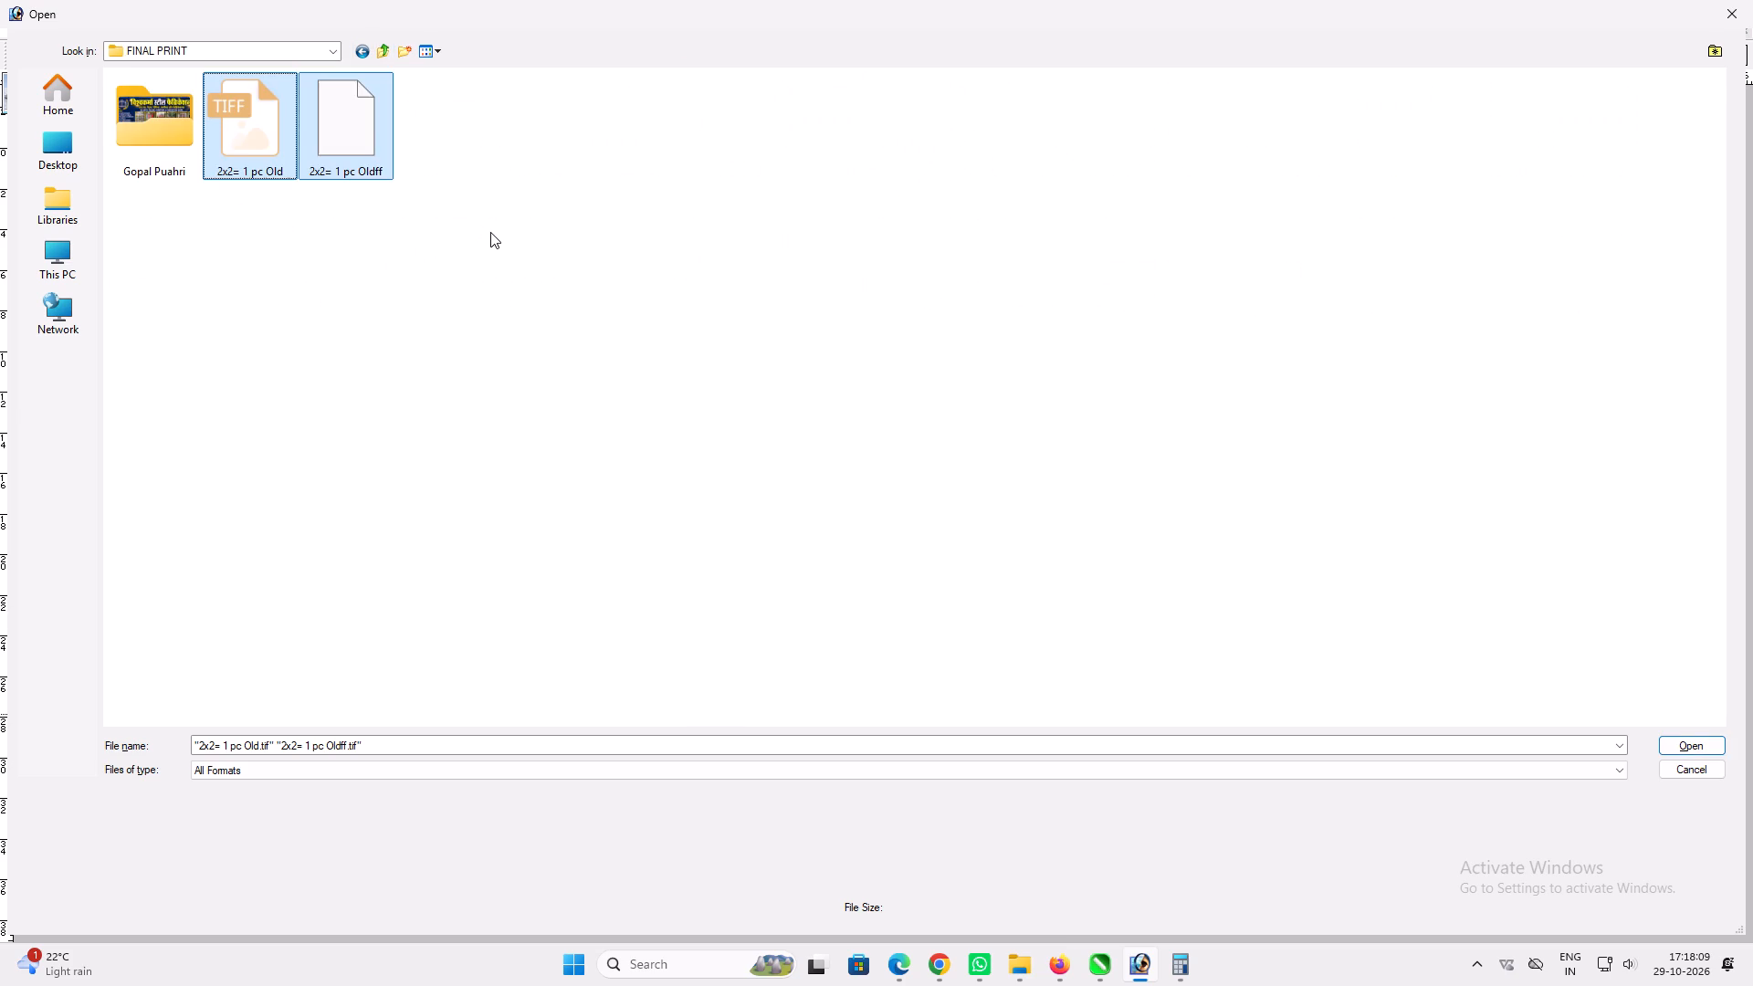
# Rename the copied Durga print in FINAL PRINT as "2x2= 1 pc dstr".
pyautogui.click(204, 128)
pyautogui.click(218, 127)
pyautogui.press('F2')
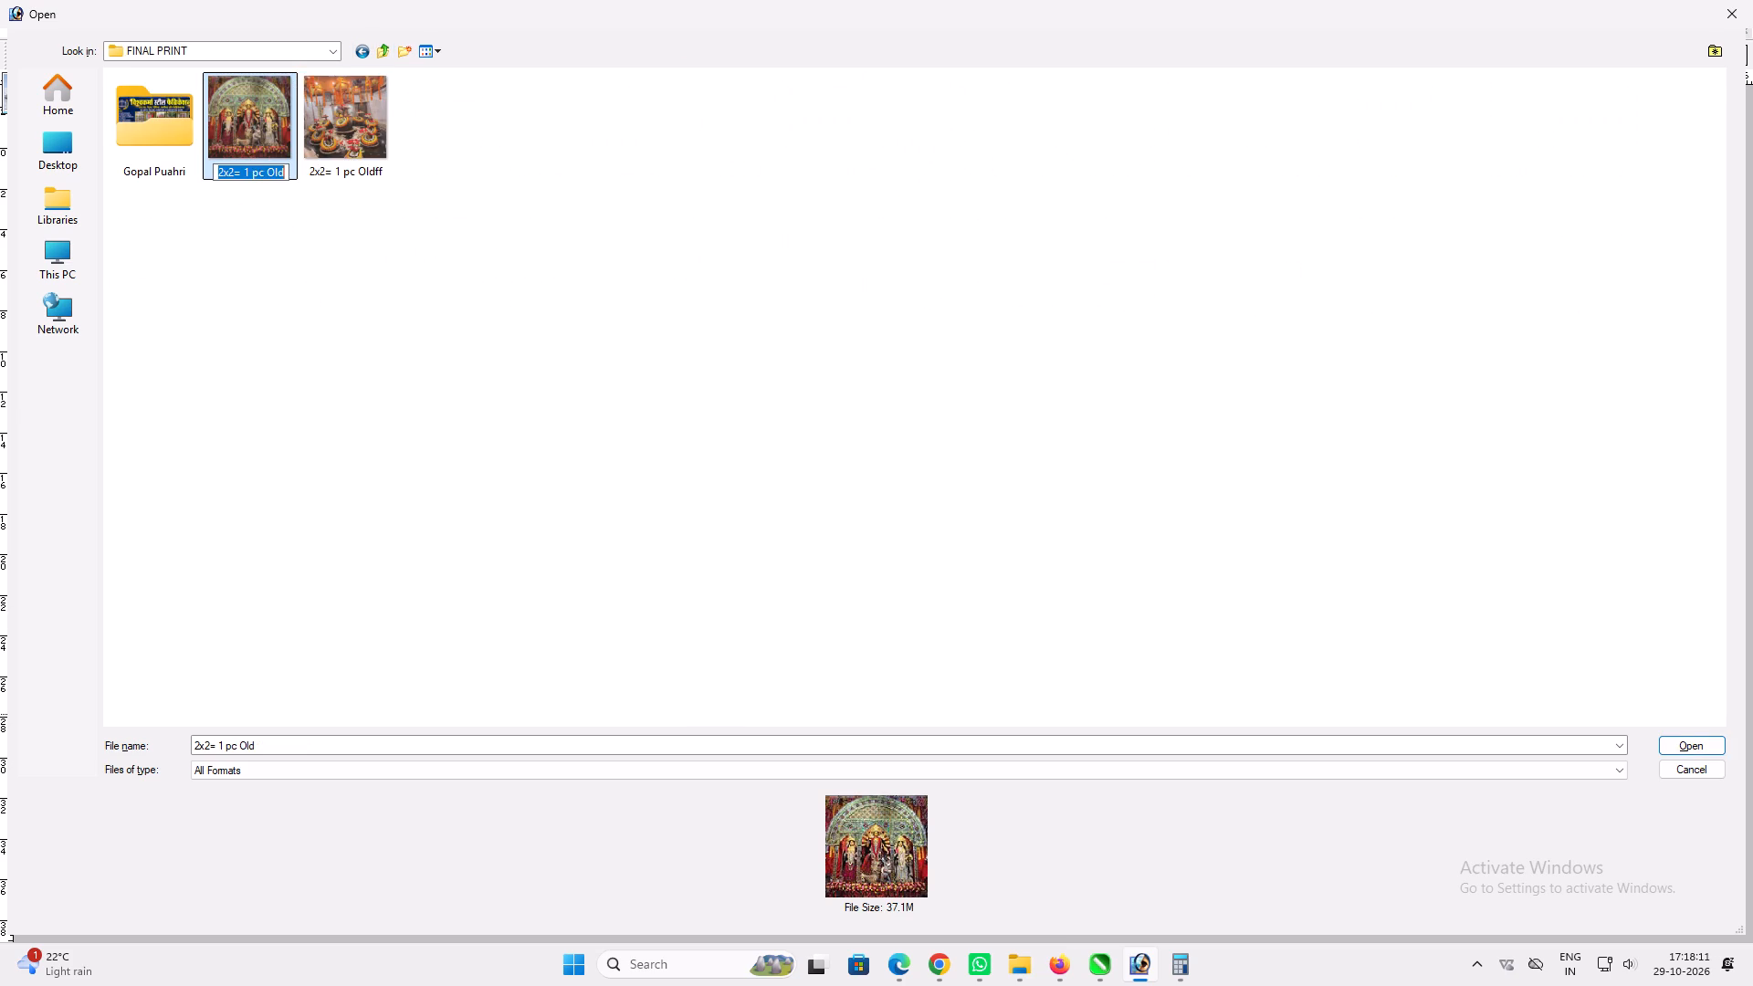
pyautogui.moveTo(265, 166); pyautogui.dragTo(292, 166)
pyautogui.press('space')
pyautogui.write('ds')
pyautogui.press('t')
pyautogui.press('r')
pyautogui.click(403, 144)
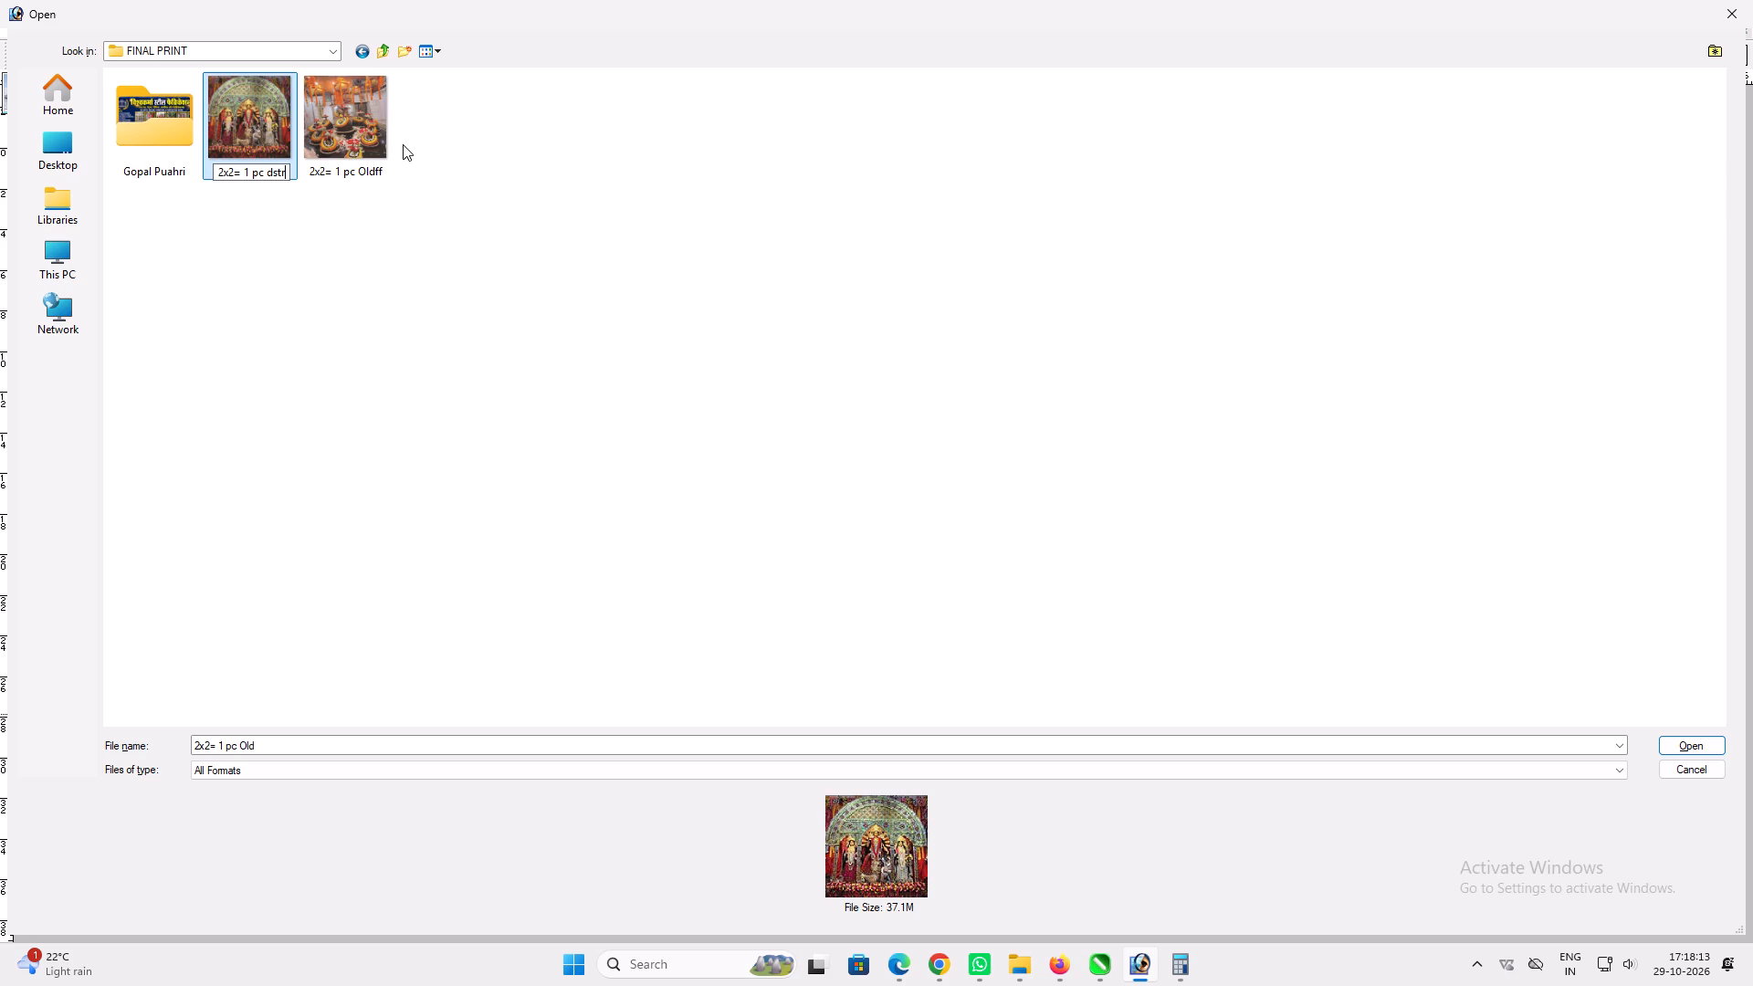
pyautogui.click(396, 199)
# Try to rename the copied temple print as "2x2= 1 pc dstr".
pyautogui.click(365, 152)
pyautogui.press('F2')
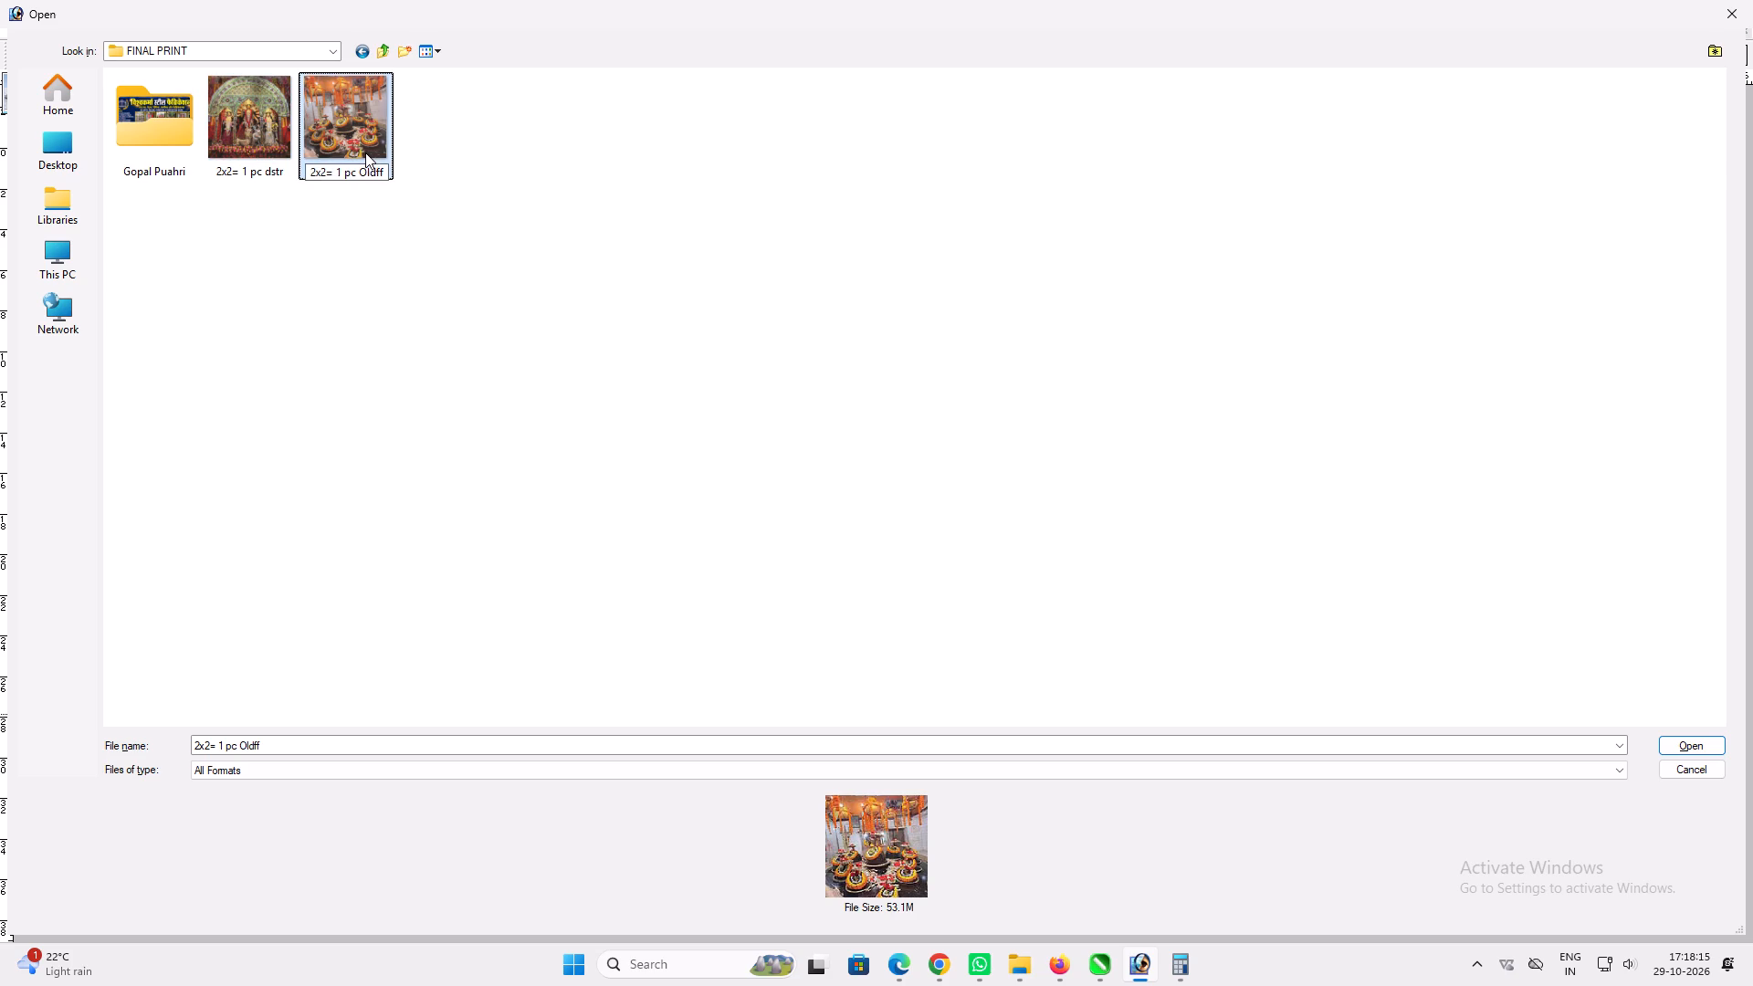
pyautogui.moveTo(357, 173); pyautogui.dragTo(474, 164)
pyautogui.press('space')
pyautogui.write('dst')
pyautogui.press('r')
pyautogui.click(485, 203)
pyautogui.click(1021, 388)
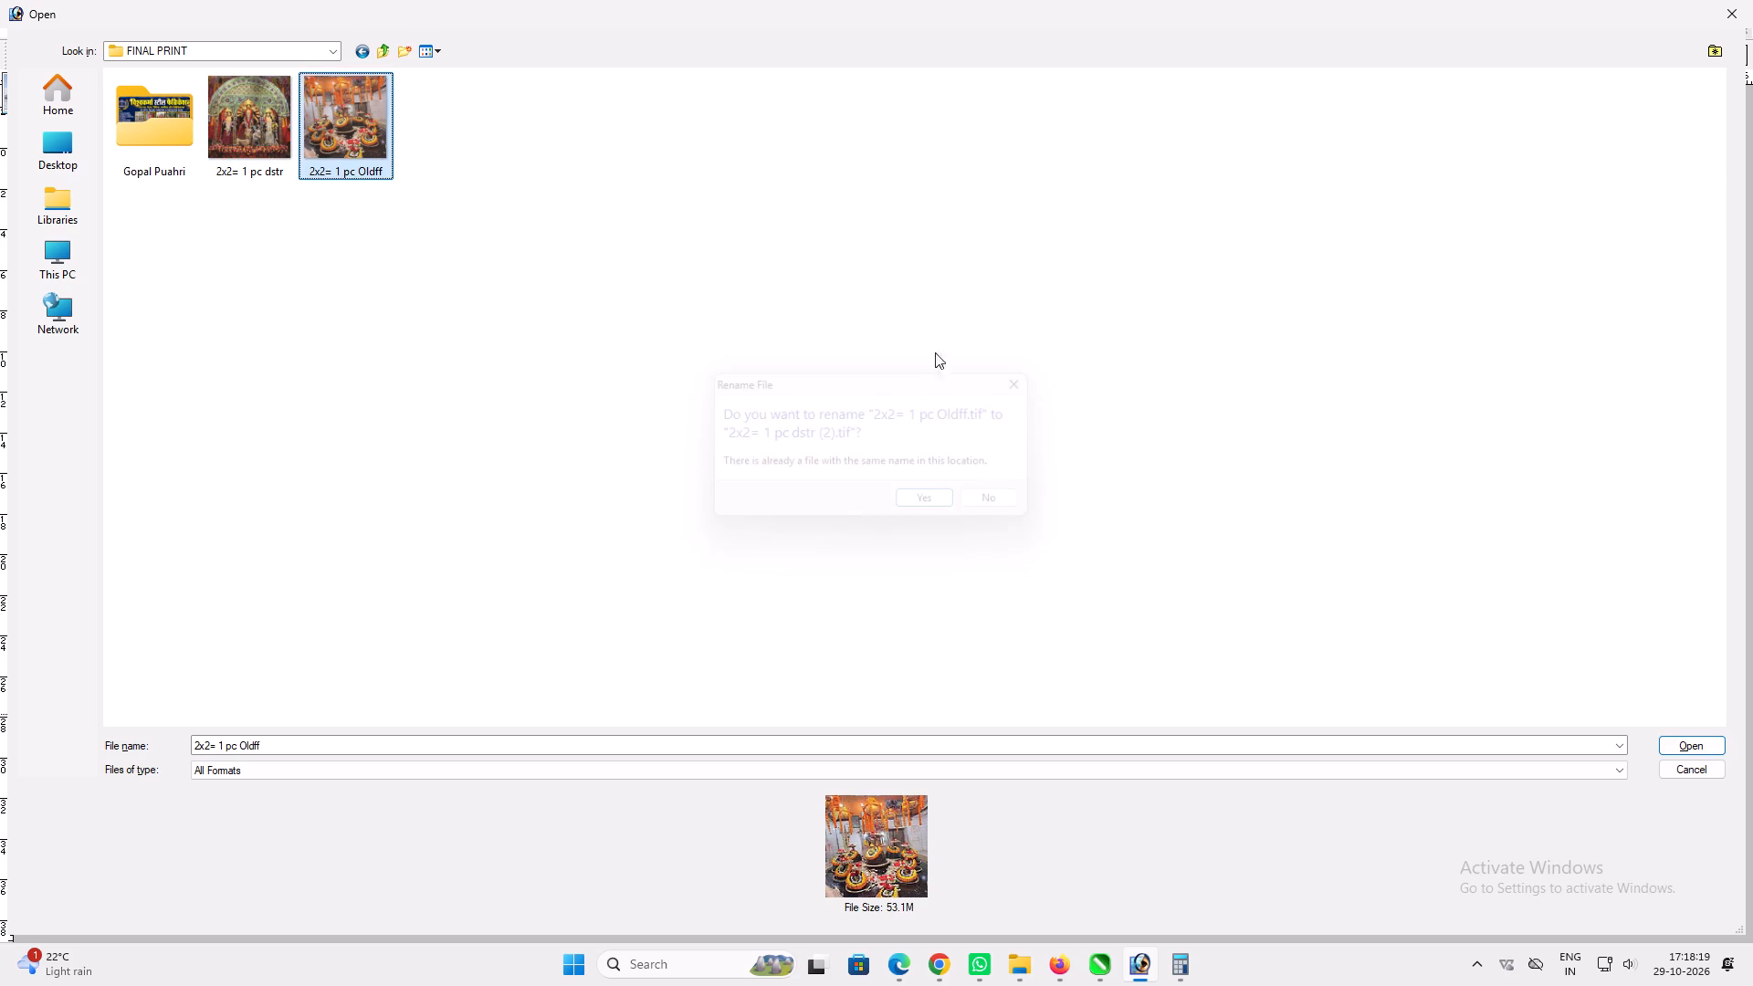
# Rename the copied temple print as "2x2= 1 pc dstre" and return to the banner.
pyautogui.click(363, 159)
pyautogui.press('F2')
pyautogui.moveTo(383, 180); pyautogui.dragTo(363, 183)
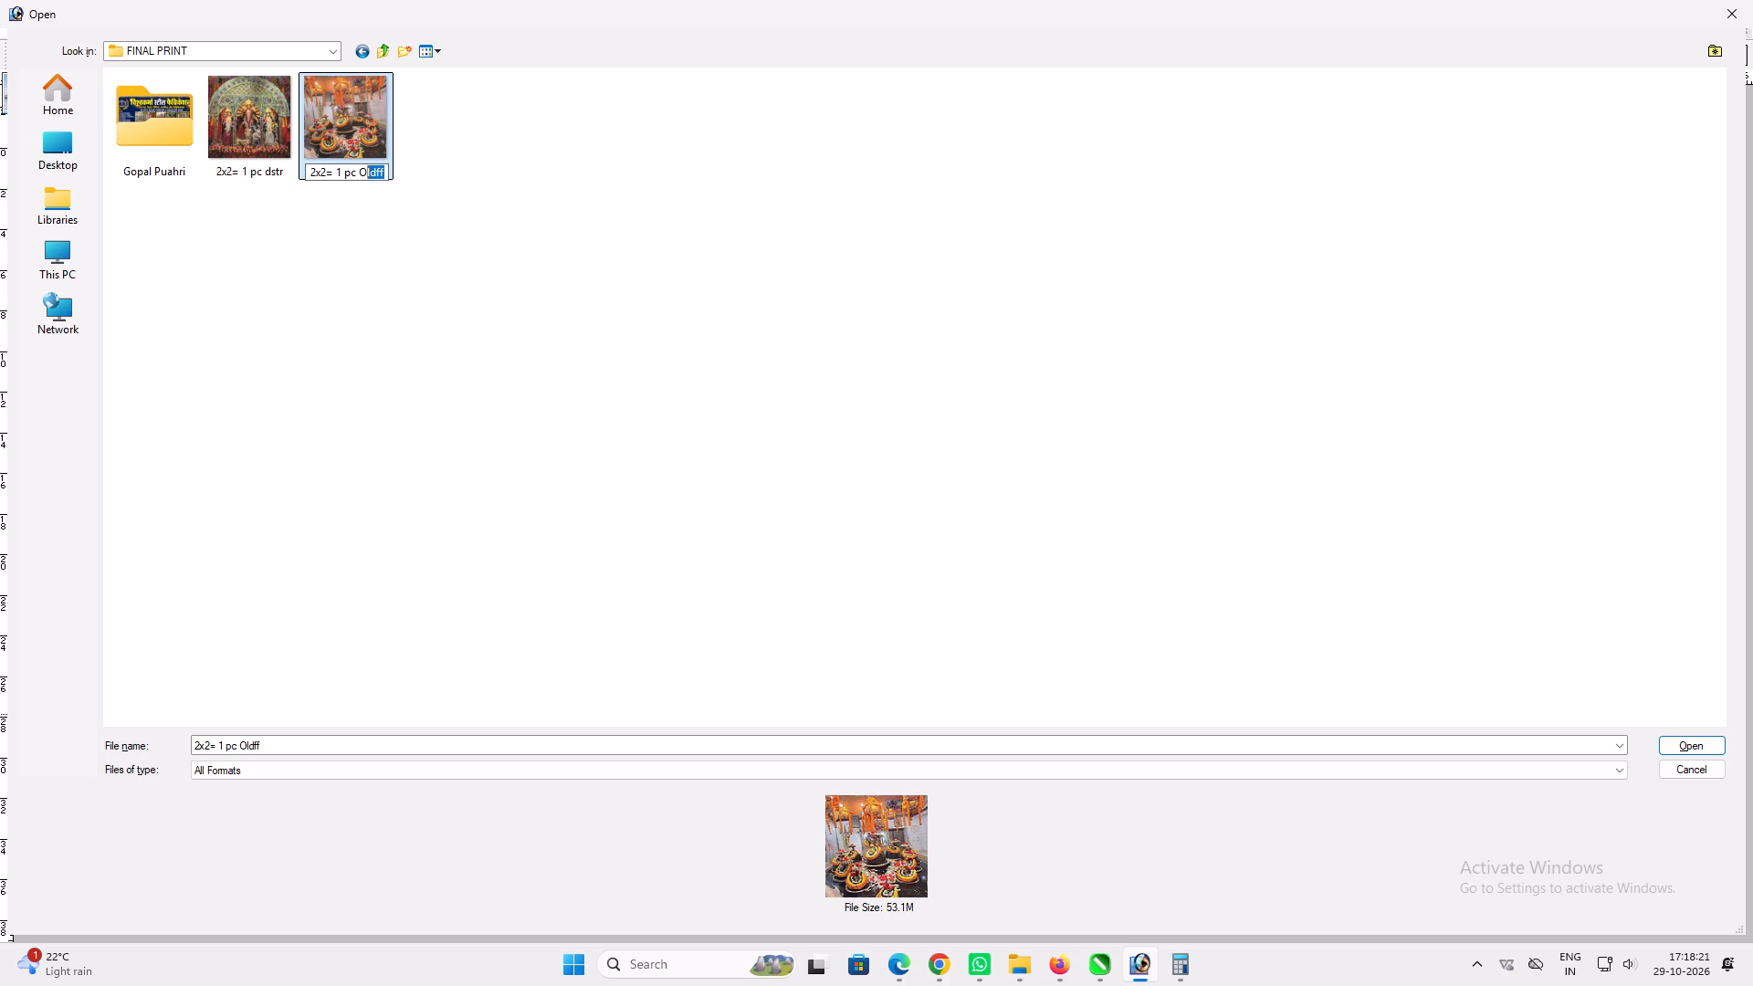
pyautogui.moveTo(363, 183); pyautogui.dragTo(361, 184)
pyautogui.press('space')
pyautogui.press('d')
pyautogui.write('stre')
pyautogui.click(523, 258)
pyautogui.click(1748, 0)
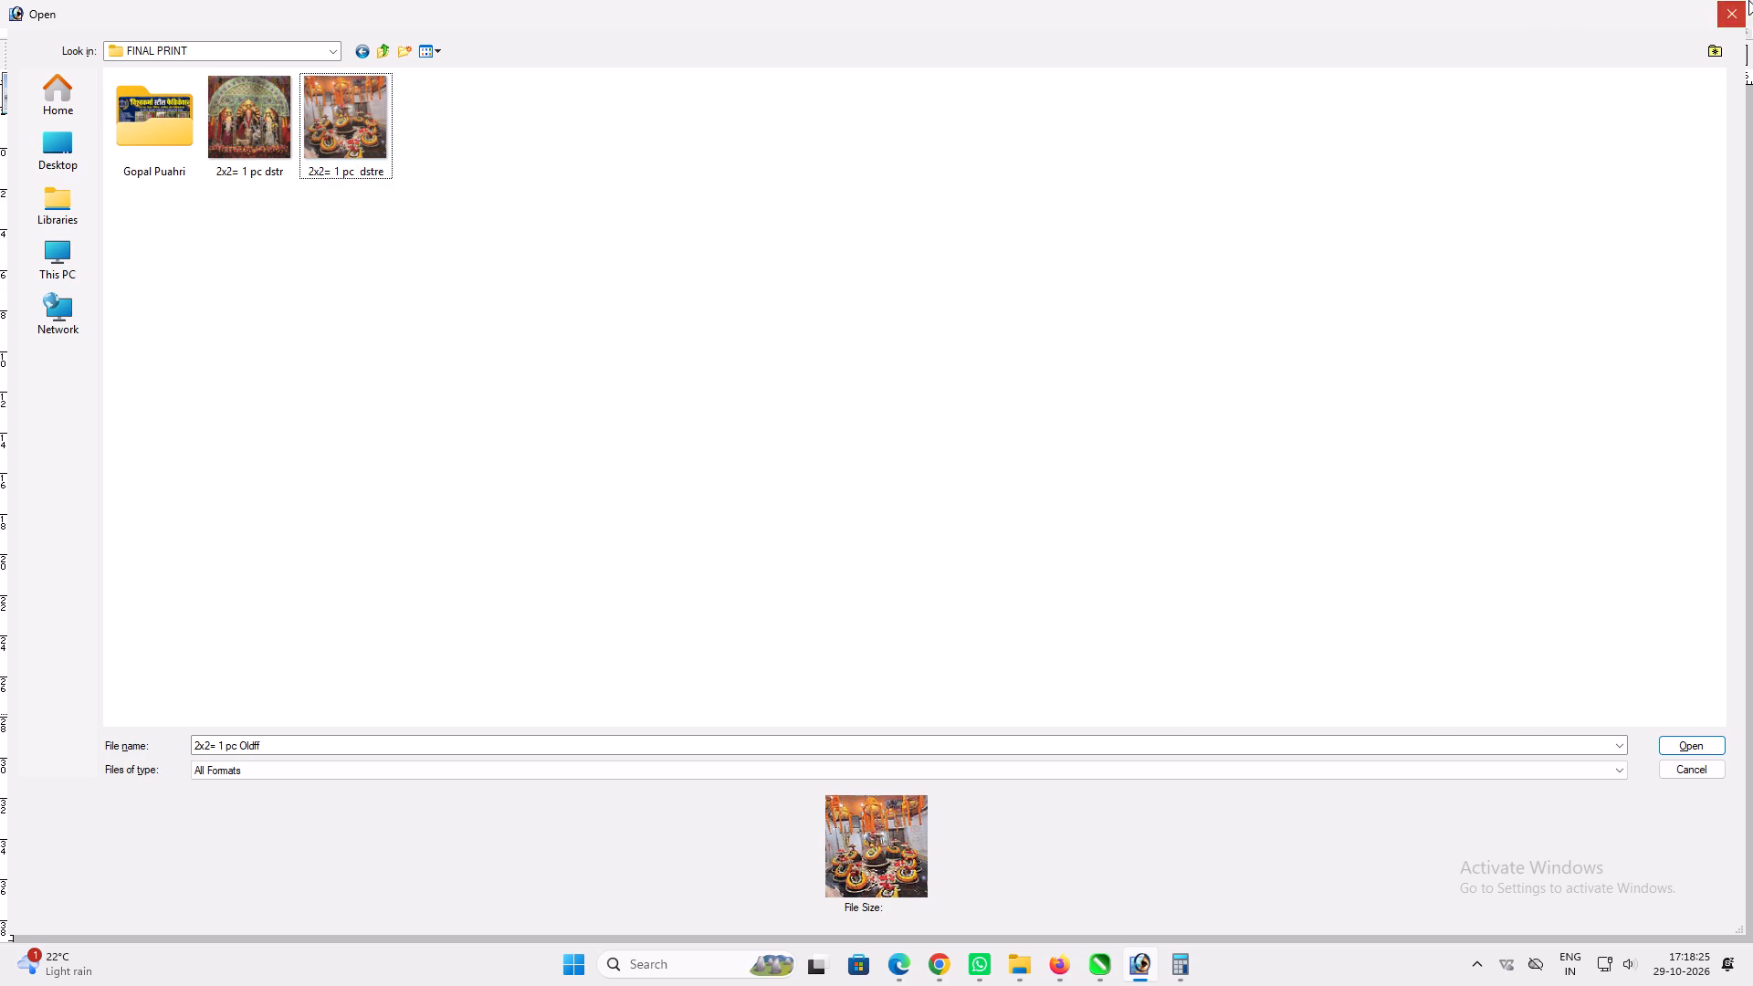
# Reduce the गोबिन्द डेकोरेटर heading's height slightly and shift it a little downward.
pyautogui.keyDown('ctrl'); pyautogui.click(1022, 508); pyautogui.keyUp('ctrl')
pyautogui.hotkey('ctrl', 't')
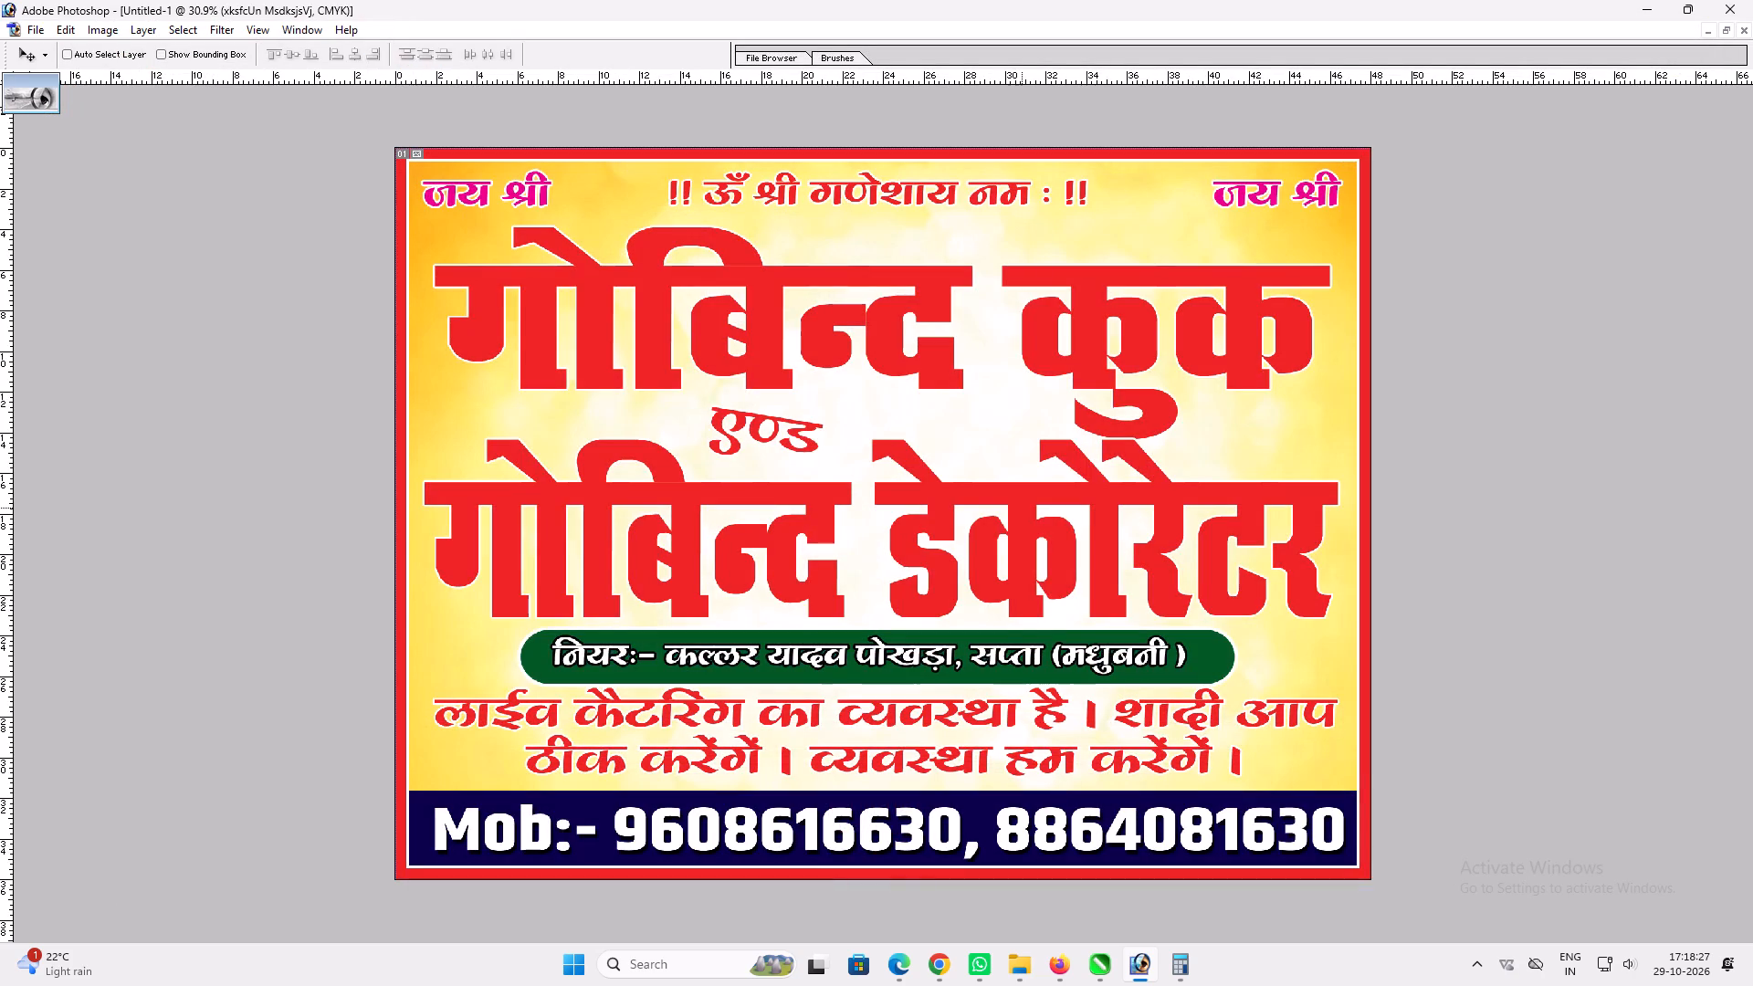
pyautogui.keyDown('alt'); pyautogui.keyDown('shift'); pyautogui.moveTo(1086, 429); pyautogui.dragTo(1082, 440); pyautogui.keyUp('shift'); pyautogui.keyUp('alt')
pyautogui.press('Return')
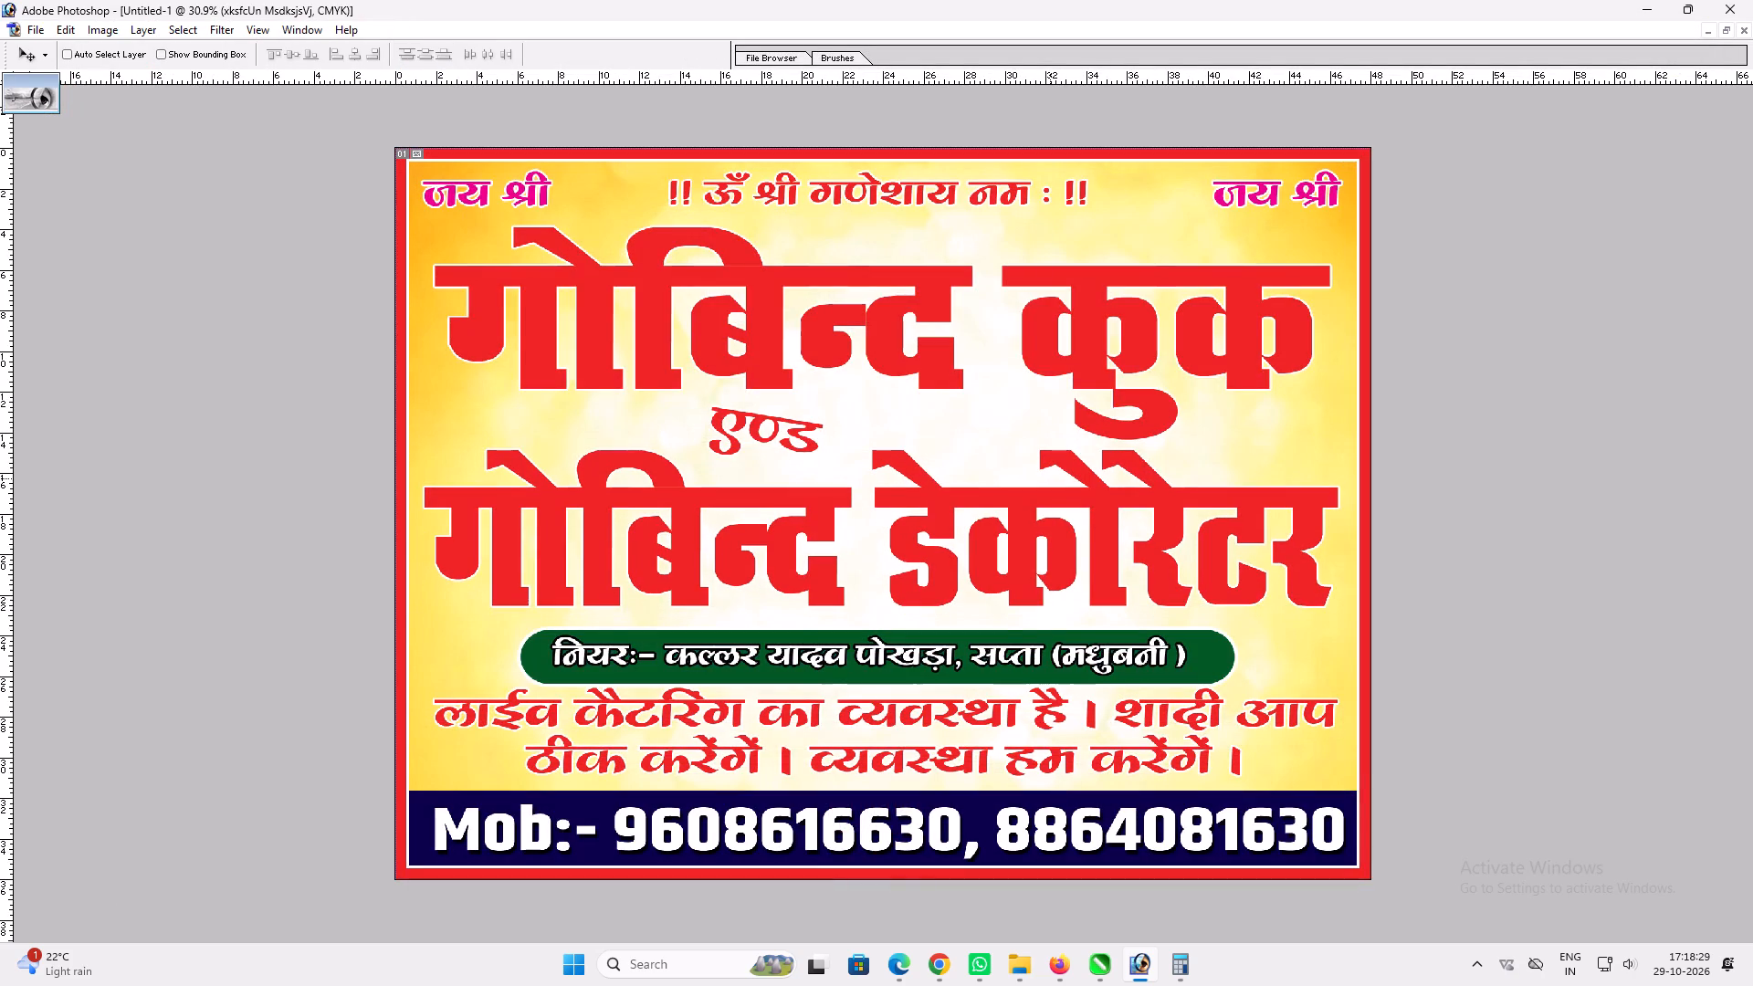
pyautogui.click(1039, 500)
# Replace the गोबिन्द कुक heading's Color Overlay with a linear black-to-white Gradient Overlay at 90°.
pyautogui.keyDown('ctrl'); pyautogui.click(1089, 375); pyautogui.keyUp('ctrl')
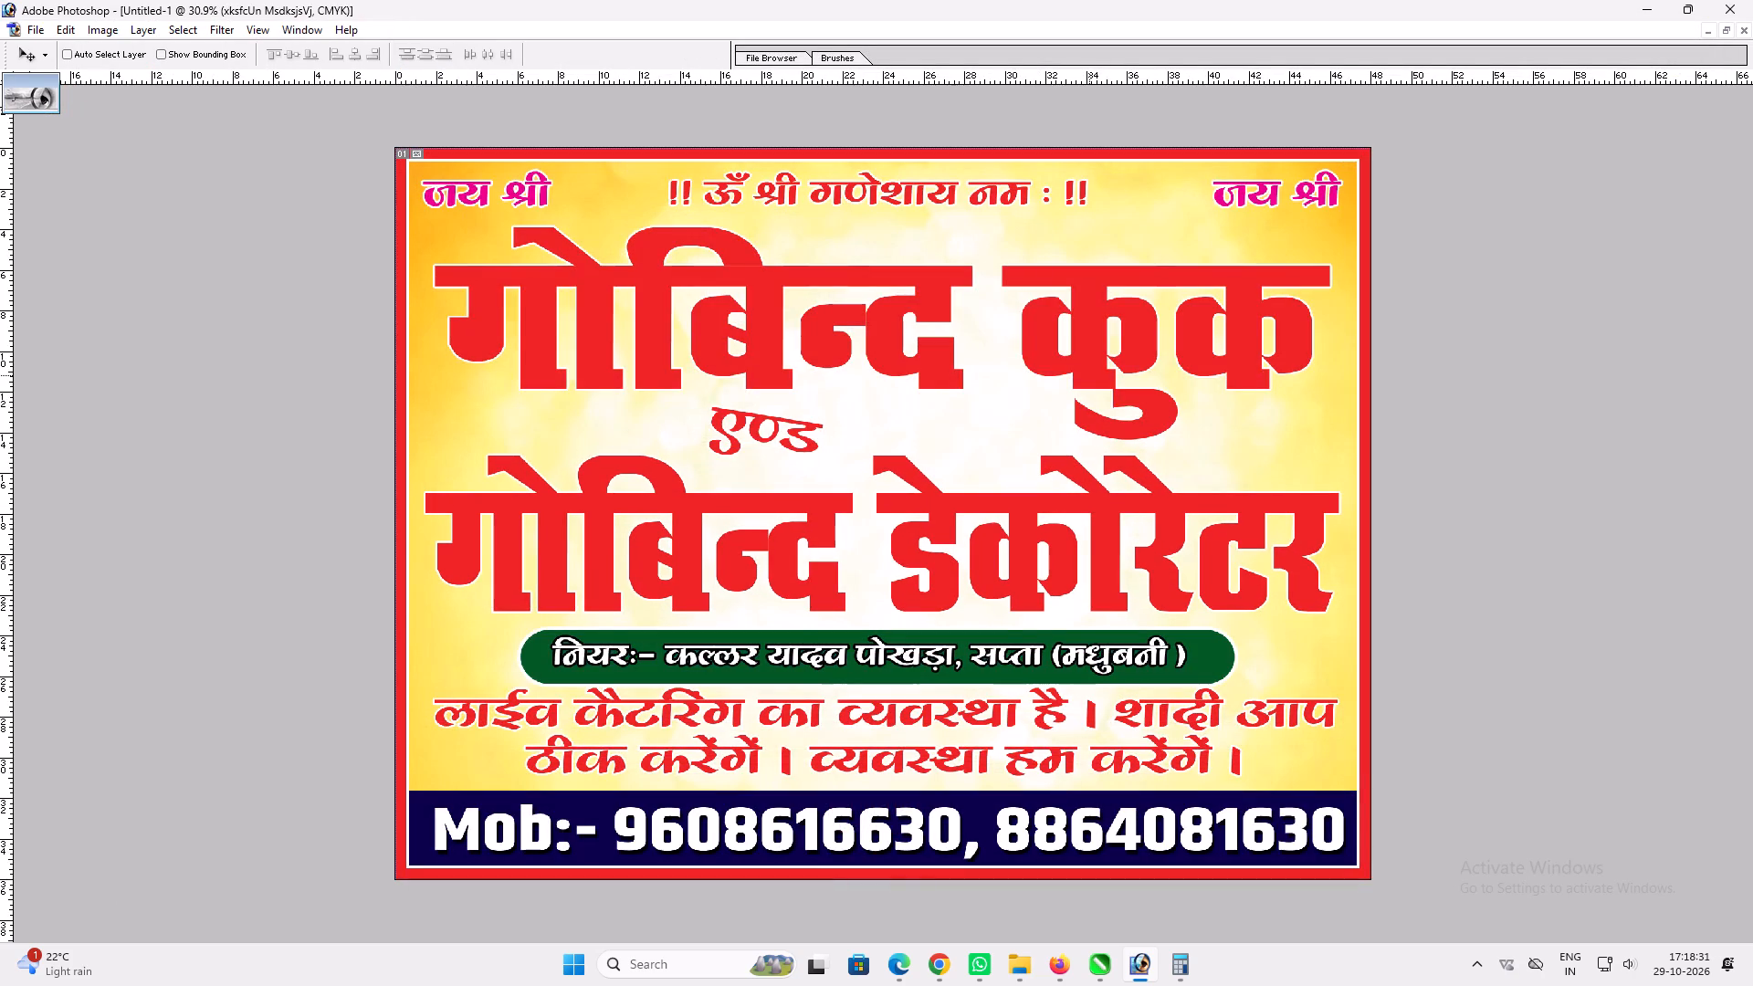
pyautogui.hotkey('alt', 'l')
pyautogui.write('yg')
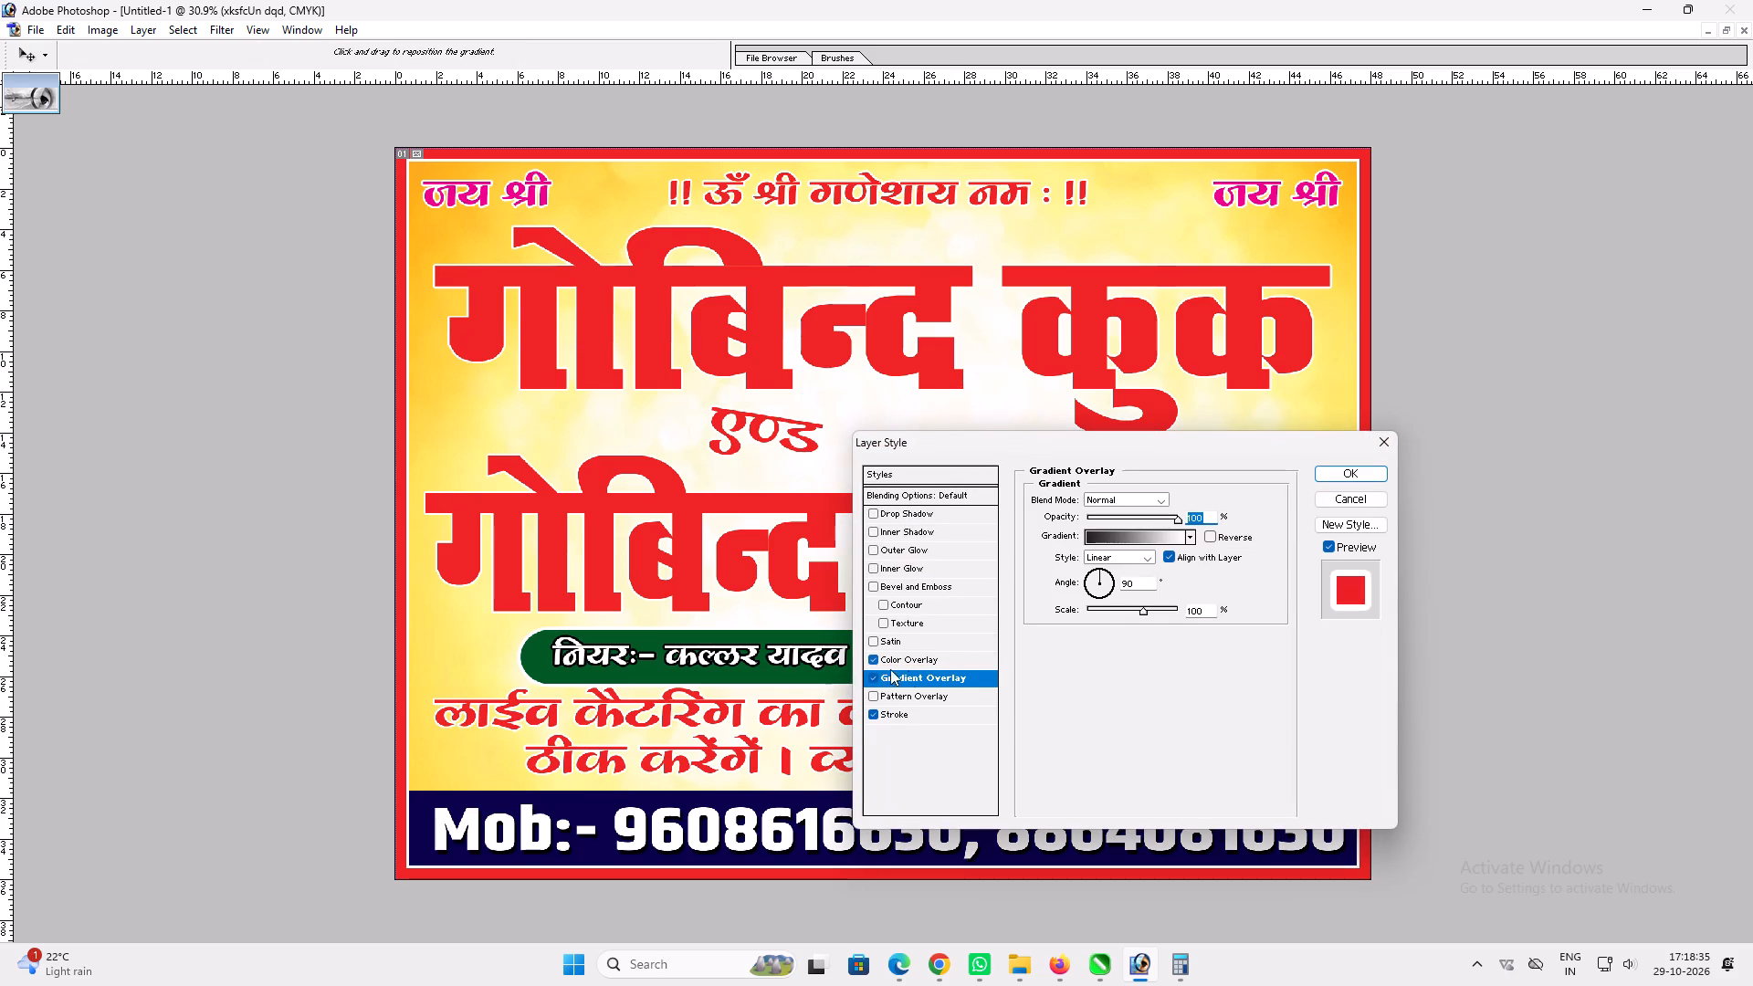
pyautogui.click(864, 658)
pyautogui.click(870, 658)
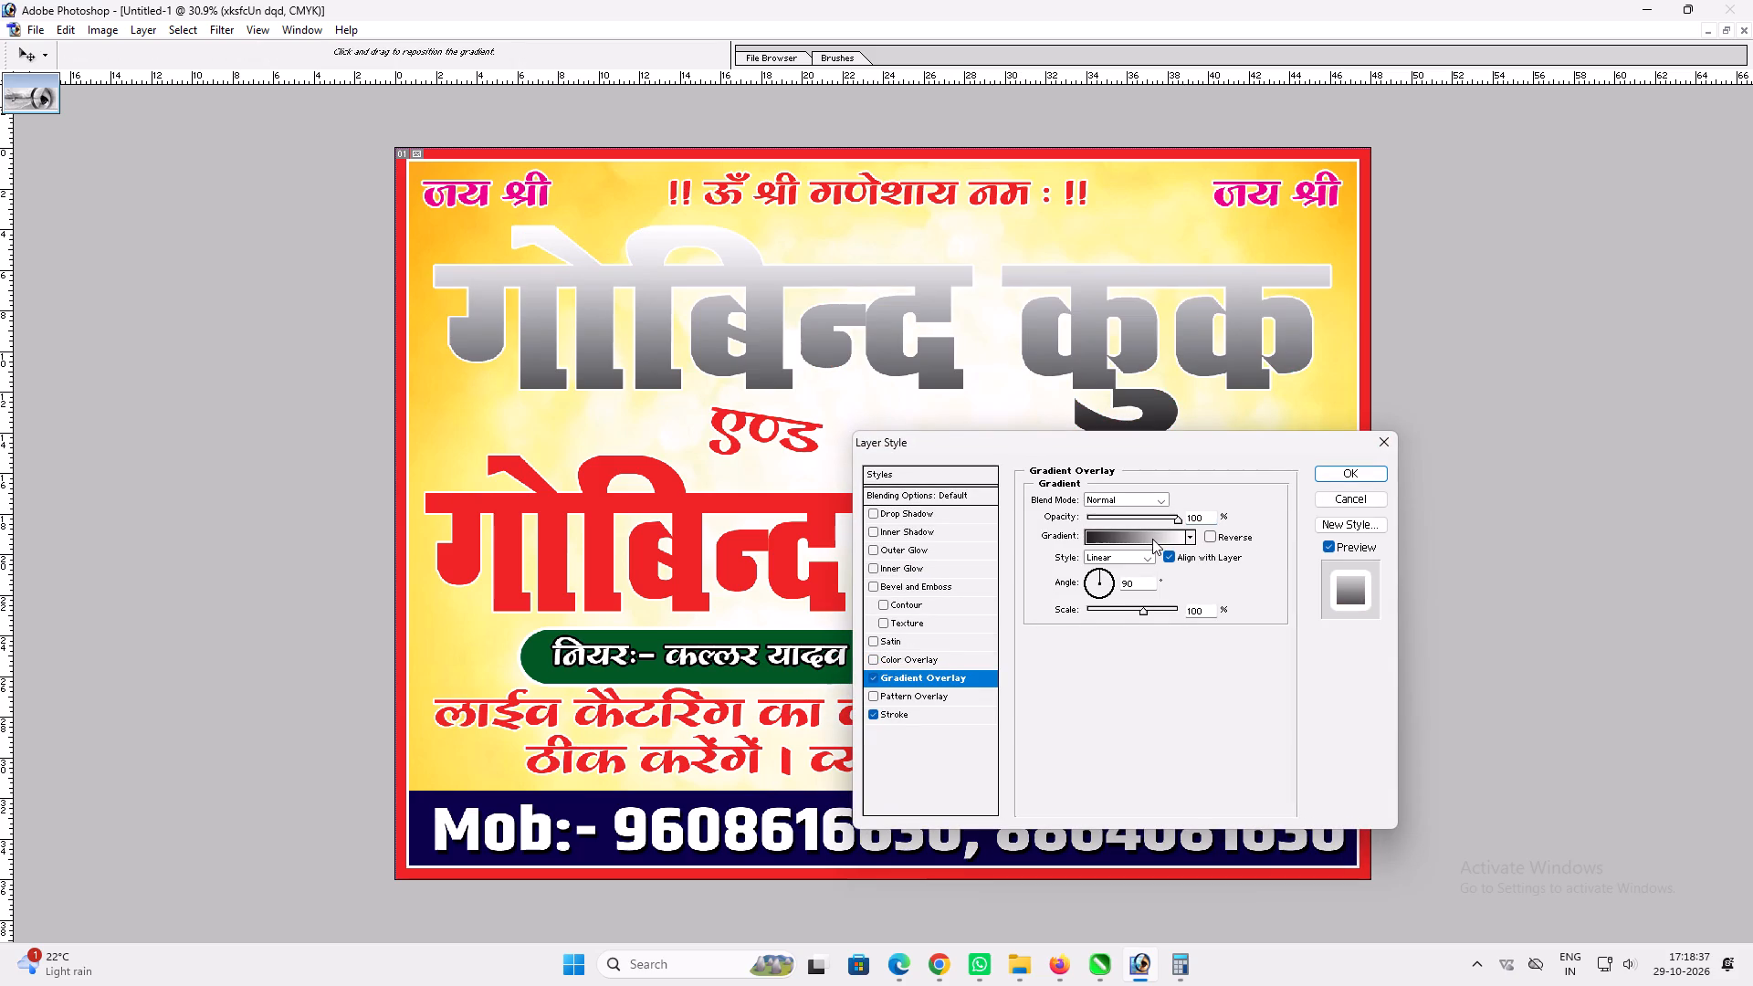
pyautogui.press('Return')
# Switch to the windowed view and close the card Bord 18x12 document.
pyautogui.write('fff')
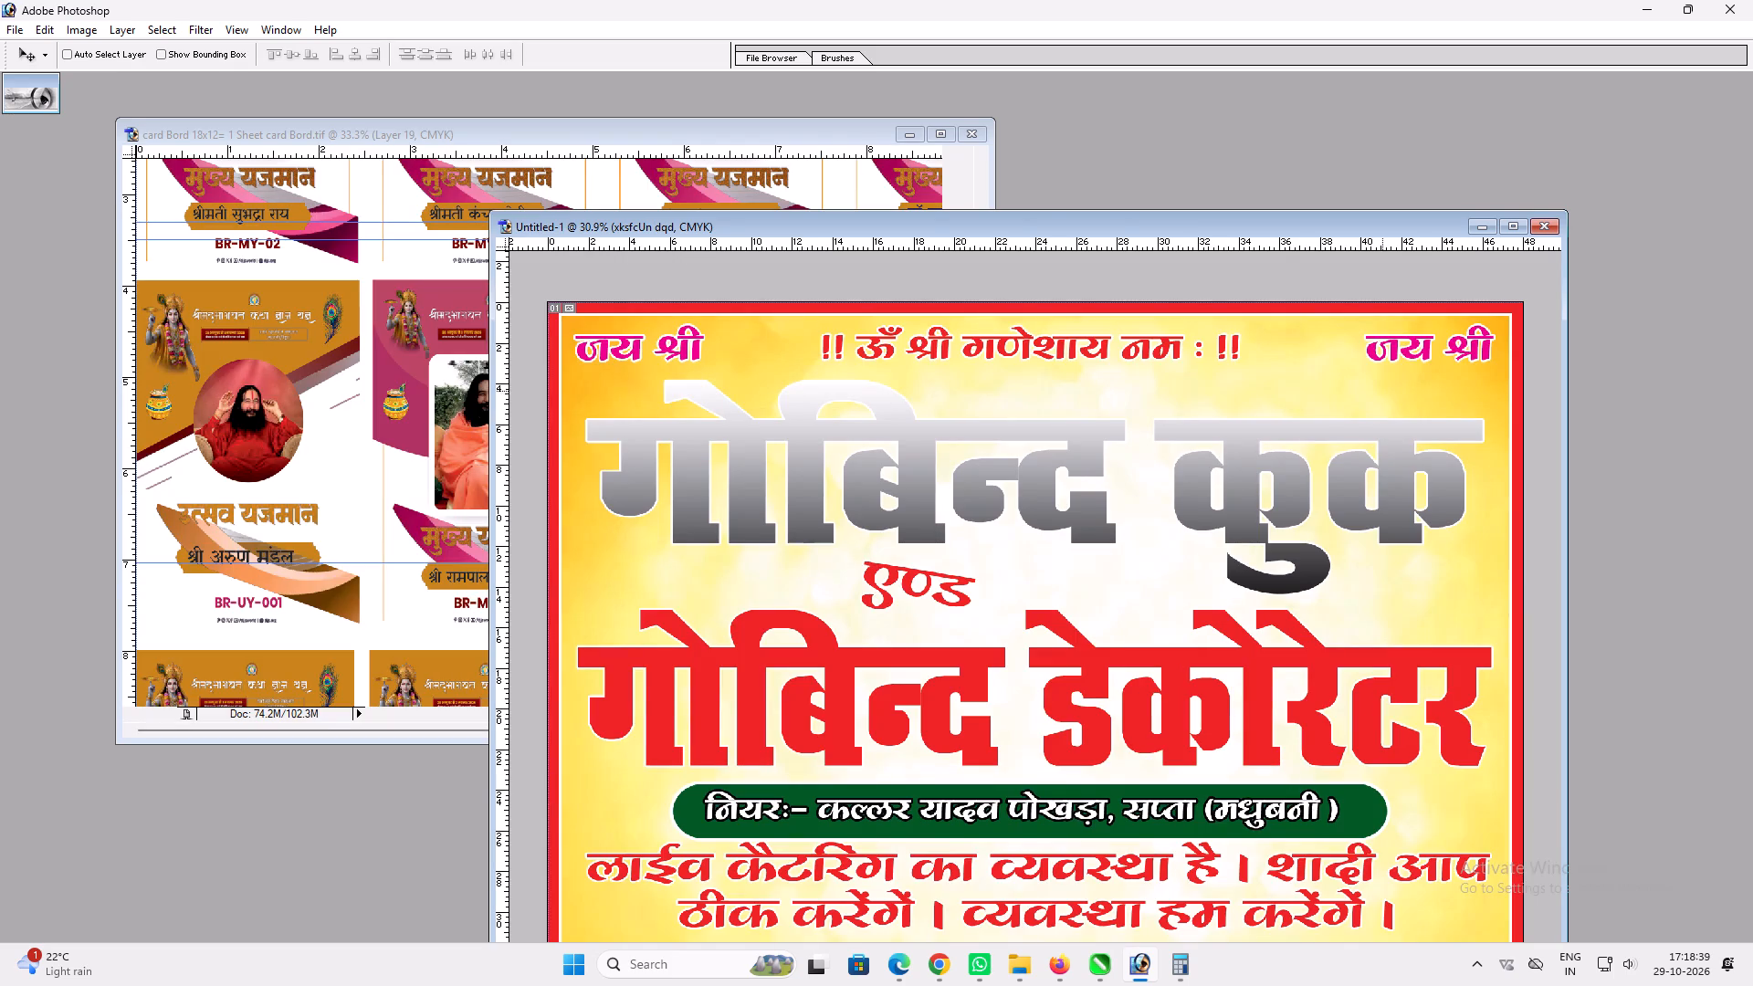
pyautogui.click(917, 215)
pyautogui.click(882, 188)
pyautogui.hotkey('ctrl', 'w')
# Open the "Kali Pooja 5x3 = 1 pcff dstr" design from the Kali Pooja Ramauli folder.
pyautogui.keyDown('ctrl'); pyautogui.doubleClick(938, 149); pyautogui.keyUp('ctrl')
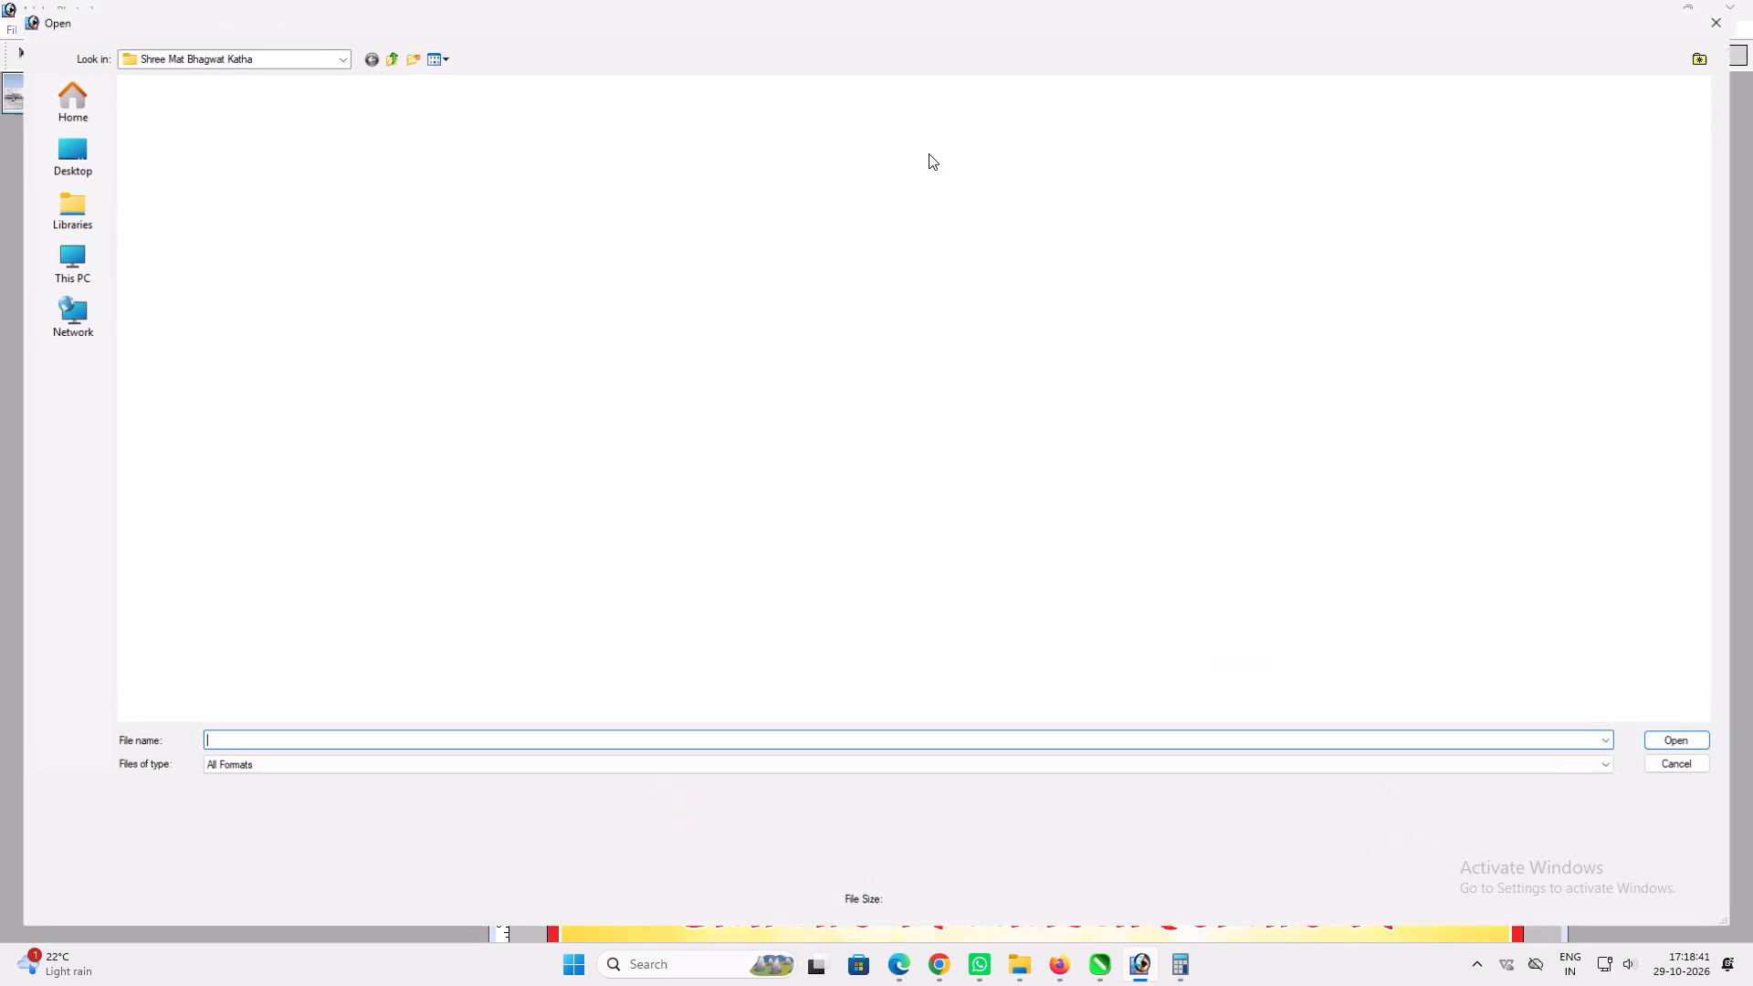
pyautogui.click(380, 46)
pyautogui.click(1087, 357)
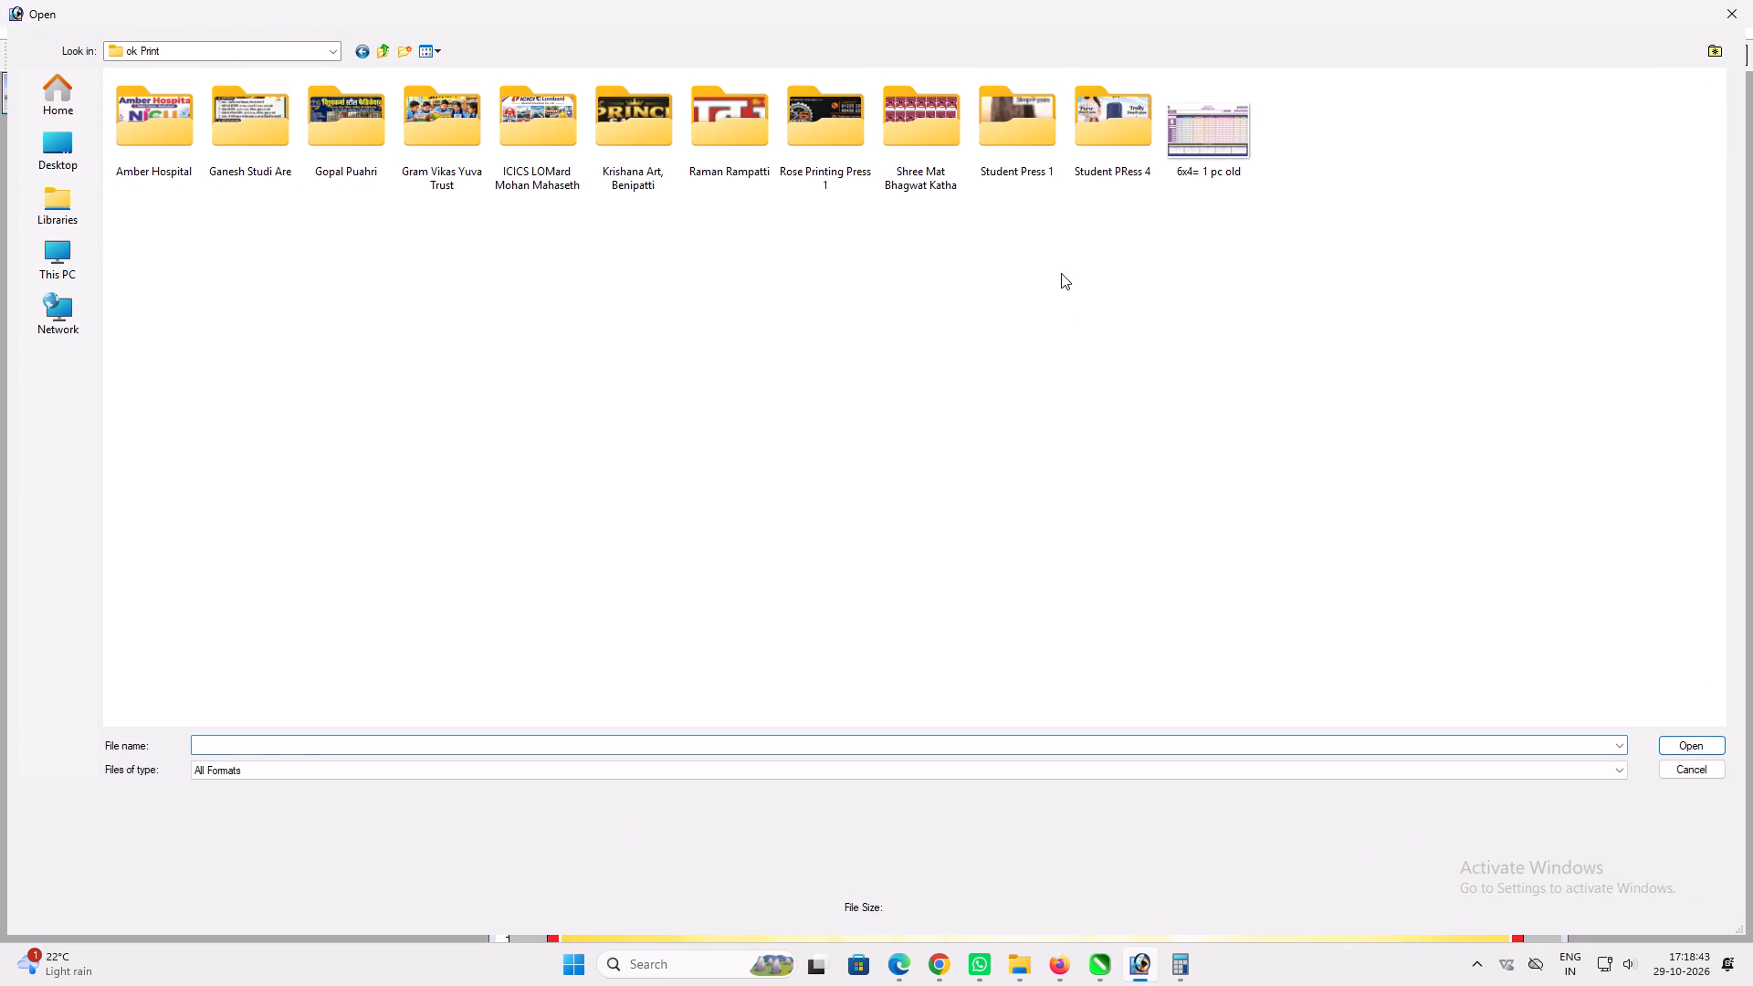
pyautogui.click(385, 48)
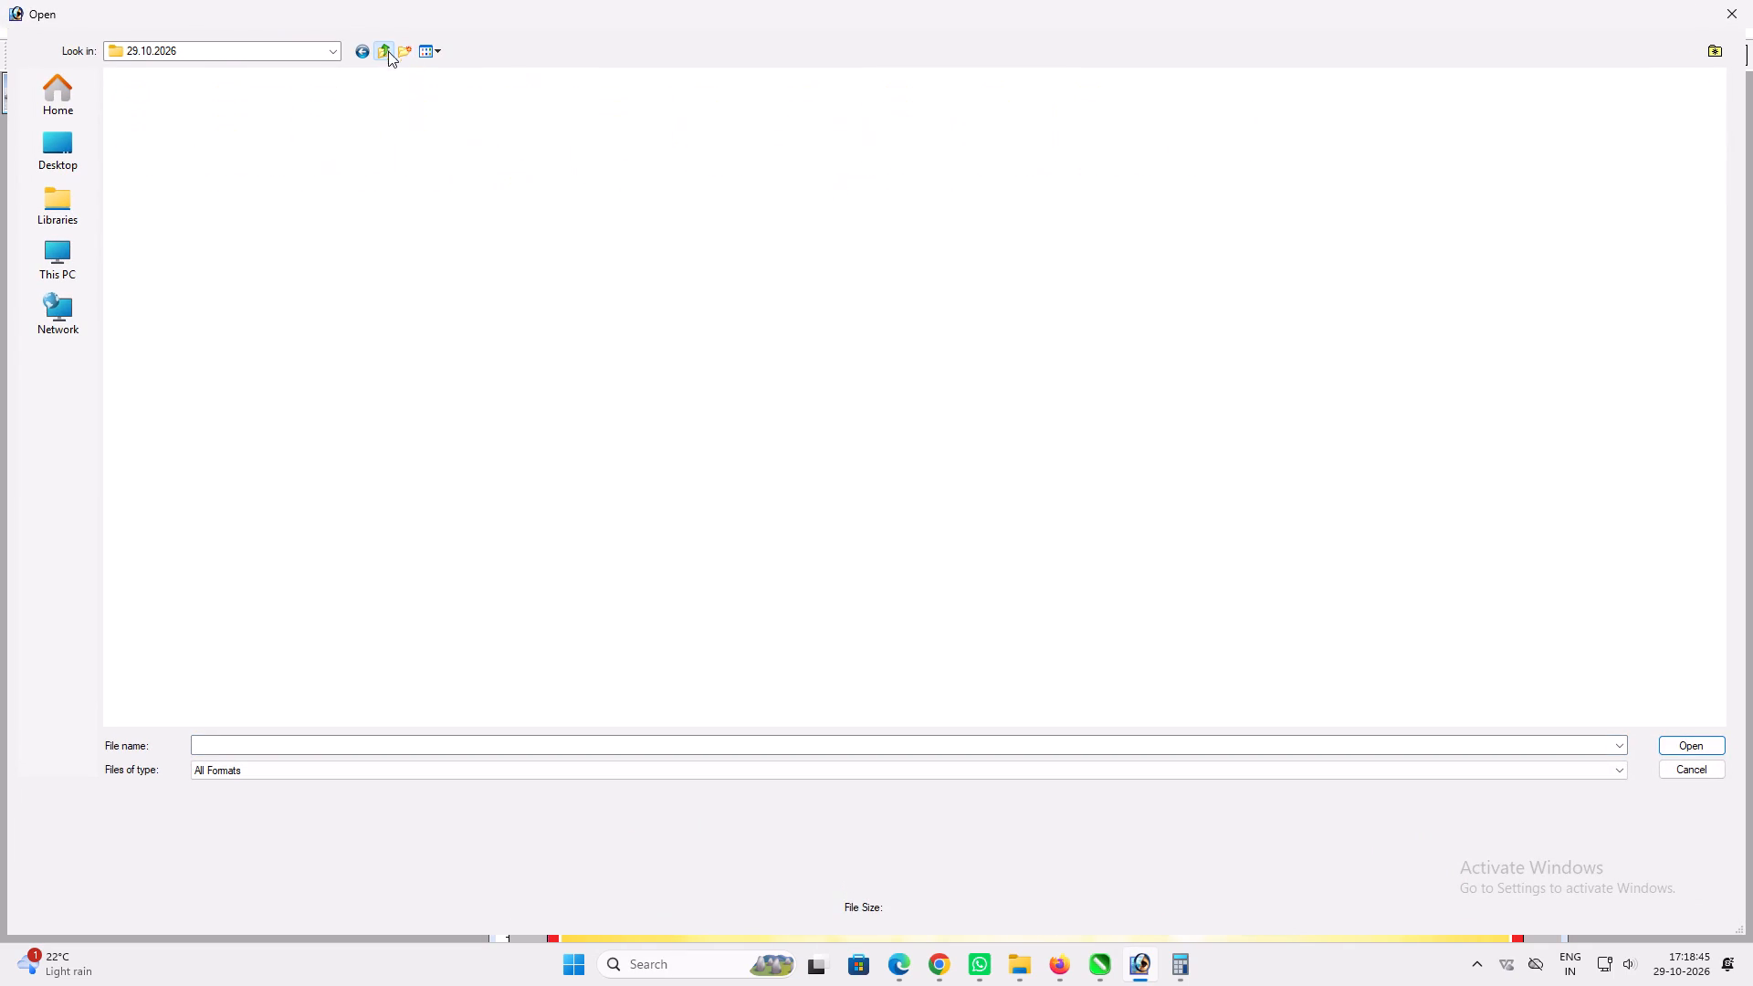
pyautogui.click(945, 389)
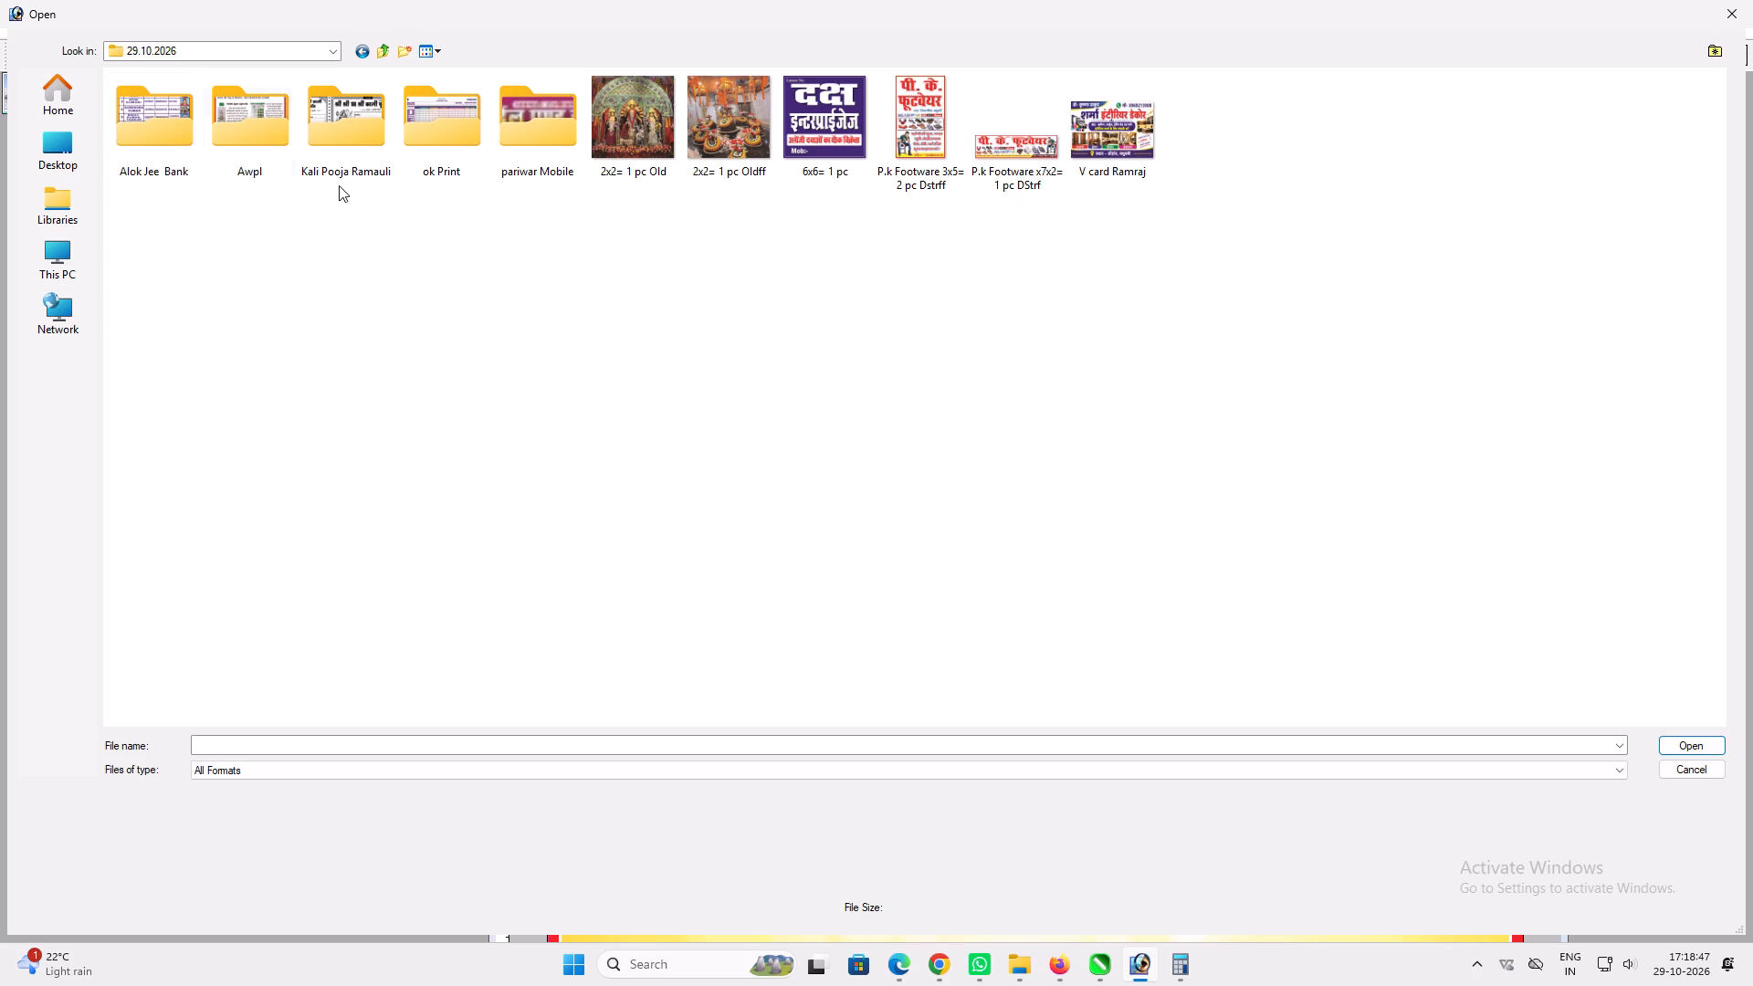
pyautogui.click(520, 142)
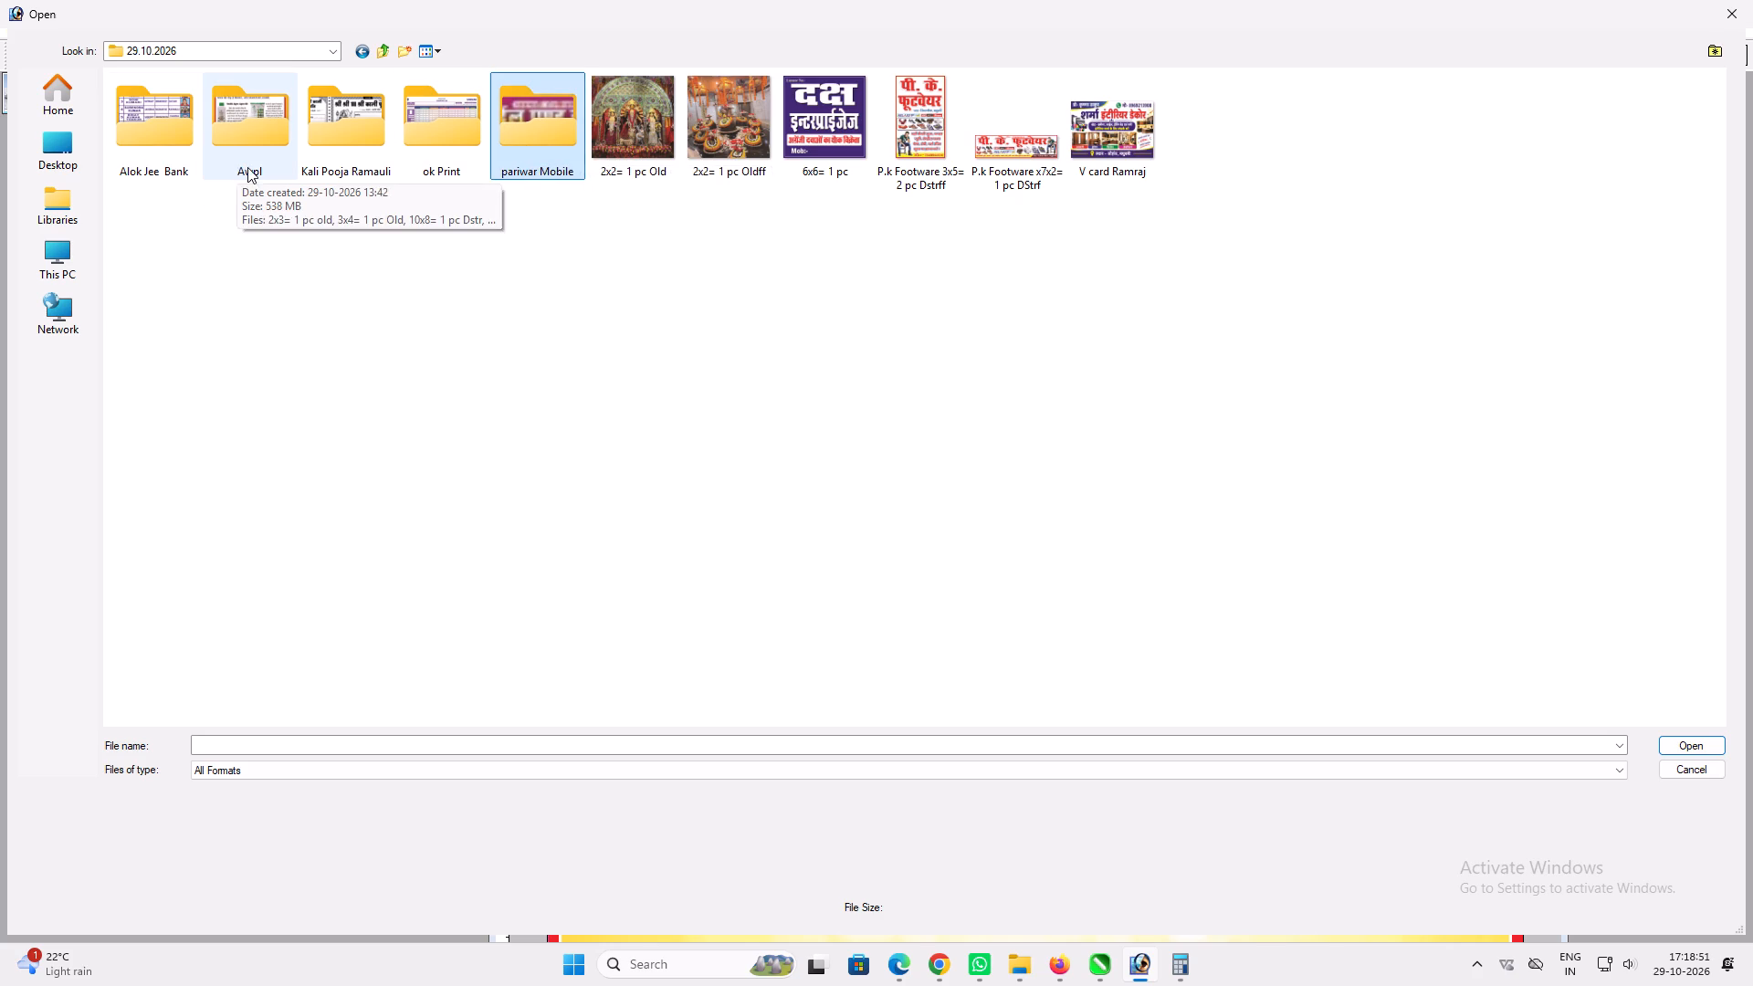
pyautogui.doubleClick(331, 142)
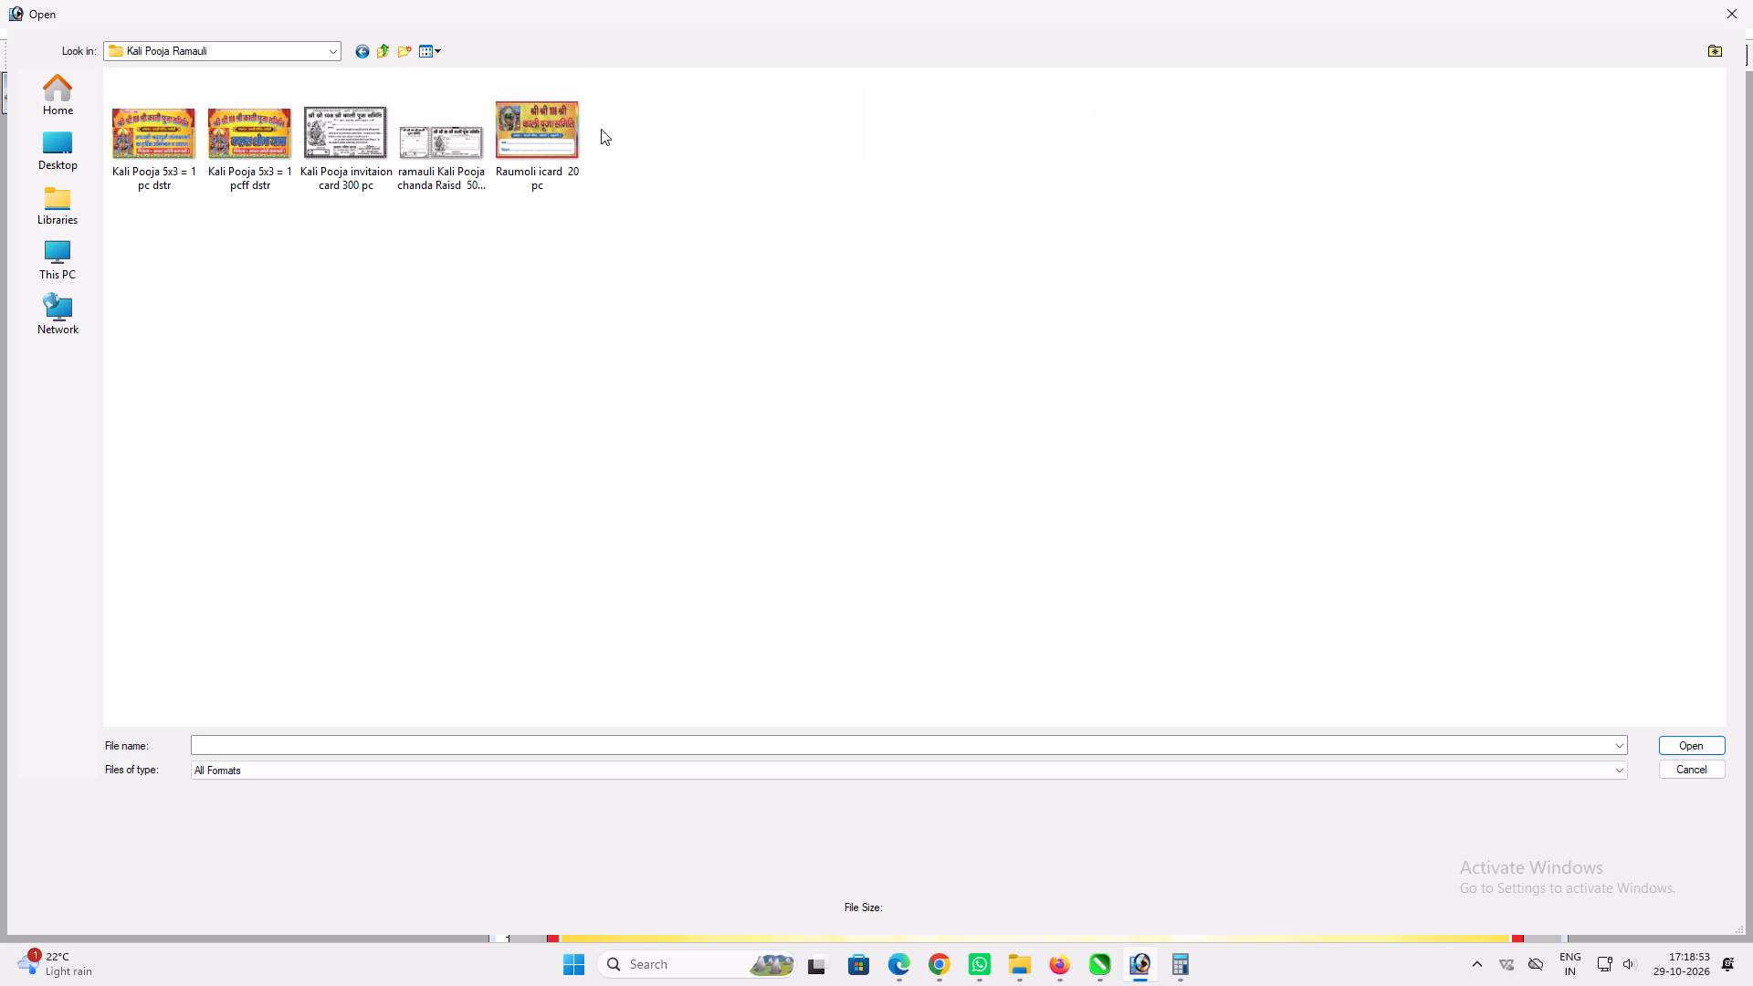
pyautogui.click(295, 125)
pyautogui.press('Return')
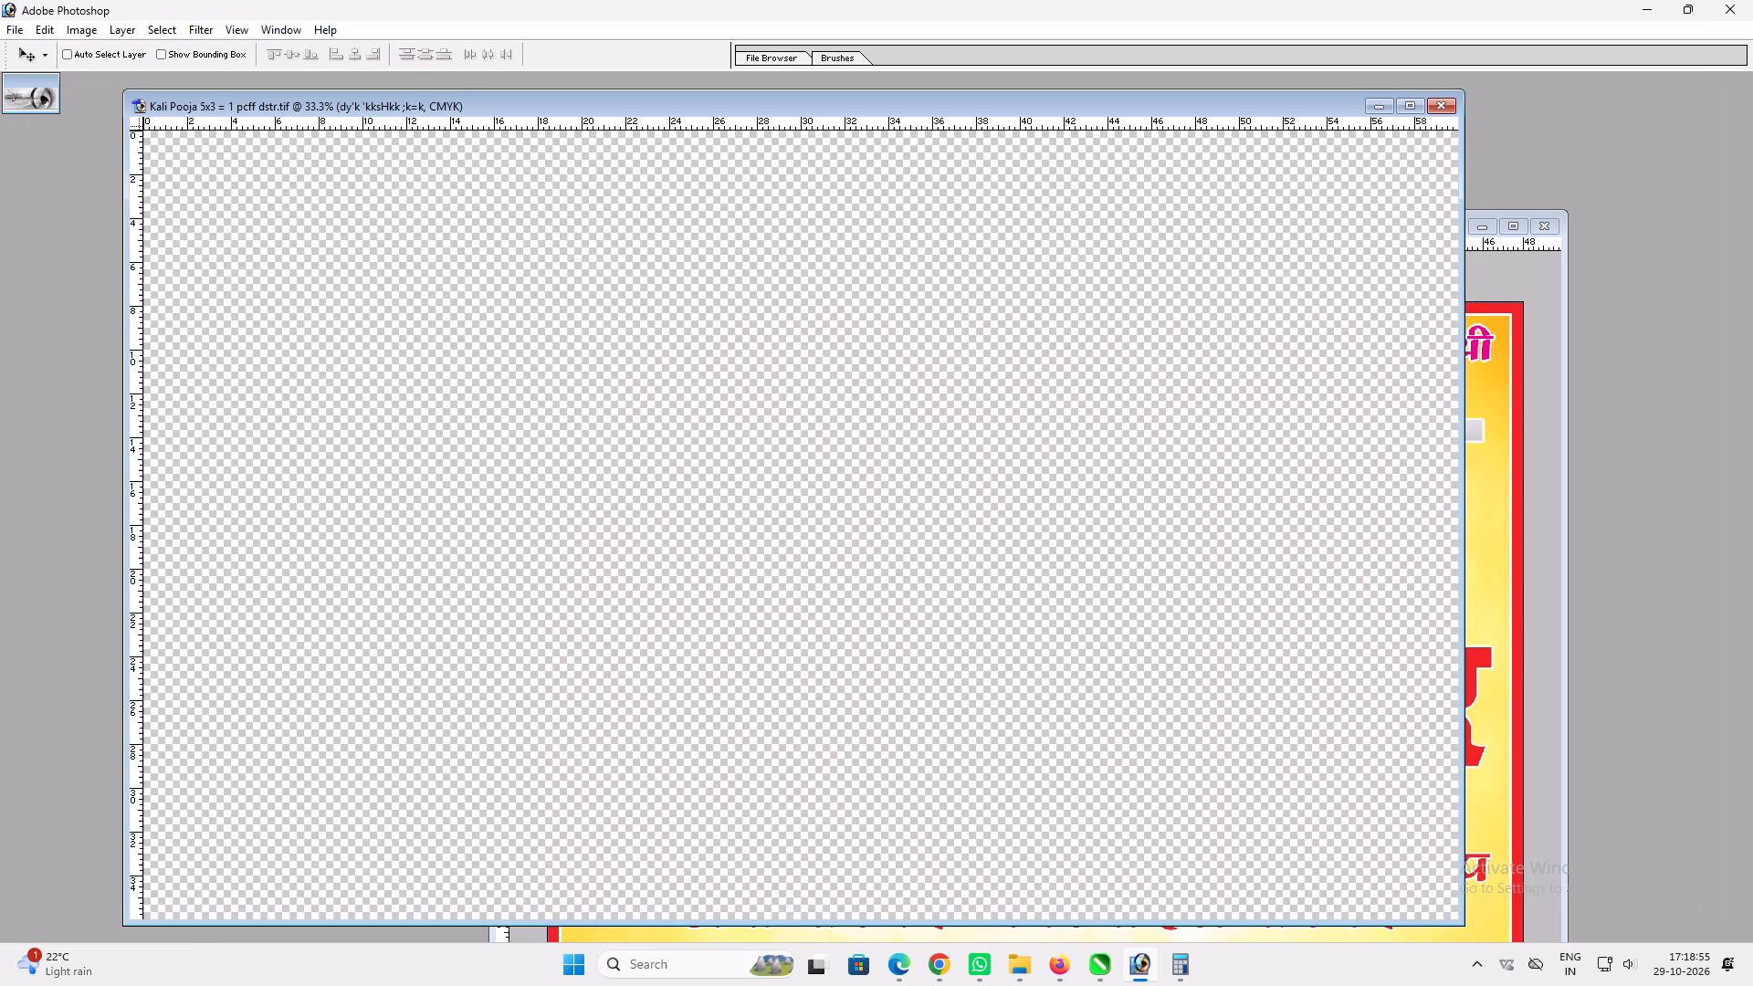
# Copy the layer style of the श्री काली पूजा समिति title, closing the Kali Pooja design.
pyautogui.press('v')
pyautogui.rightClick(623, 298)
pyautogui.click(648, 304)
pyautogui.hotkey('alt', 'l')
pyautogui.hotkey('alt', 'y')
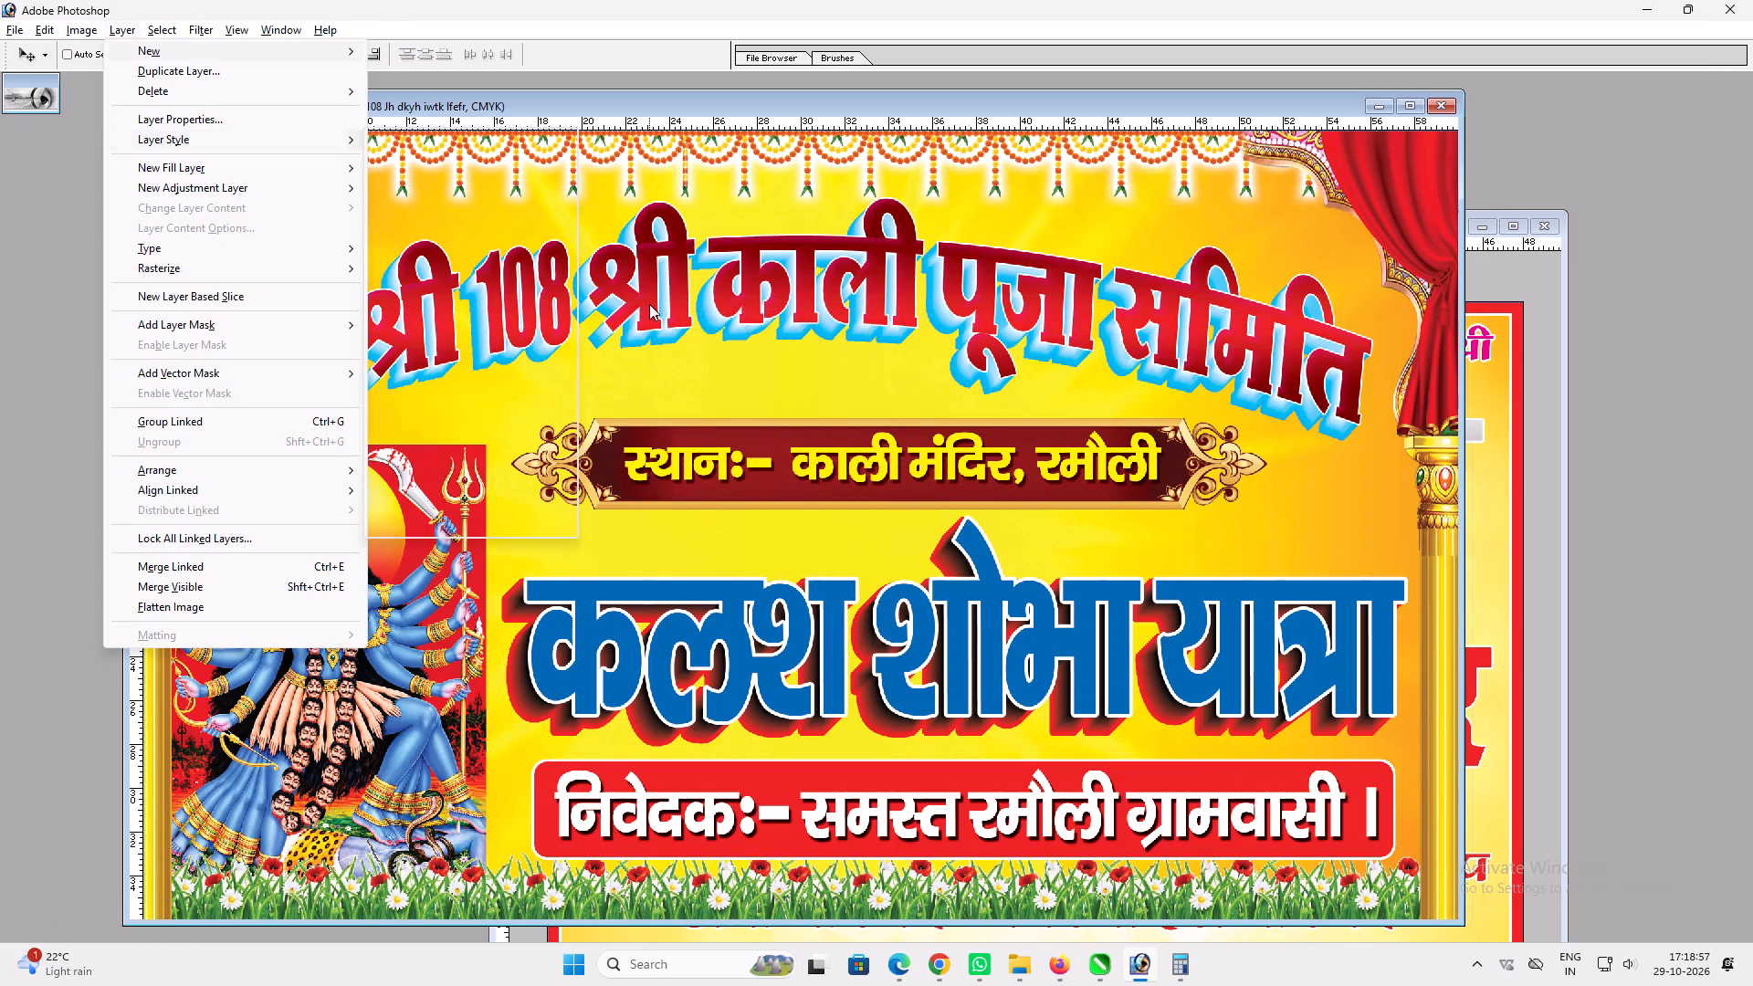
pyautogui.hotkey('alt', 'c')
pyautogui.hotkey('ctrl', 'w')
pyautogui.keyDown('ctrl'); pyautogui.click(1448, 414); pyautogui.keyUp('ctrl')
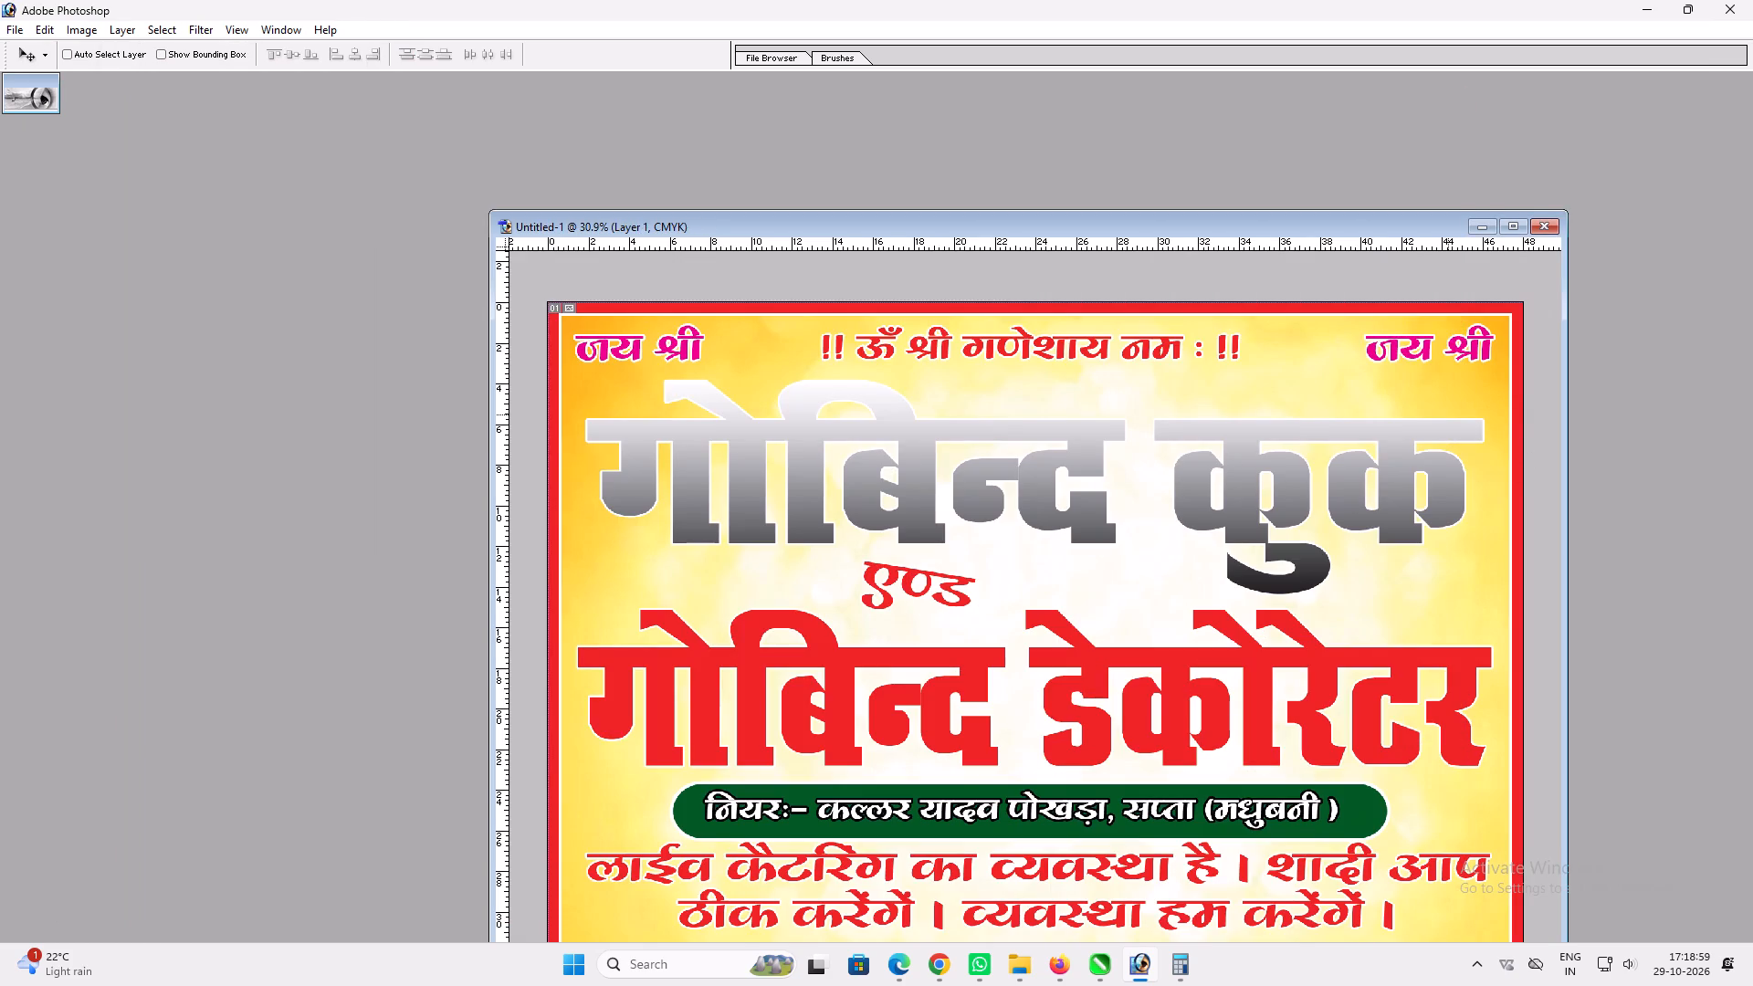
pyautogui.keyDown('ctrl'); pyautogui.click(1391, 438); pyautogui.keyUp('ctrl')
pyautogui.hotkey('alt', 'l')
pyautogui.hotkey('alt', 'y')
pyautogui.write('pv')
pyautogui.hotkey('alt', 'l')
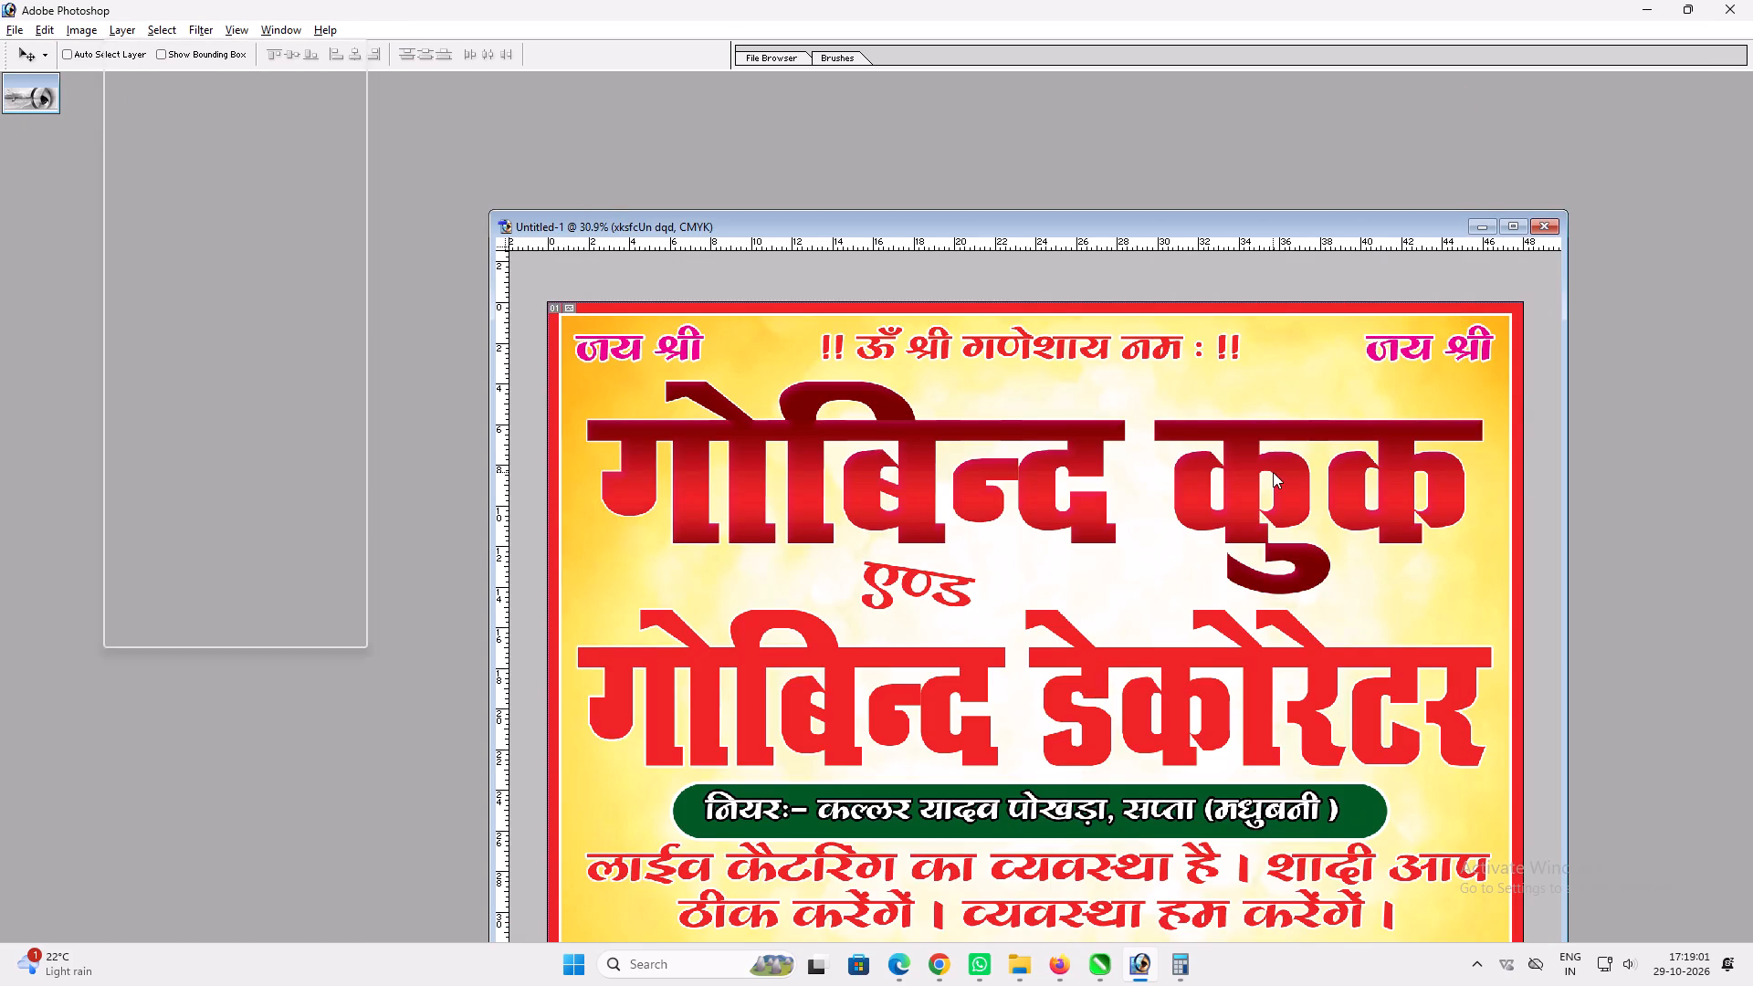
pyautogui.hotkey('alt', 'y')
pyautogui.press('k')
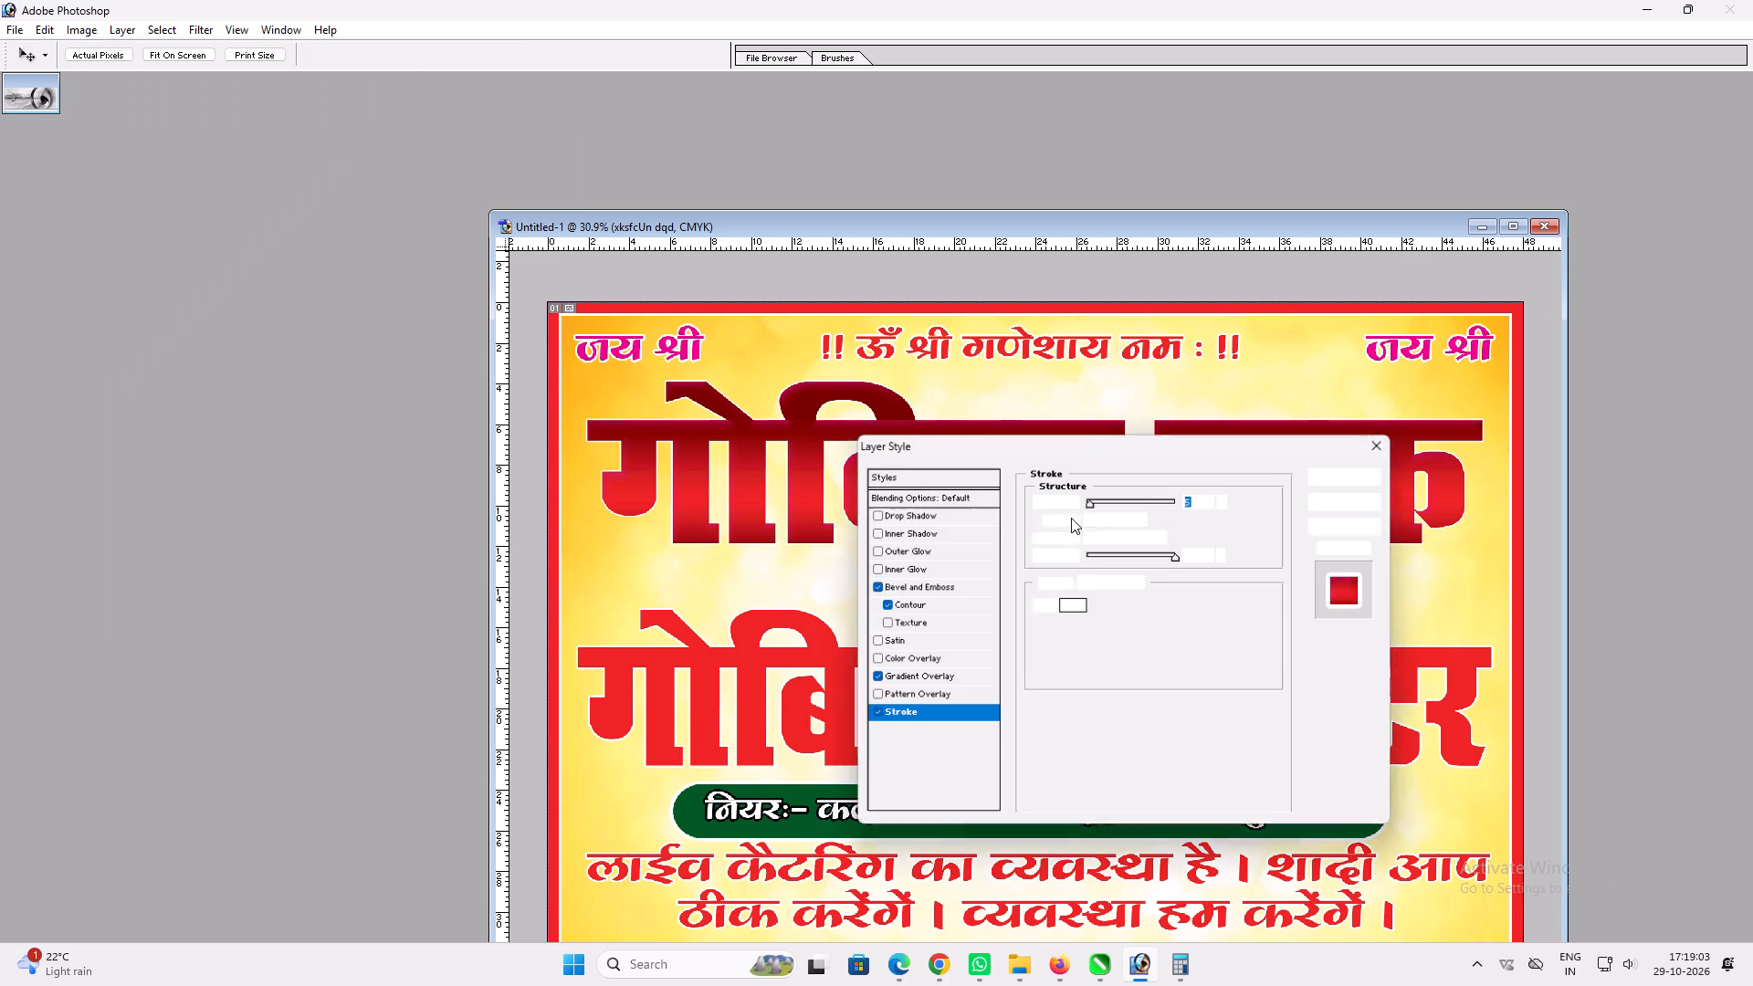
pyautogui.scroll(2, 1139, 625)
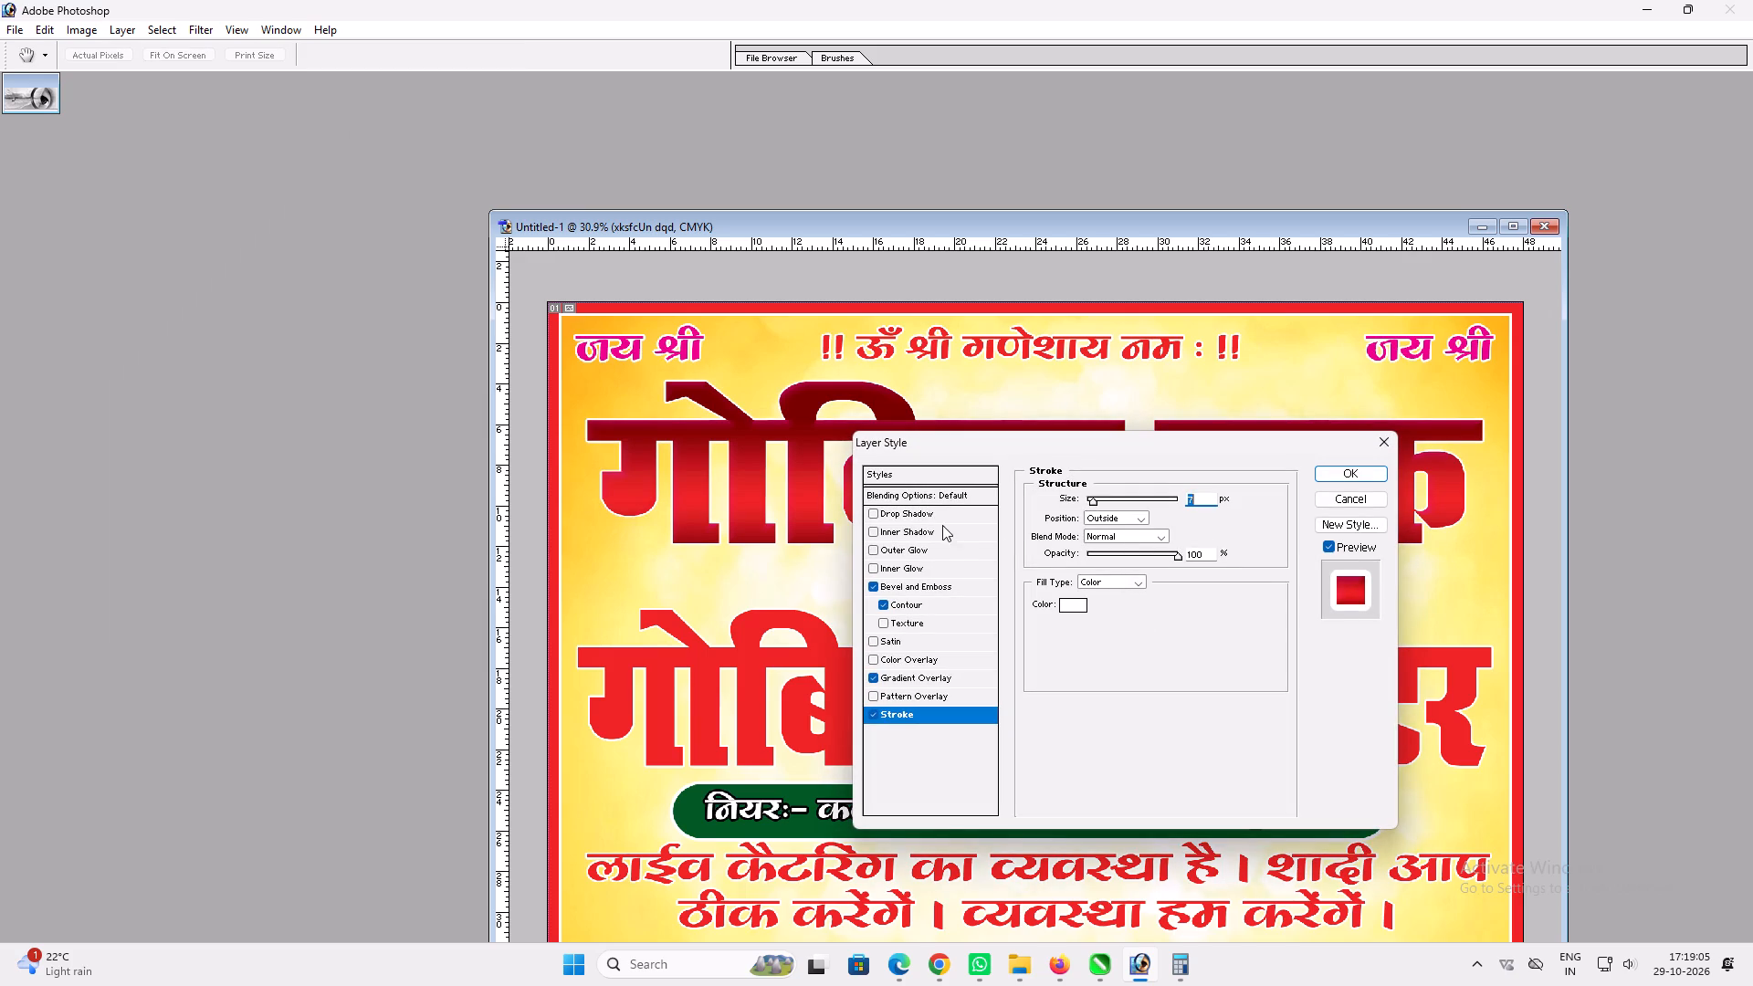
pyautogui.click(937, 518)
pyautogui.moveTo(1156, 517); pyautogui.dragTo(1223, 512)
pyautogui.click(1195, 500)
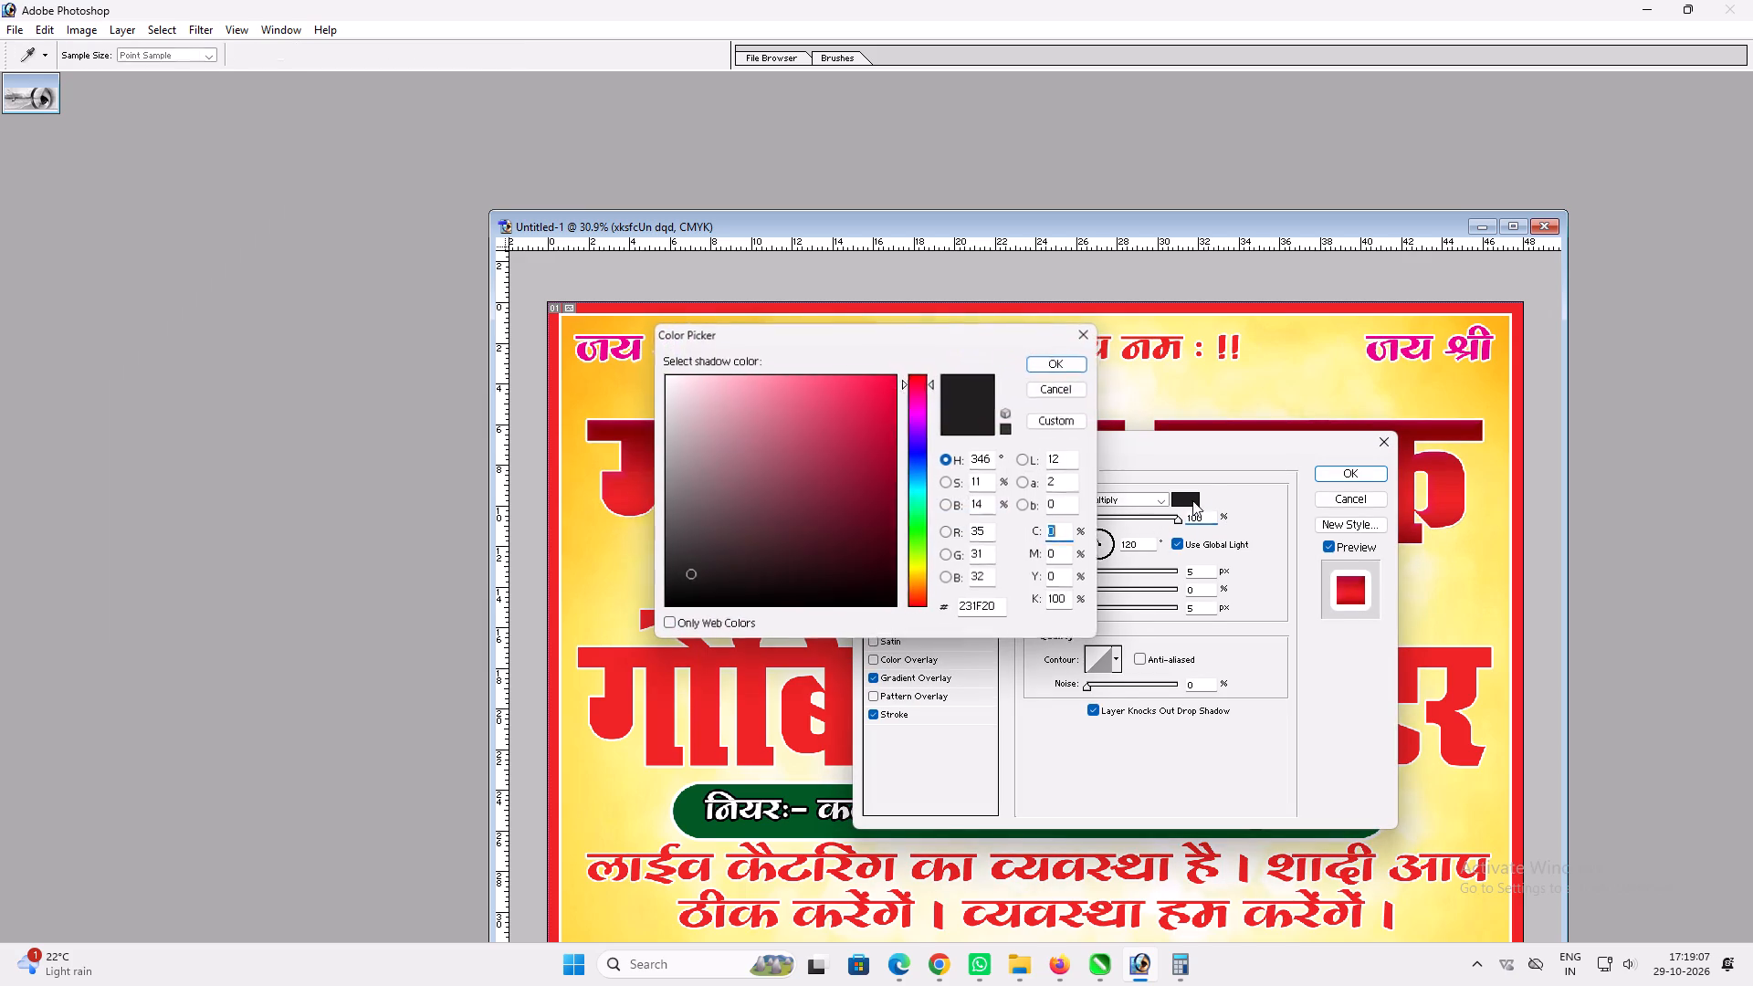
pyautogui.write('100')
pyautogui.press('Tab')
pyautogui.press('Tab')
pyautogui.press('Tab')
pyautogui.press('0')
pyautogui.press('Return')
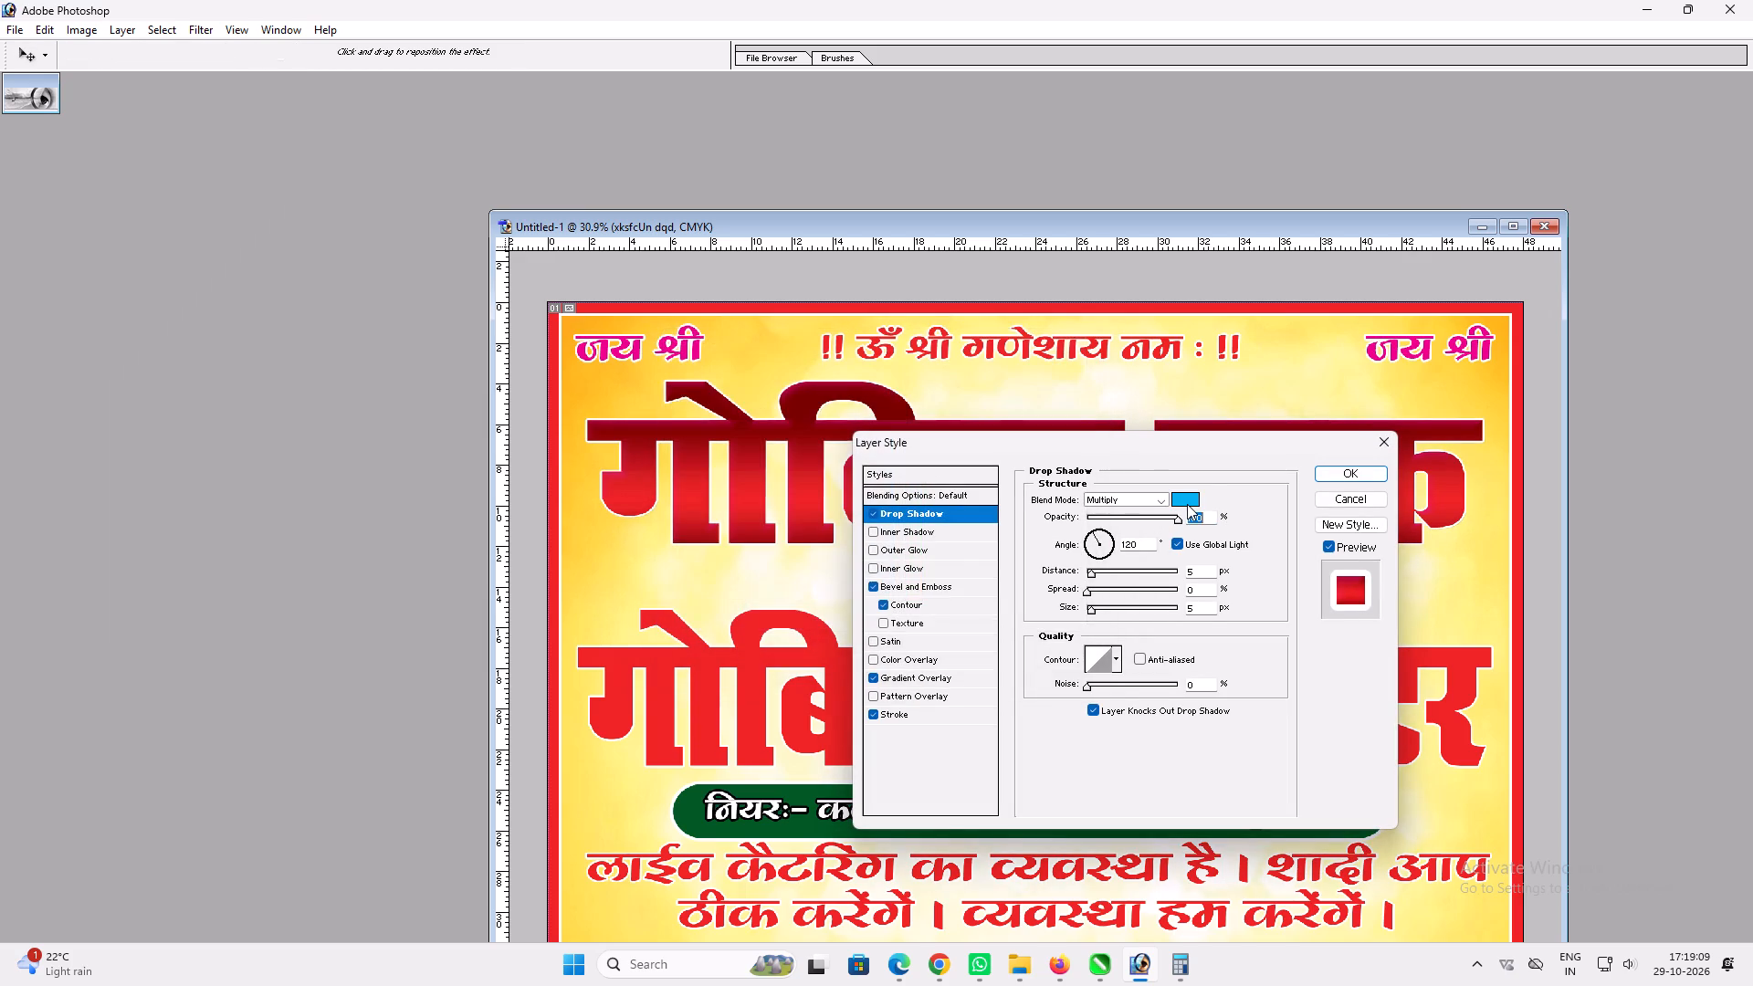
# Give the heading's cyan shadow Normal blending, a 23 px distance, about 87% spread and a size of only a few pixels.
pyautogui.click(1110, 499)
pyautogui.click(1108, 513)
pyautogui.moveTo(1096, 572); pyautogui.dragTo(1099, 571)
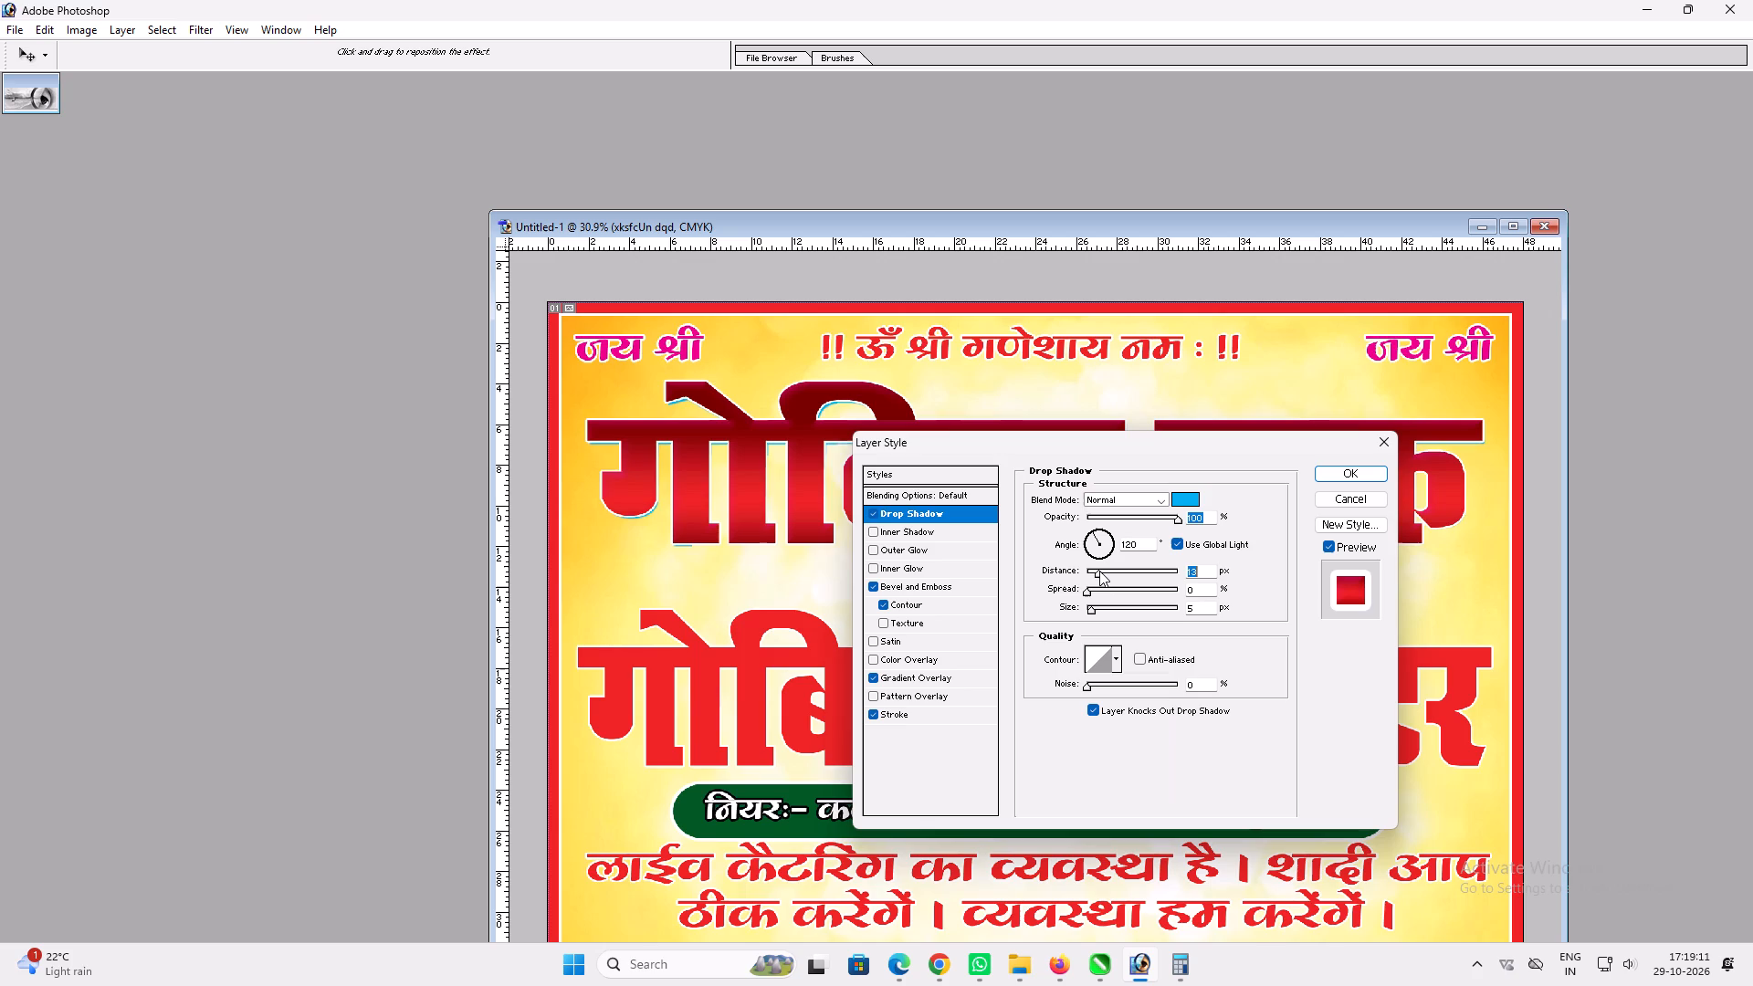
pyautogui.moveTo(1099, 571); pyautogui.dragTo(1107, 570)
pyautogui.doubleClick(1090, 611)
pyautogui.doubleClick(1099, 611)
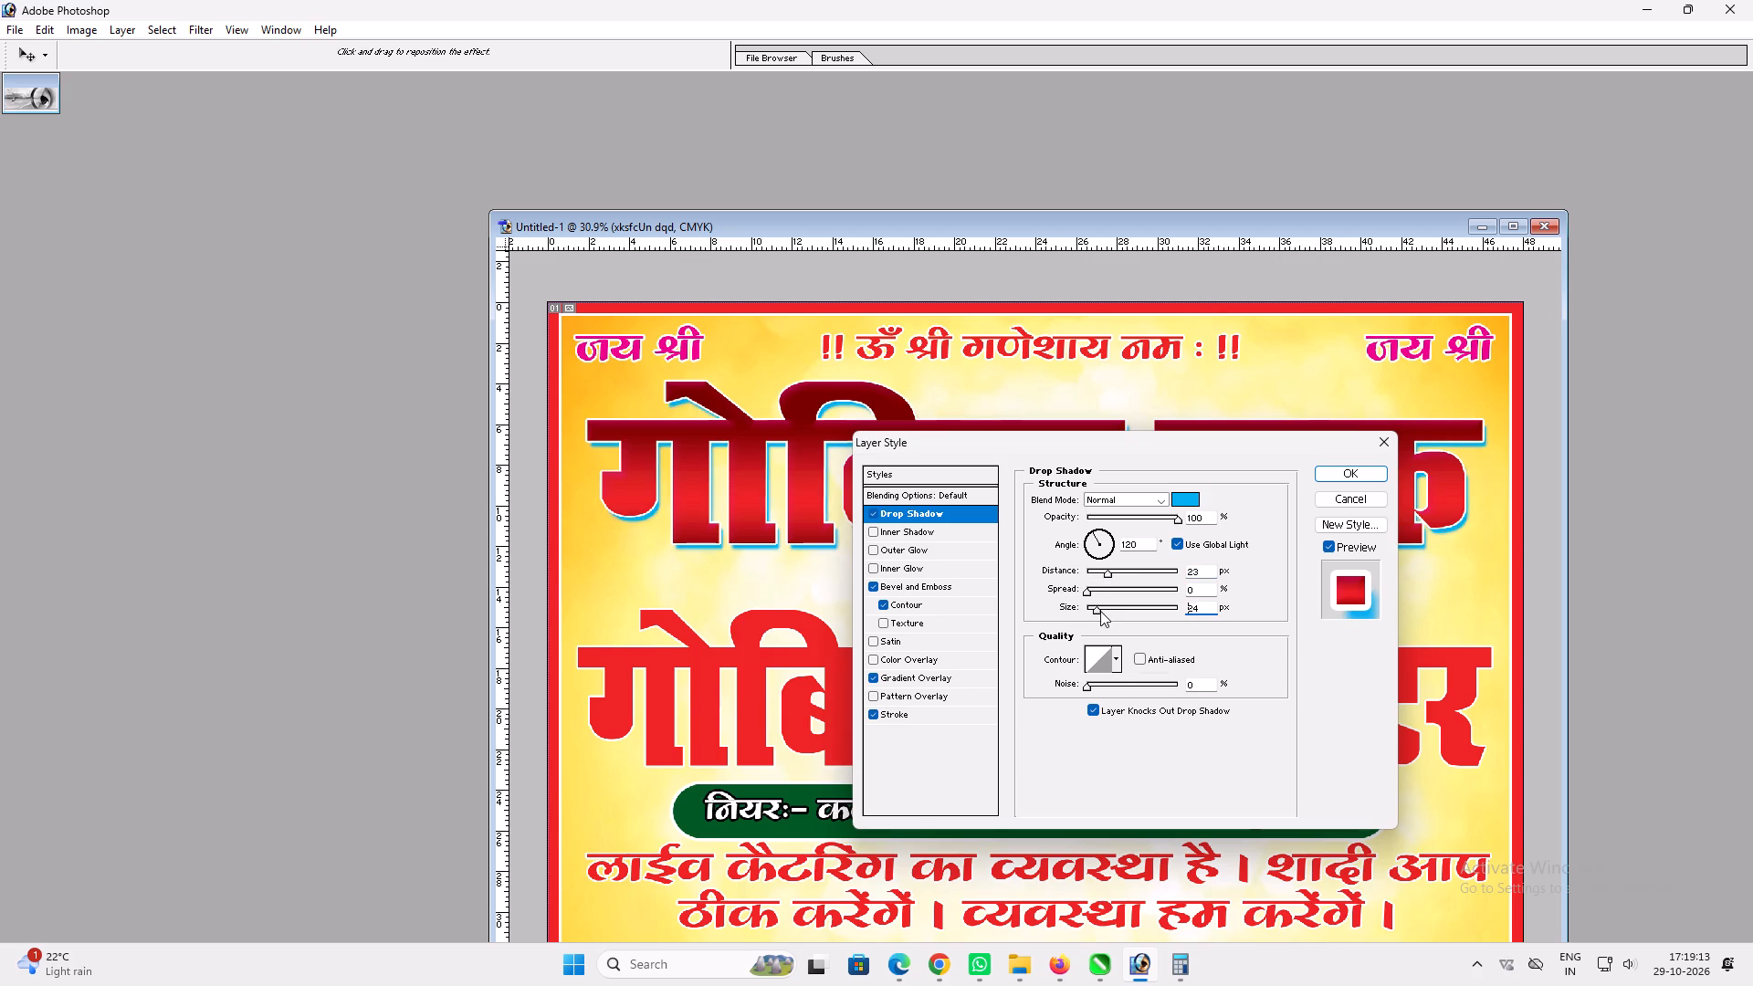
pyautogui.click(1091, 588)
pyautogui.moveTo(1097, 603); pyautogui.dragTo(1085, 604)
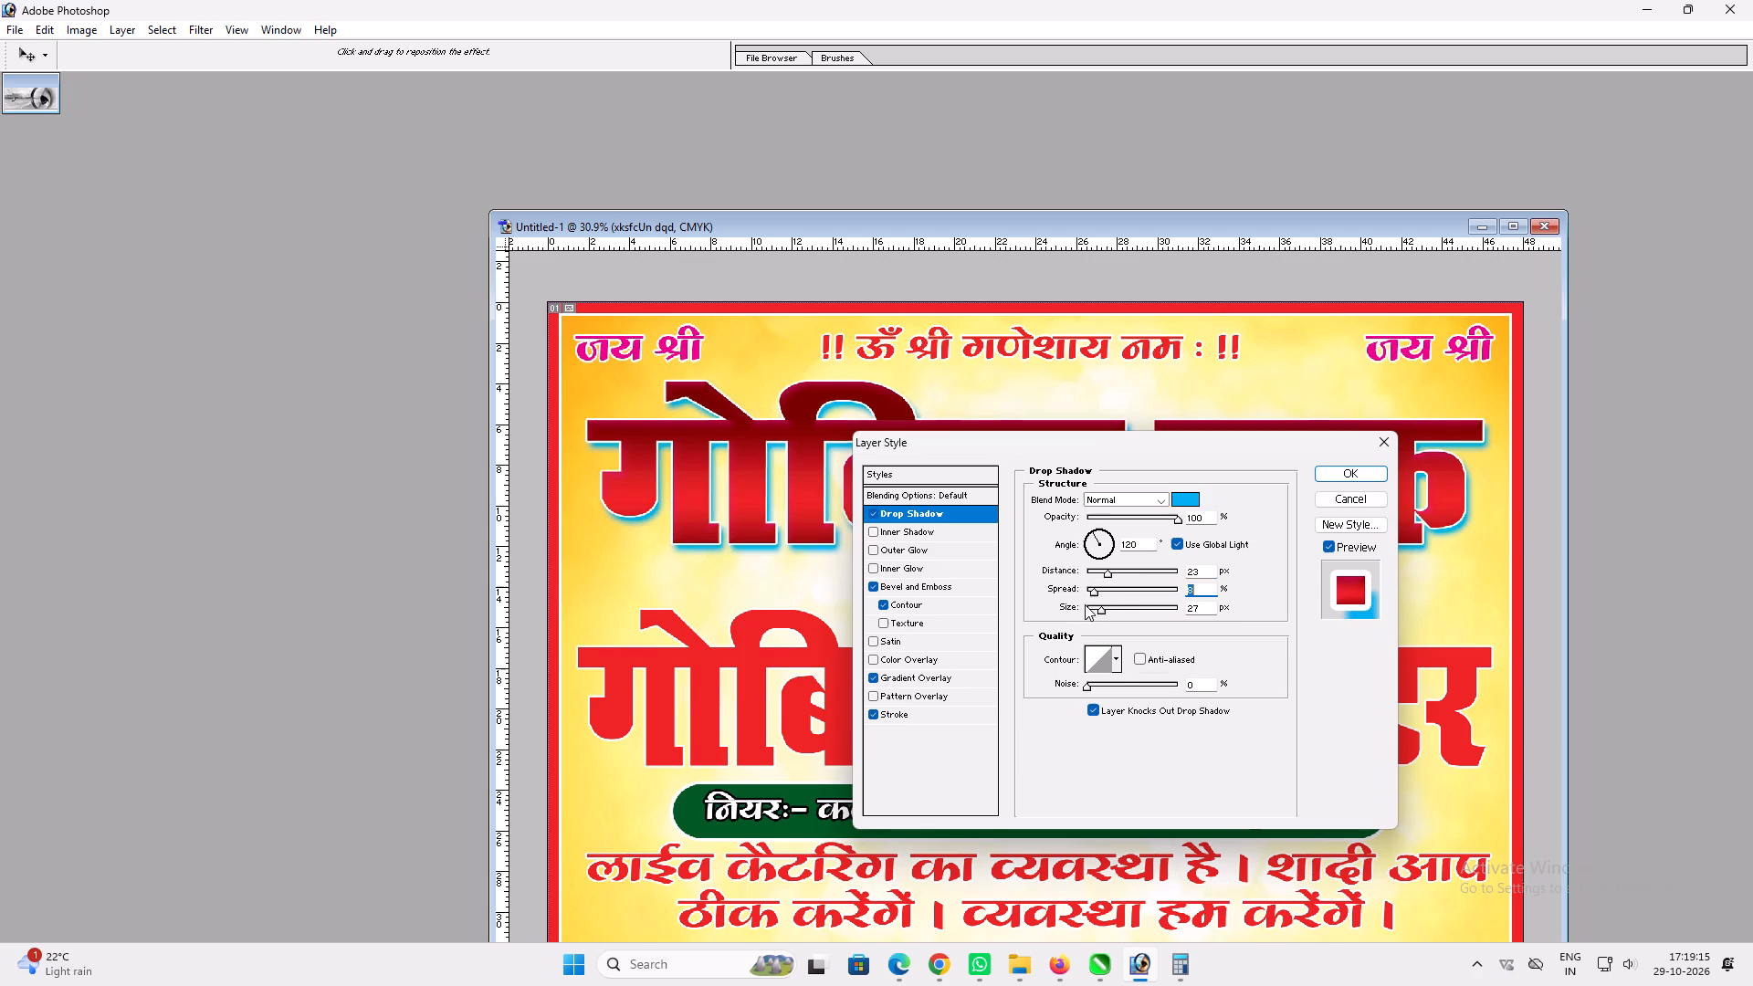
pyautogui.moveTo(1095, 592); pyautogui.dragTo(1166, 584)
pyautogui.moveTo(1099, 611); pyautogui.dragTo(1094, 613)
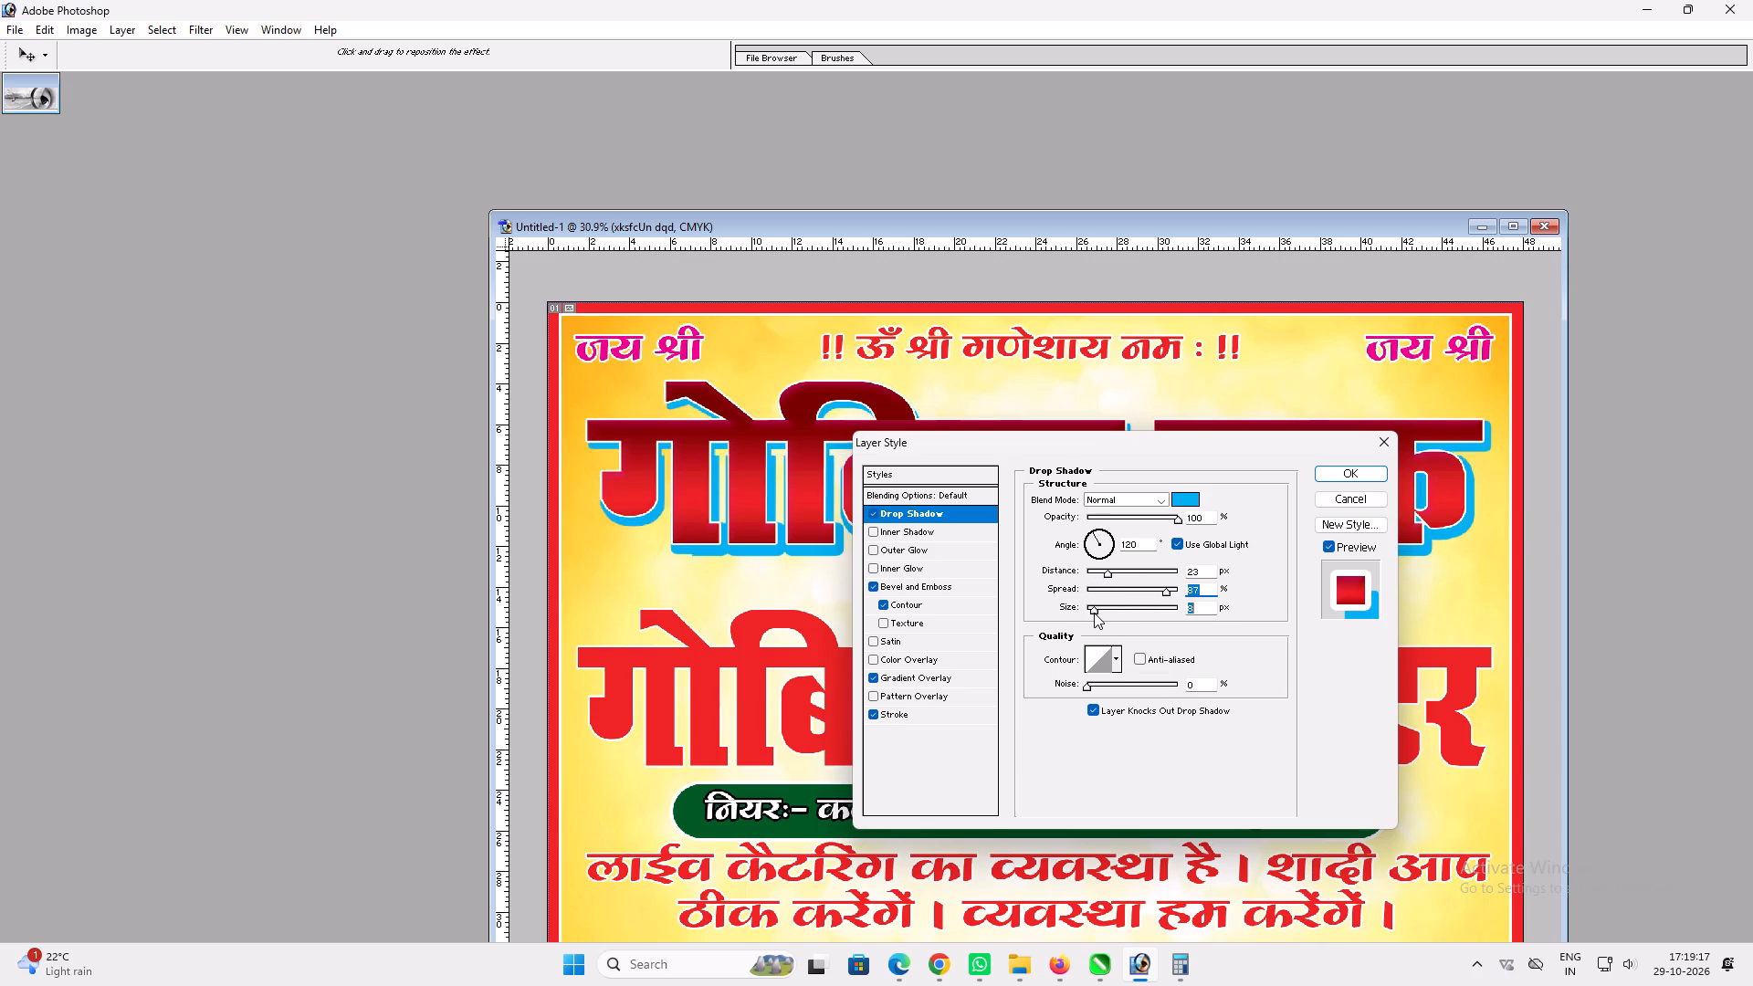
pyautogui.moveTo(1094, 613); pyautogui.dragTo(1090, 613)
pyautogui.press('Return')
pyautogui.press('Return')
pyautogui.press('v')
# In the maximized banner window, set the गोबिन्द डेकोरेटर heading's colour overlay to C 100, M 100, Y 0, K 60.
pyautogui.doubleClick(1047, 222)
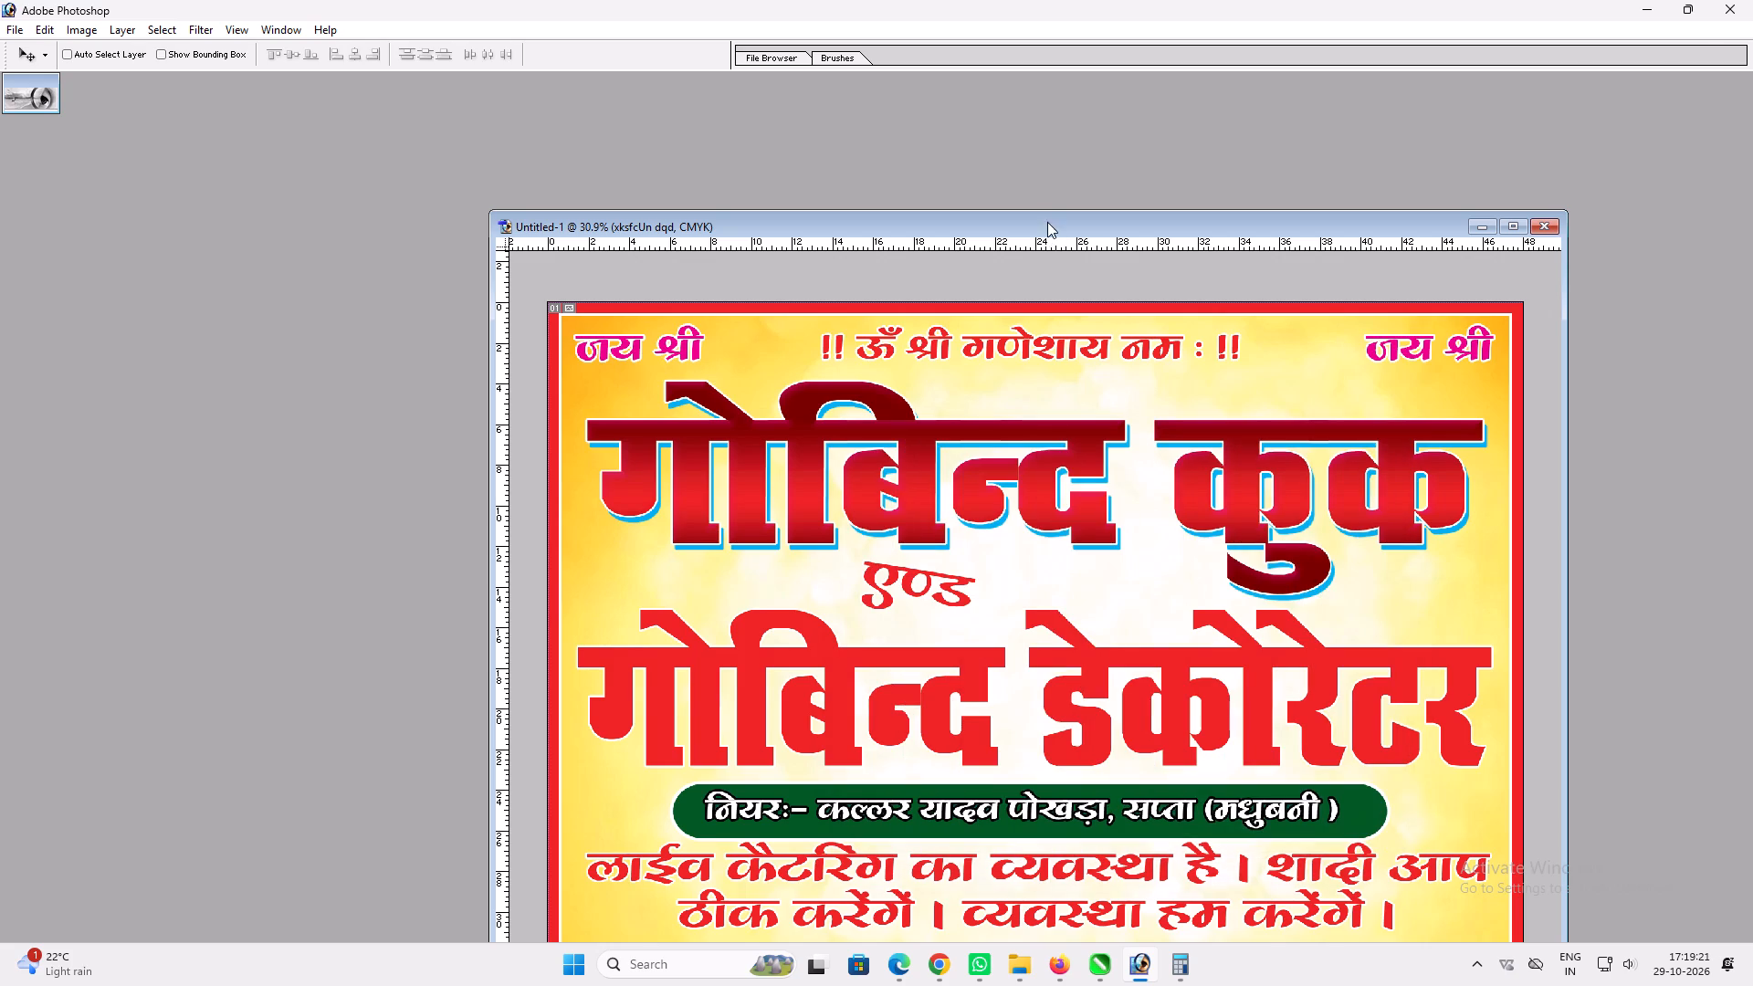
pyautogui.keyDown('ctrl'); pyautogui.click(1112, 551); pyautogui.keyUp('ctrl')
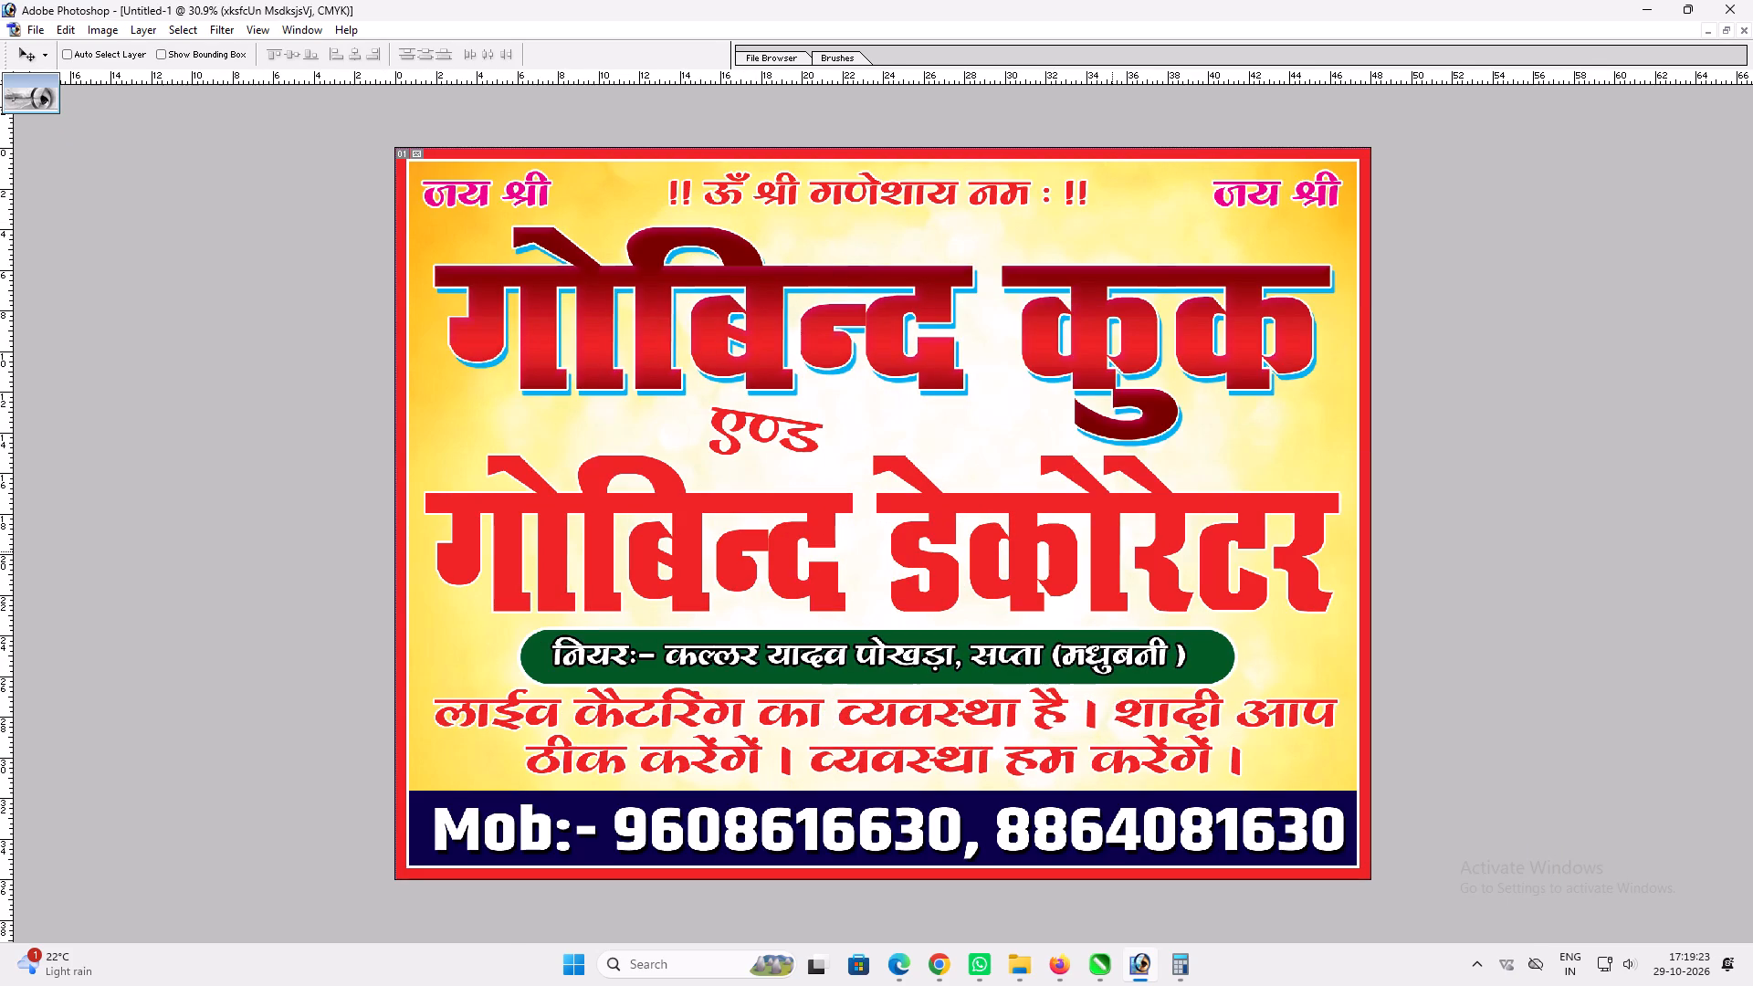
pyautogui.hotkey('alt', 'l')
pyautogui.hotkey('alt', 'y')
pyautogui.press('n')
pyautogui.click(957, 656)
pyautogui.doubleClick(1185, 491)
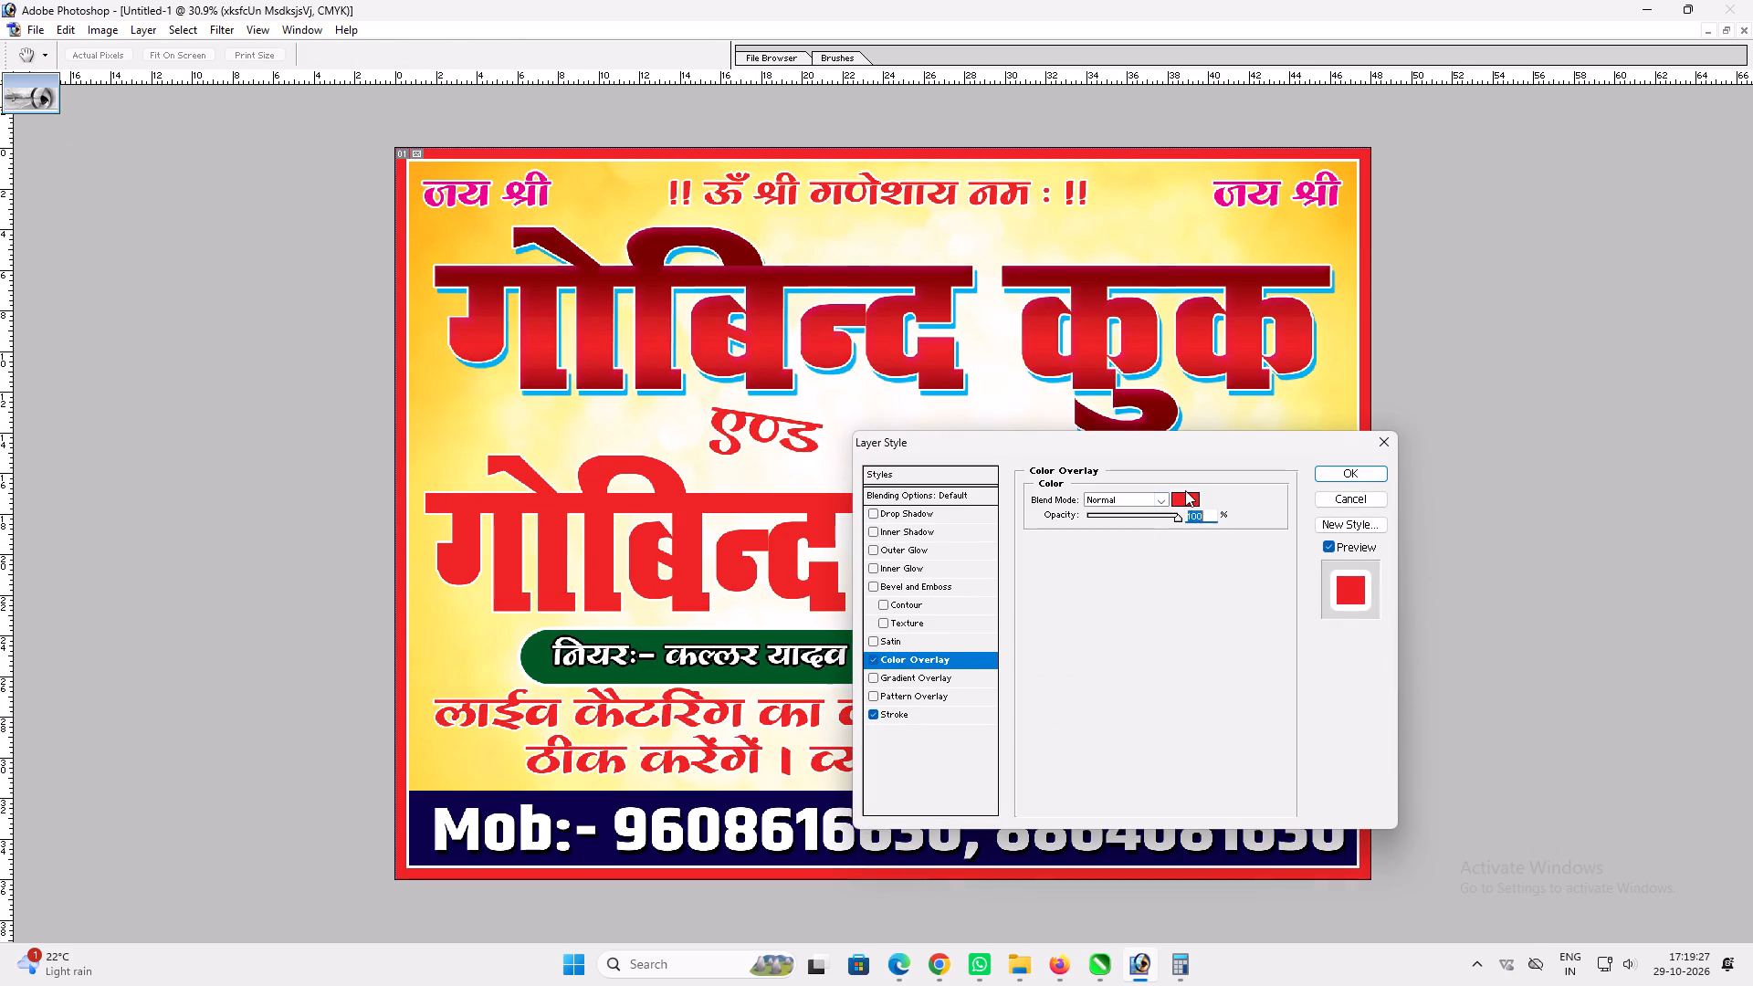
pyautogui.write('100')
pyautogui.press('Tab')
pyautogui.write('100')
pyautogui.press('Tab')
pyautogui.write('060')
pyautogui.hotkey('shift', 'Tab')
pyautogui.press('Tab')
pyautogui.press('0')
pyautogui.press('Tab')
pyautogui.press('6')
pyautogui.press('0')
pyautogui.press('Return')
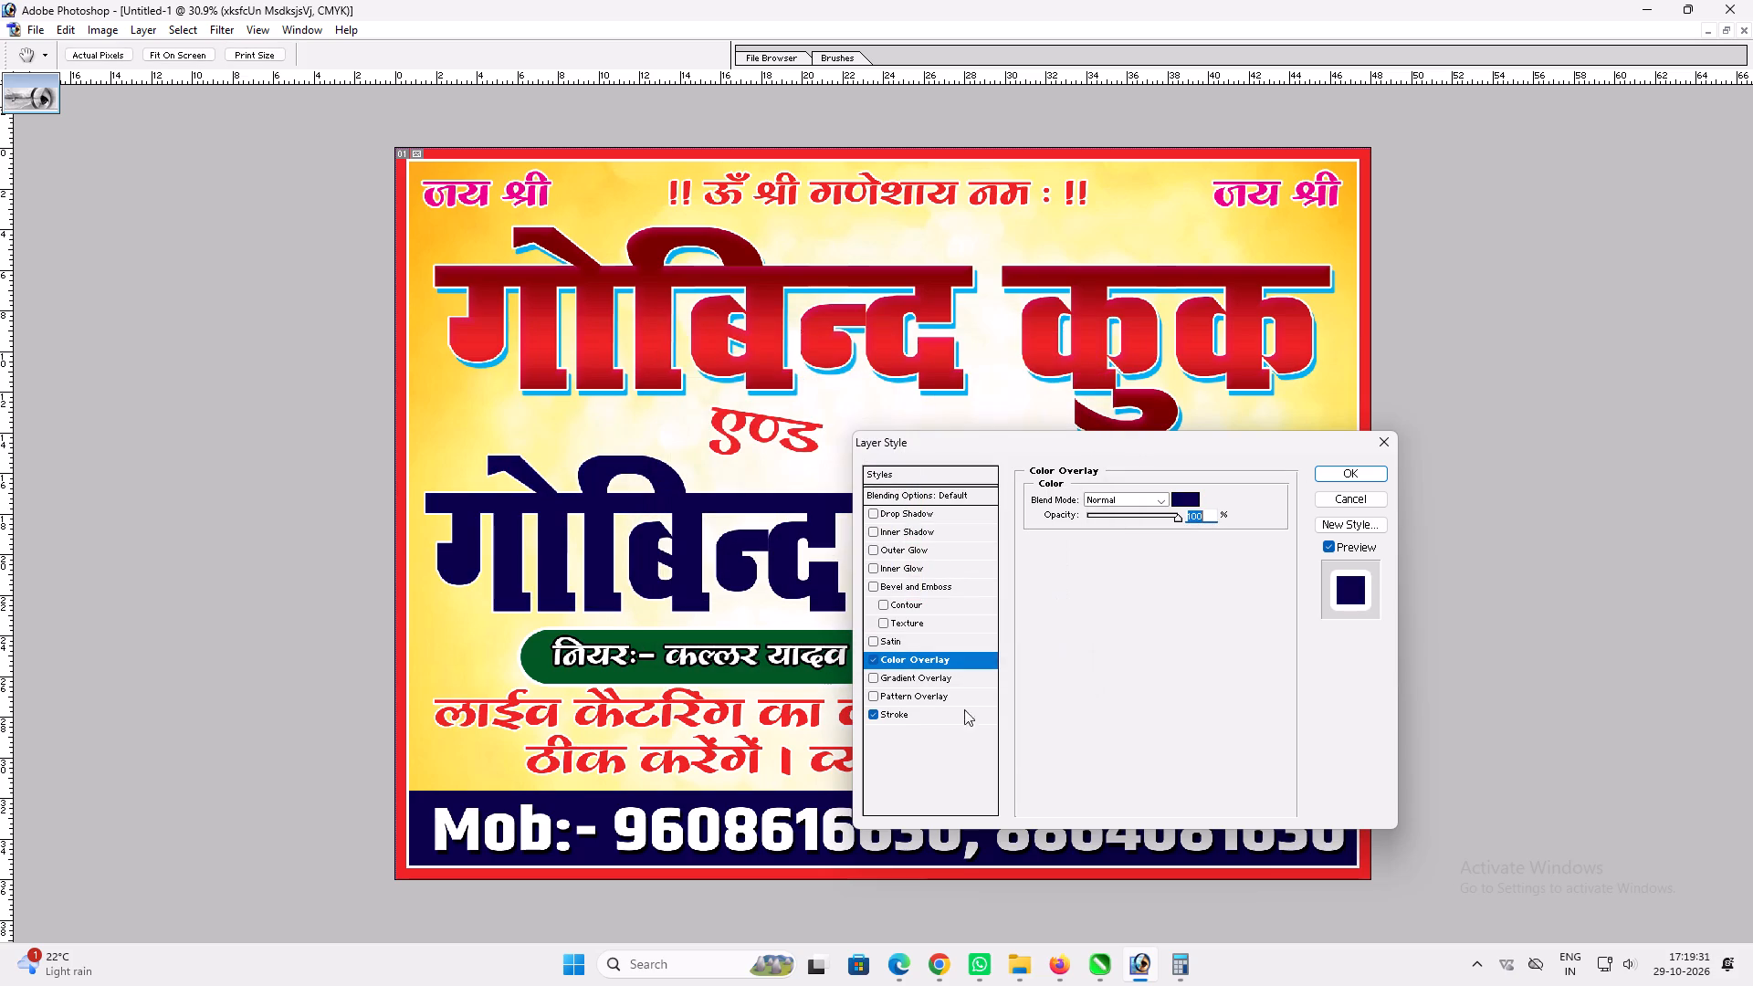
# Set the stroke colour of the गोबिन्द डेकोरेटर heading to white.
pyautogui.click(902, 719)
pyautogui.click(1074, 593)
pyautogui.click(1071, 603)
pyautogui.moveTo(710, 419); pyautogui.dragTo(604, 291)
pyautogui.press('Return')
# Add a drop shadow to the गोबिन्द डेकोरेटर heading at 100% opacity, coloured magenta with M 100, Y 0, K 0.
pyautogui.scroll(2, 1048, 761)
pyautogui.click(906, 511)
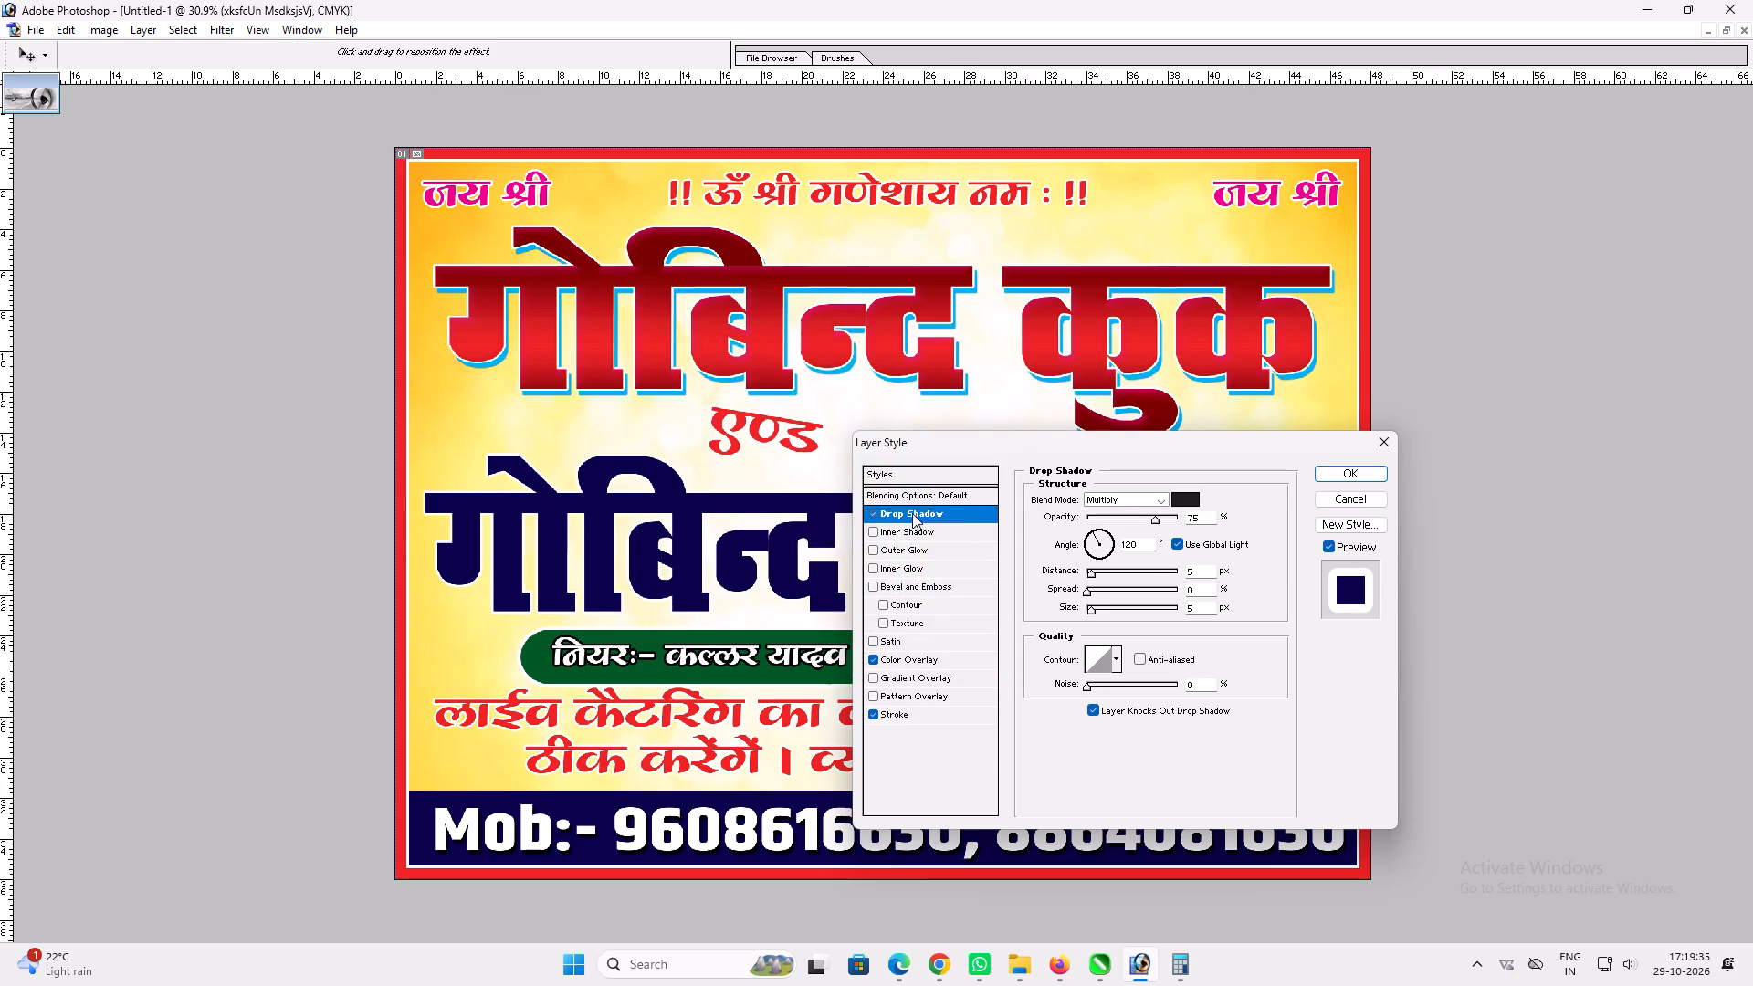
pyautogui.moveTo(1162, 519); pyautogui.dragTo(1212, 518)
pyautogui.click(1194, 505)
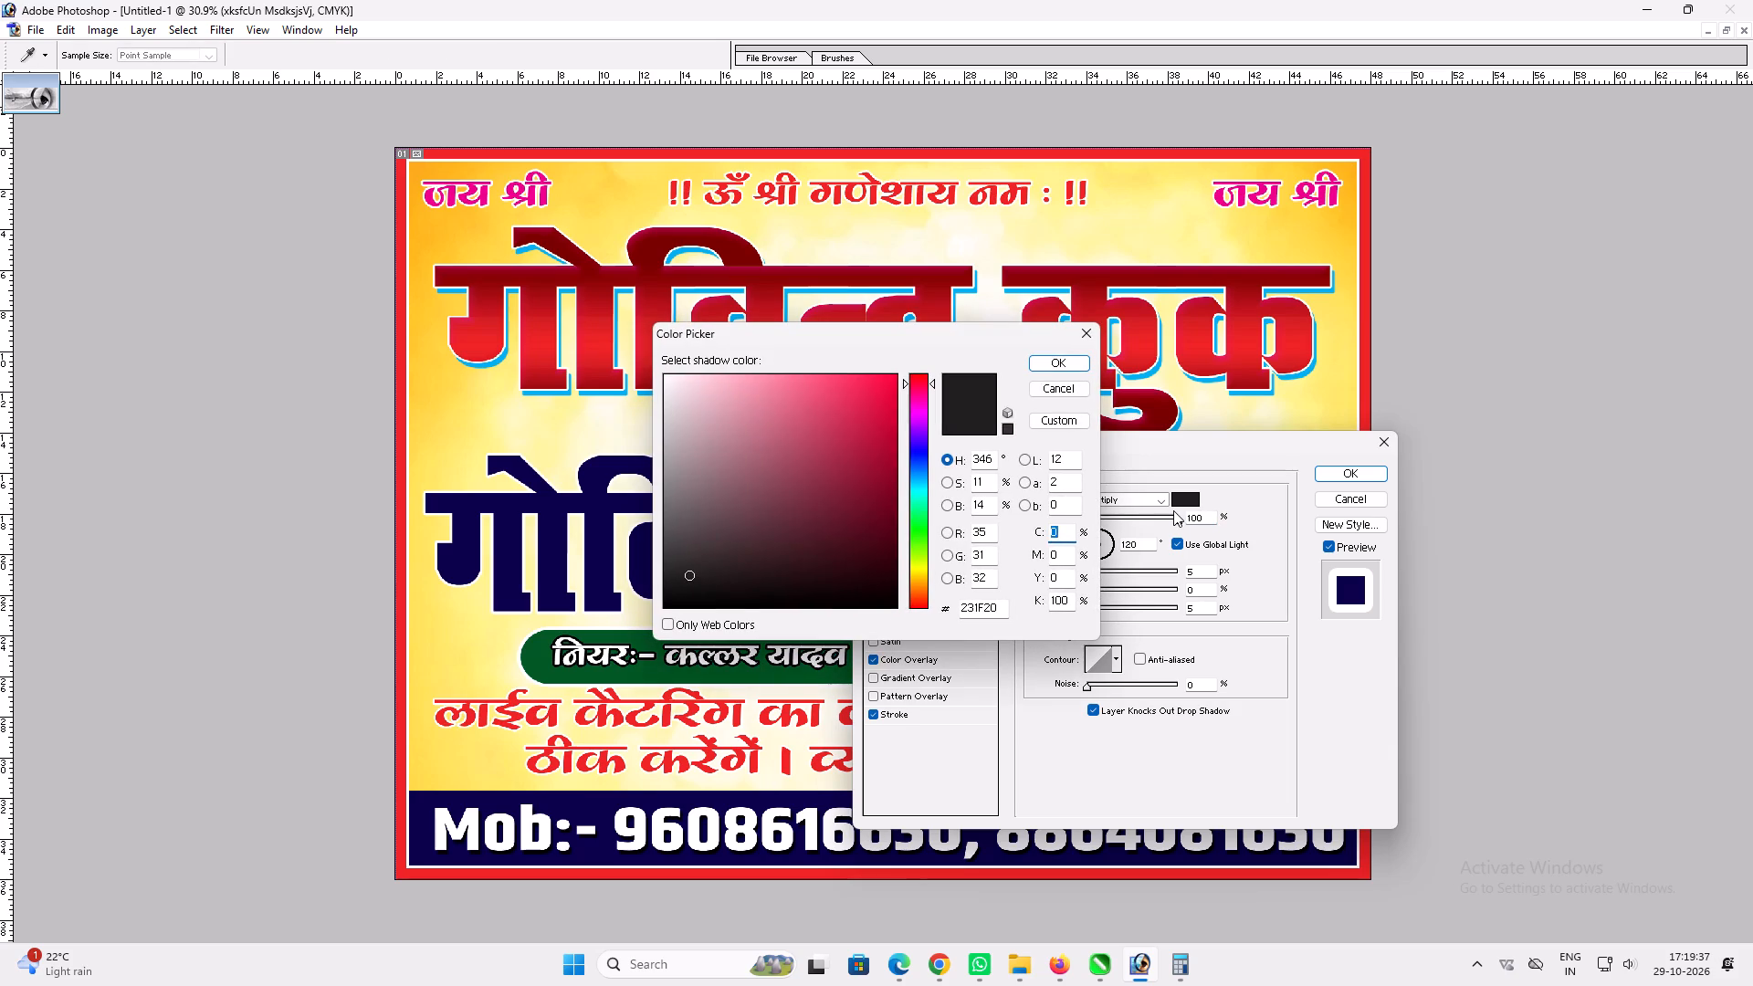
pyautogui.press('Tab')
pyautogui.write('100')
pyautogui.press('Tab')
pyautogui.press('0')
pyautogui.press('Tab')
pyautogui.press('0')
pyautogui.press('Return')
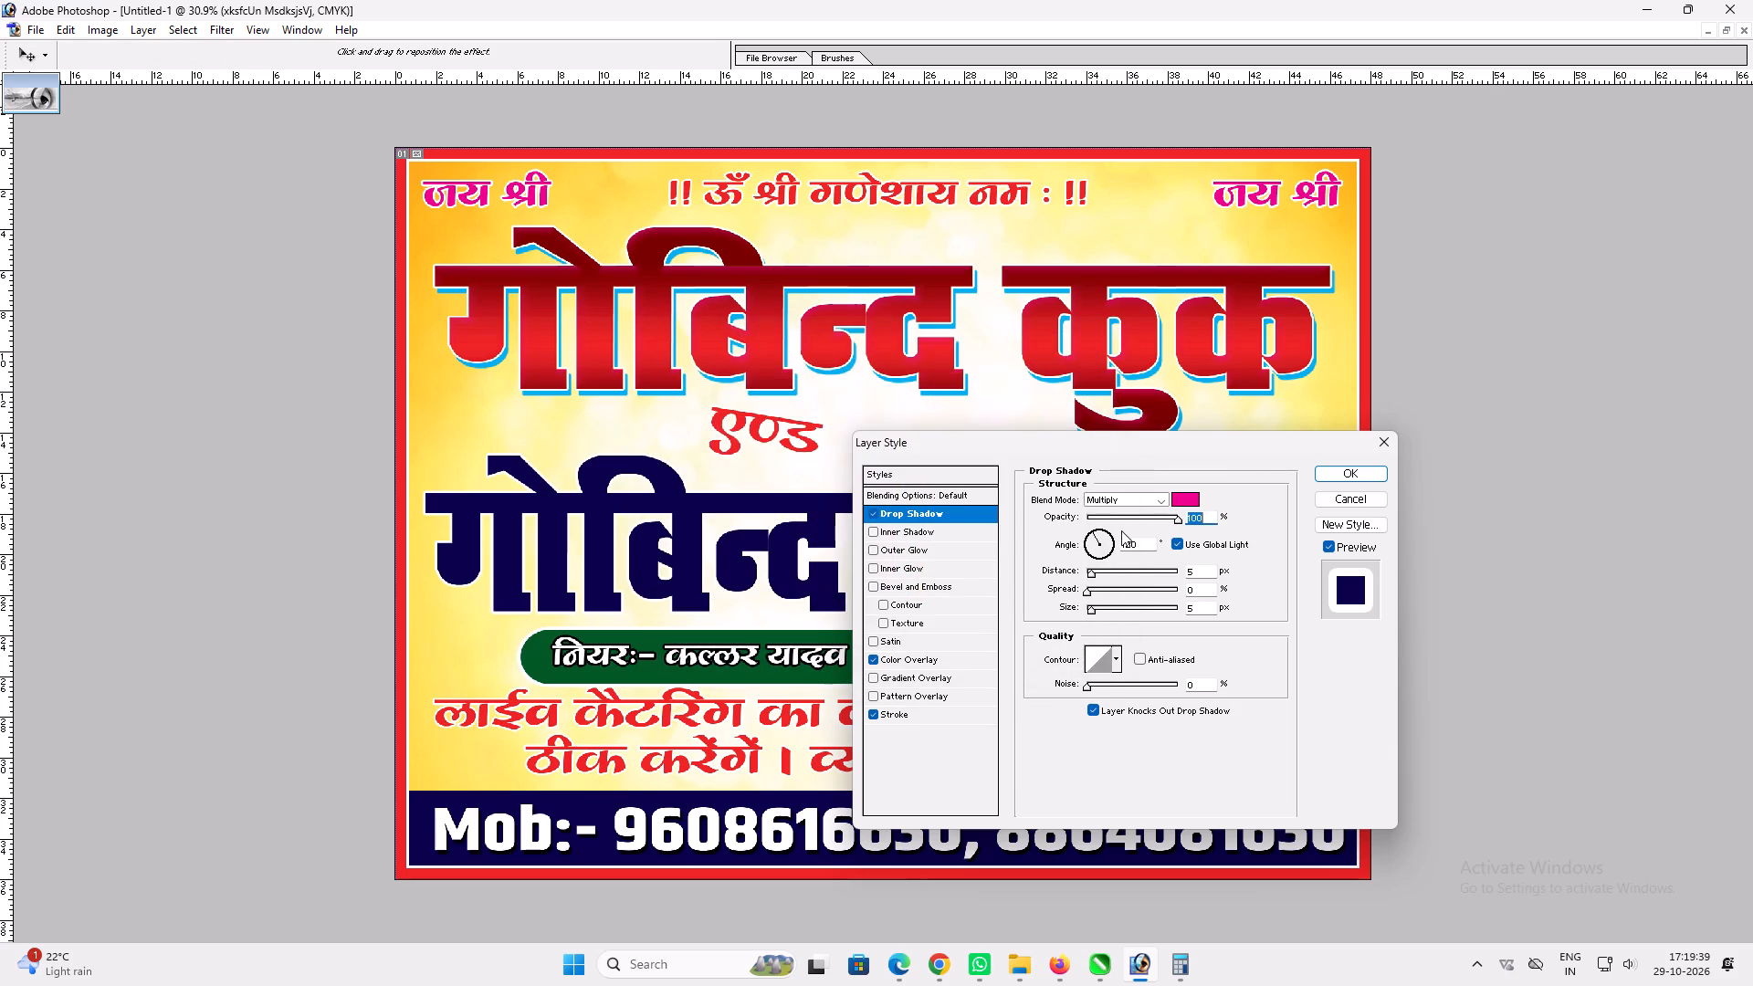
# Give the magenta shadow Normal blending, a 24 px distance and a larger, softer size, and apply the layer style.
pyautogui.click(1106, 502)
pyautogui.click(1107, 510)
pyautogui.click(1095, 568)
pyautogui.moveTo(1097, 569); pyautogui.dragTo(1108, 569)
pyautogui.click(1094, 609)
pyautogui.click(1096, 609)
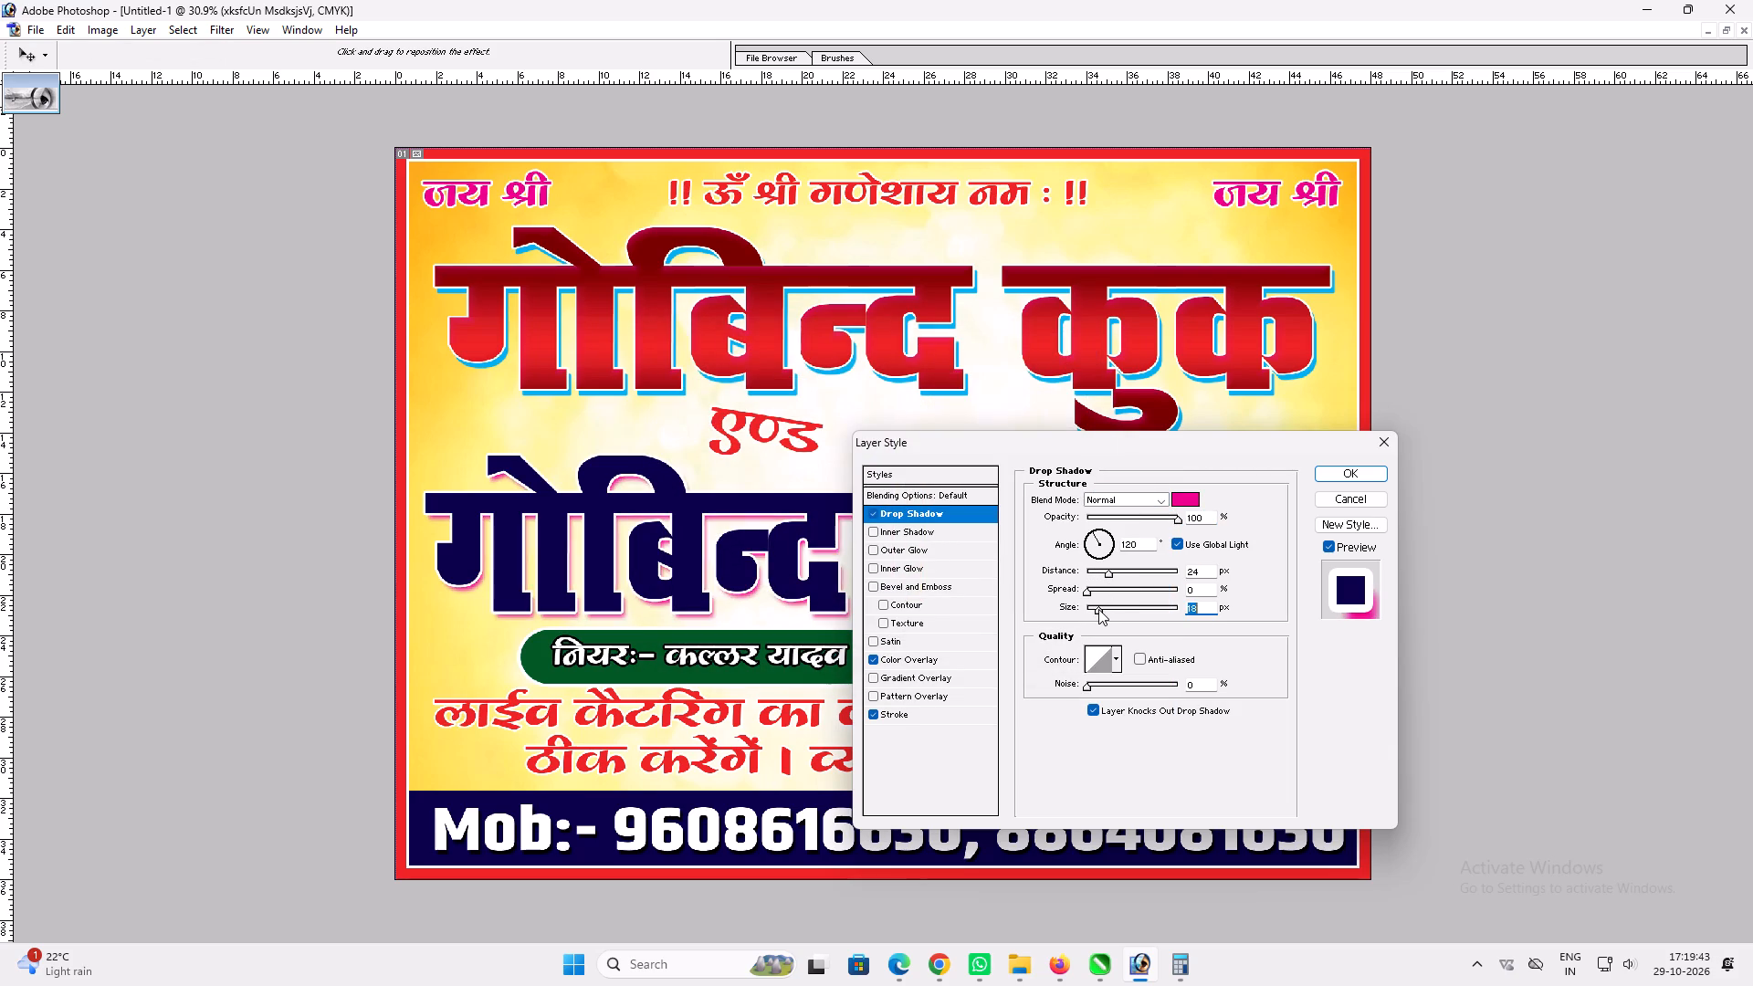
pyautogui.click(1098, 609)
pyautogui.press('Return')
pyautogui.write('vv')
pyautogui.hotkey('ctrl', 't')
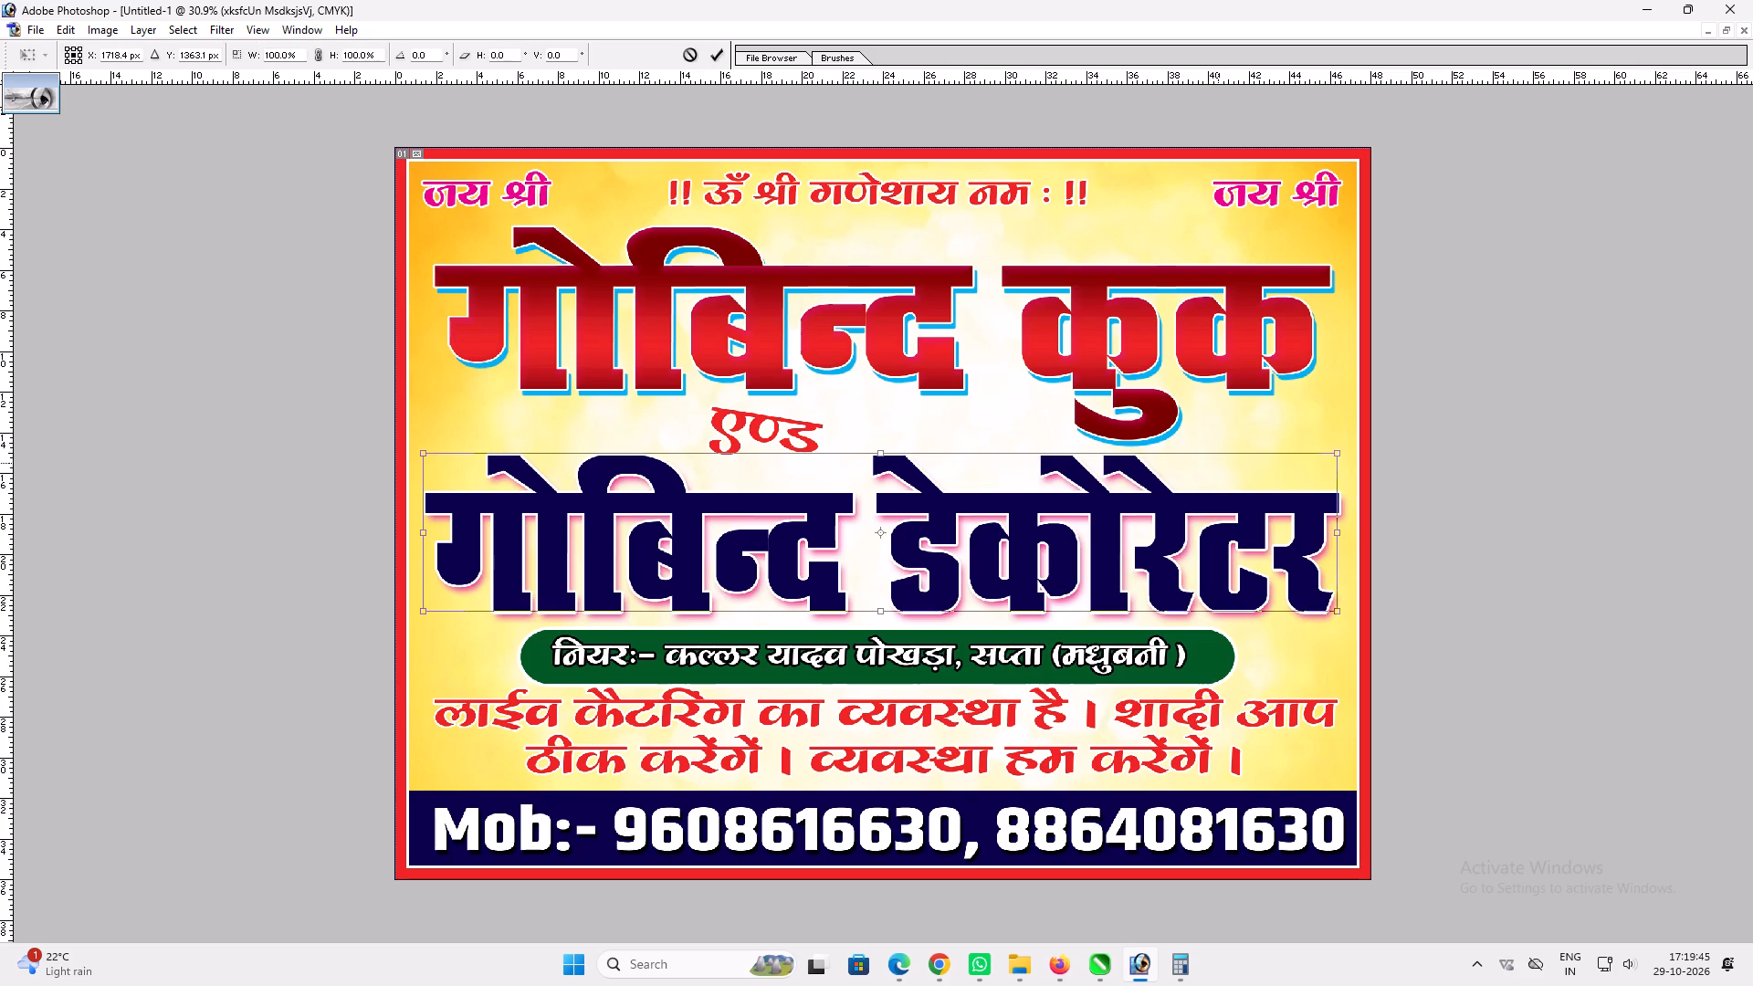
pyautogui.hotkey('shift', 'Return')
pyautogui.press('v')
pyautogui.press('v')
# Rebreak the लाईव कैटरिंग text so that आप starts the second line, followed by a space before ठीक.
pyautogui.keyDown('ctrl'); pyautogui.click(1029, 759); pyautogui.keyUp('ctrl')
pyautogui.hotkey('ctrl', 't')
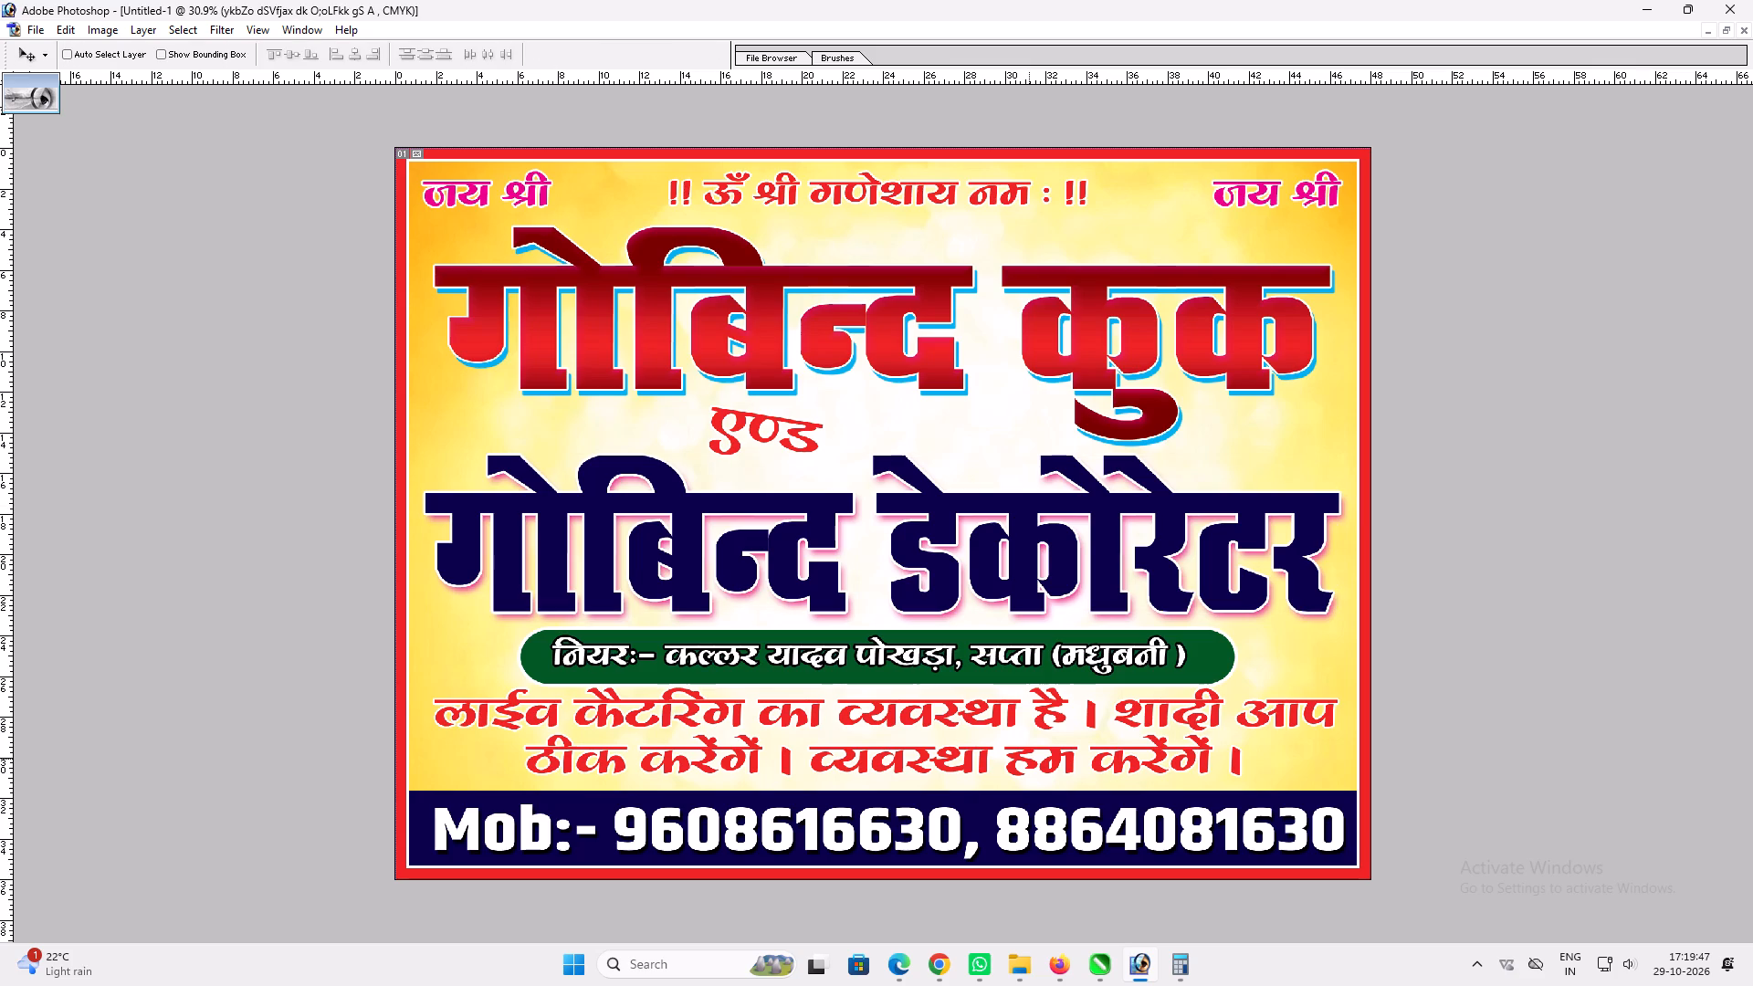
pyautogui.press('Return')
pyautogui.press('t')
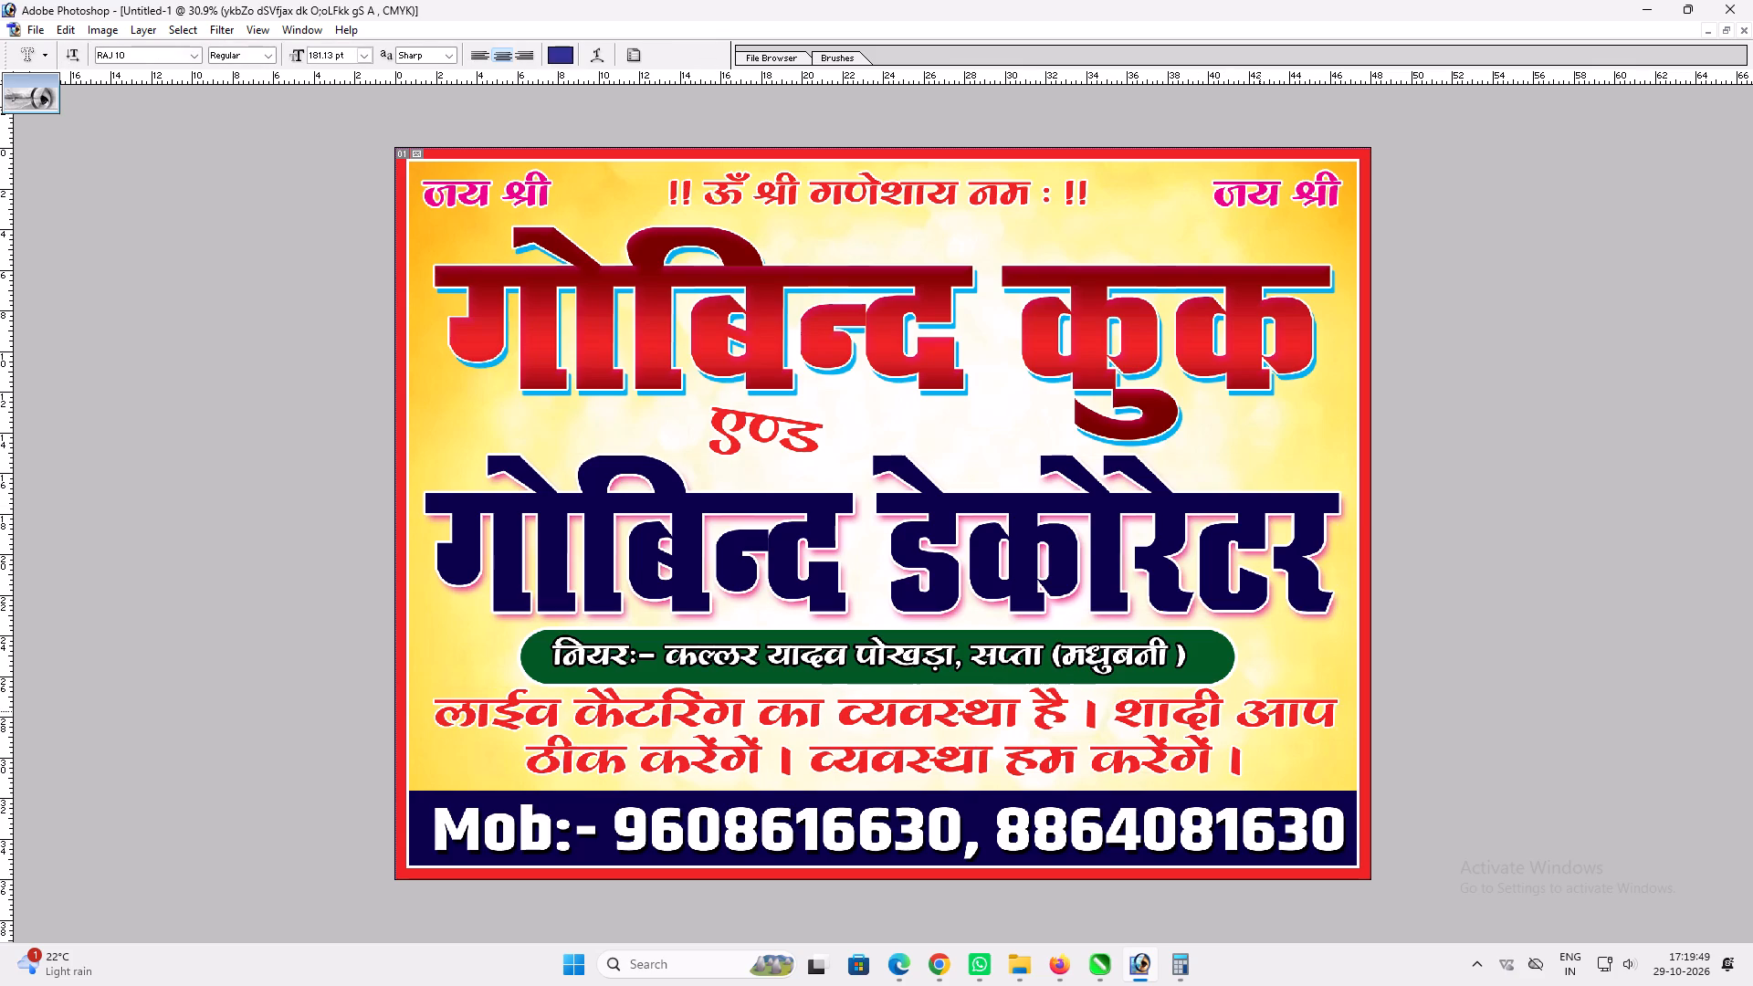
pyautogui.click(1260, 711)
pyautogui.press('Return')
pyautogui.press('Down')
pyautogui.press('Home')
pyautogui.press('BackSpace')
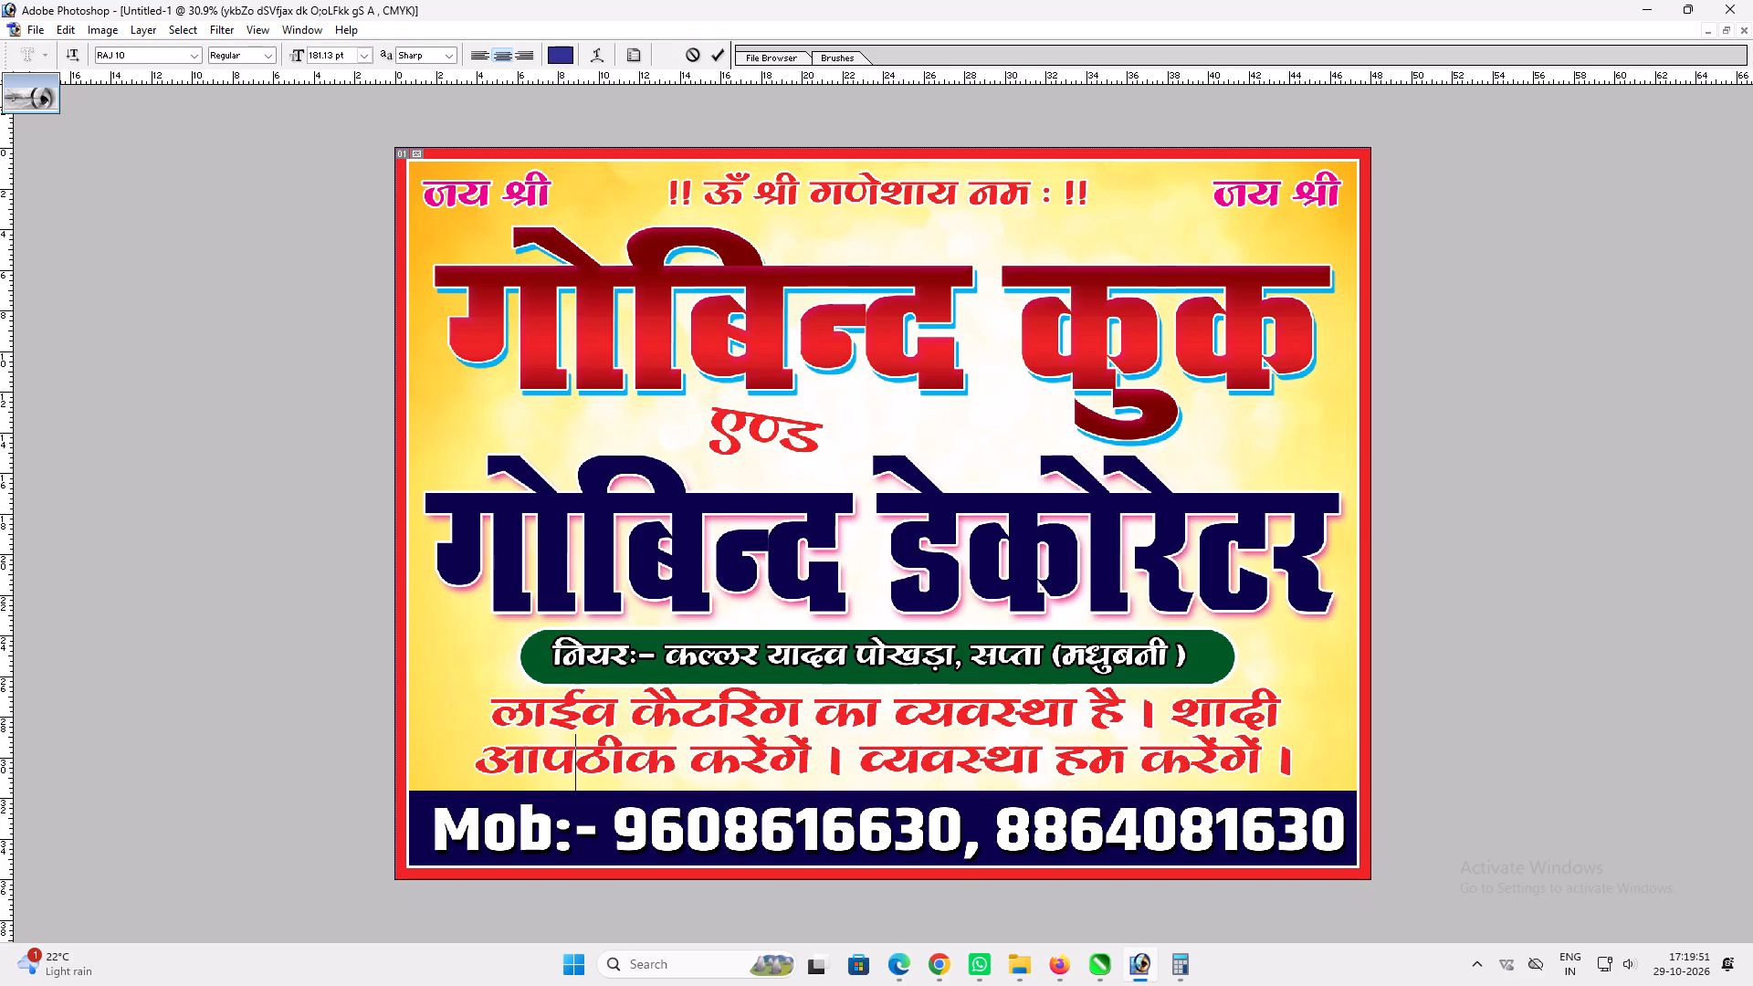
pyautogui.press('space')
pyautogui.press('Return')
pyautogui.write('vv')
# Nudge the two-line catering text sideways, scale it to about 103.4%, and stretch its width by another 100.9%.
pyautogui.moveTo(1153, 791); pyautogui.dragTo(1138, 792)
pyautogui.hotkey('ctrl', 't')
pyautogui.keyDown('shift'); pyautogui.moveTo(1290, 773); pyautogui.dragTo(1319, 767); pyautogui.keyUp('shift')
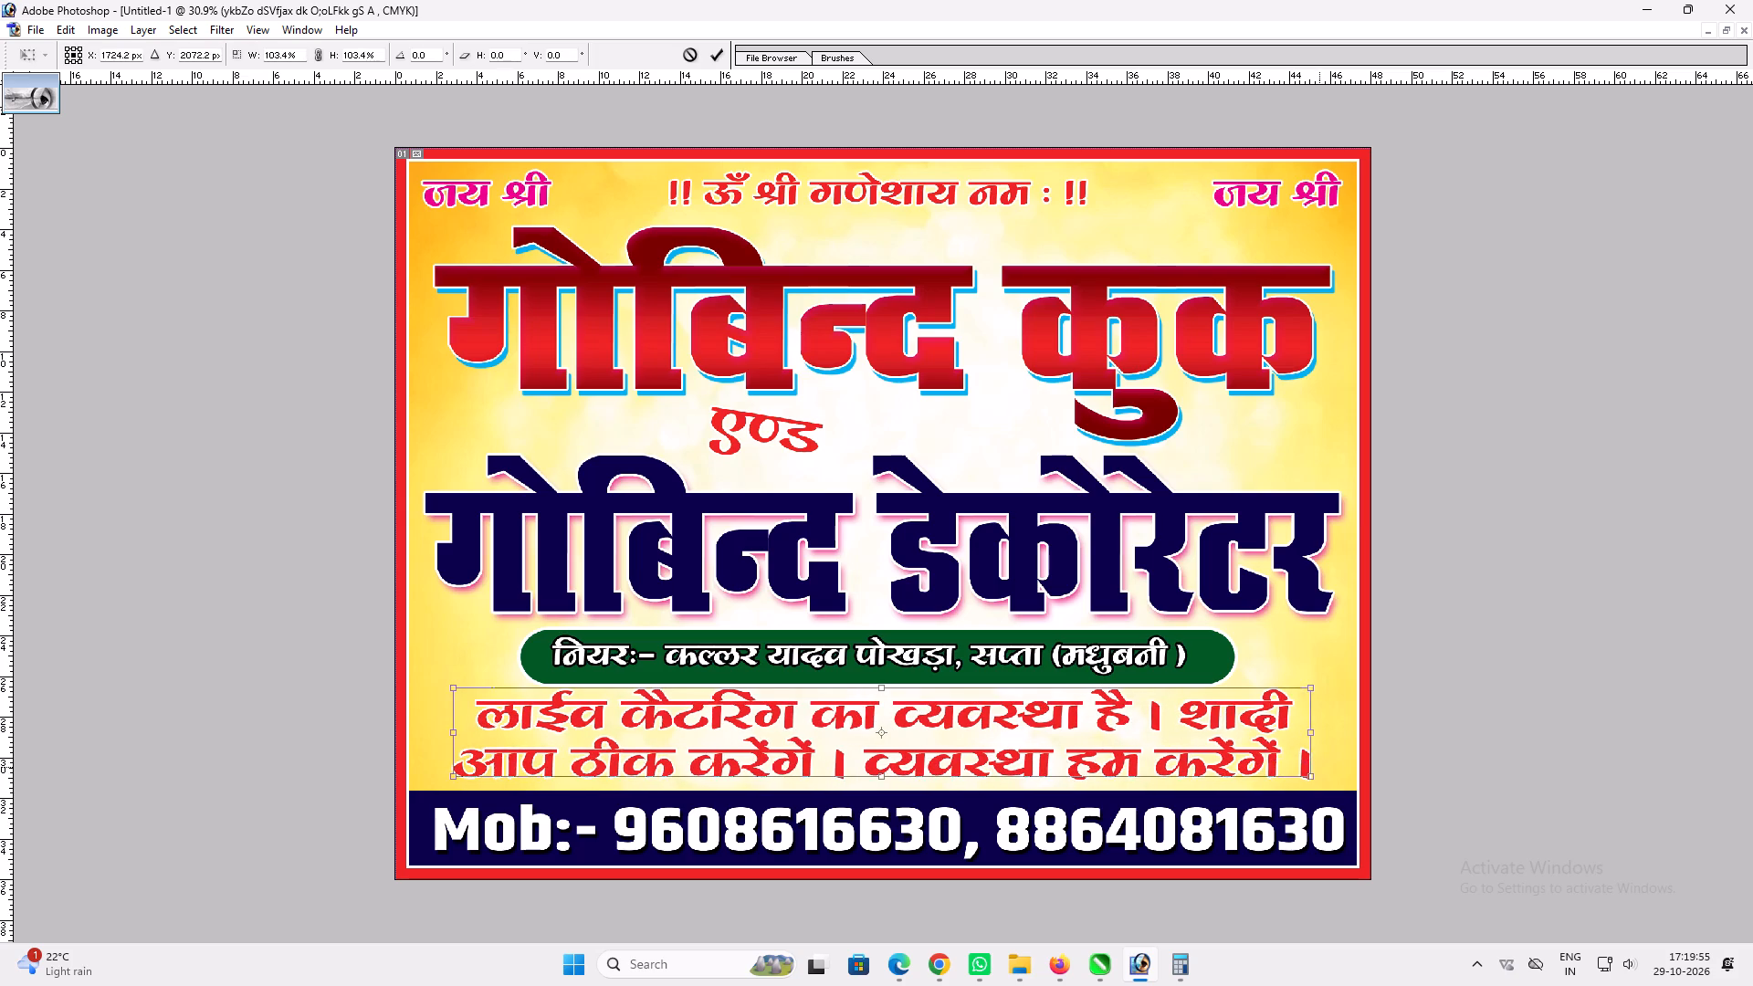
pyautogui.hotkey('shift', 'Return')
pyautogui.hotkey('ctrl', 't')
pyautogui.keyDown('shift'); pyautogui.click(1313, 728); pyautogui.keyUp('shift')
pyautogui.hotkey('shift', 'Return')
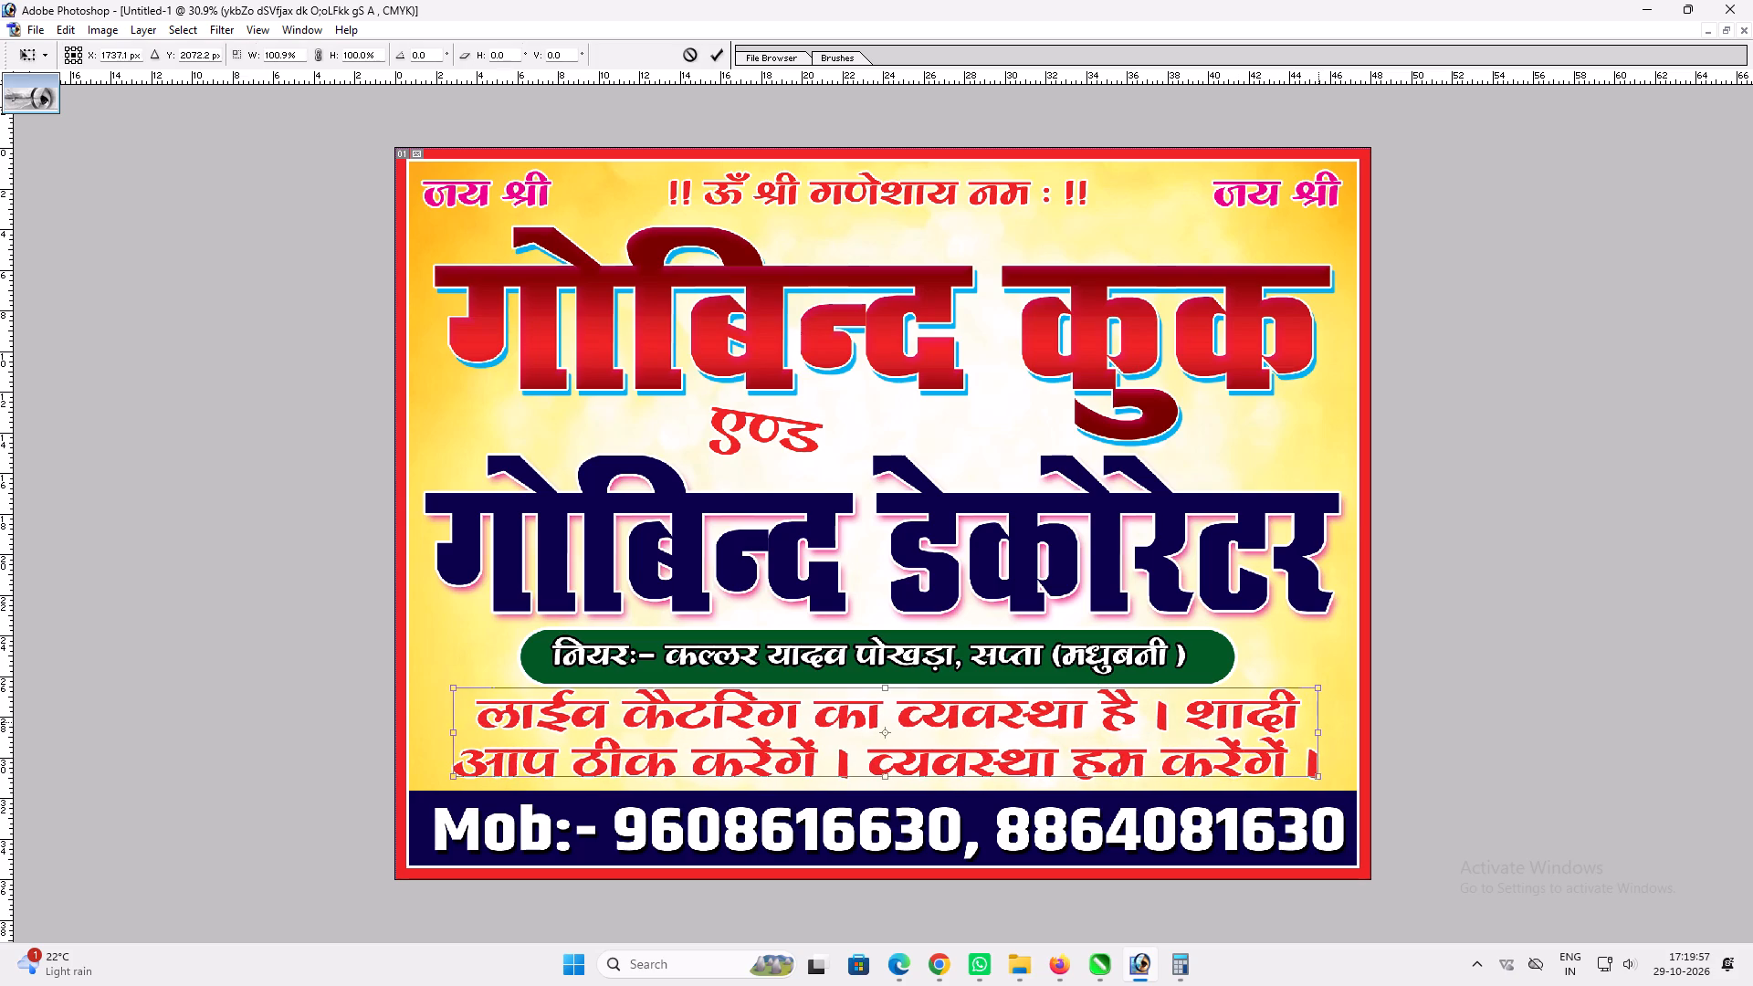
# Change the catering text's colour overlay to black.
pyautogui.hotkey('alt', 'l')
pyautogui.hotkey('alt', 'y')
pyautogui.press('n')
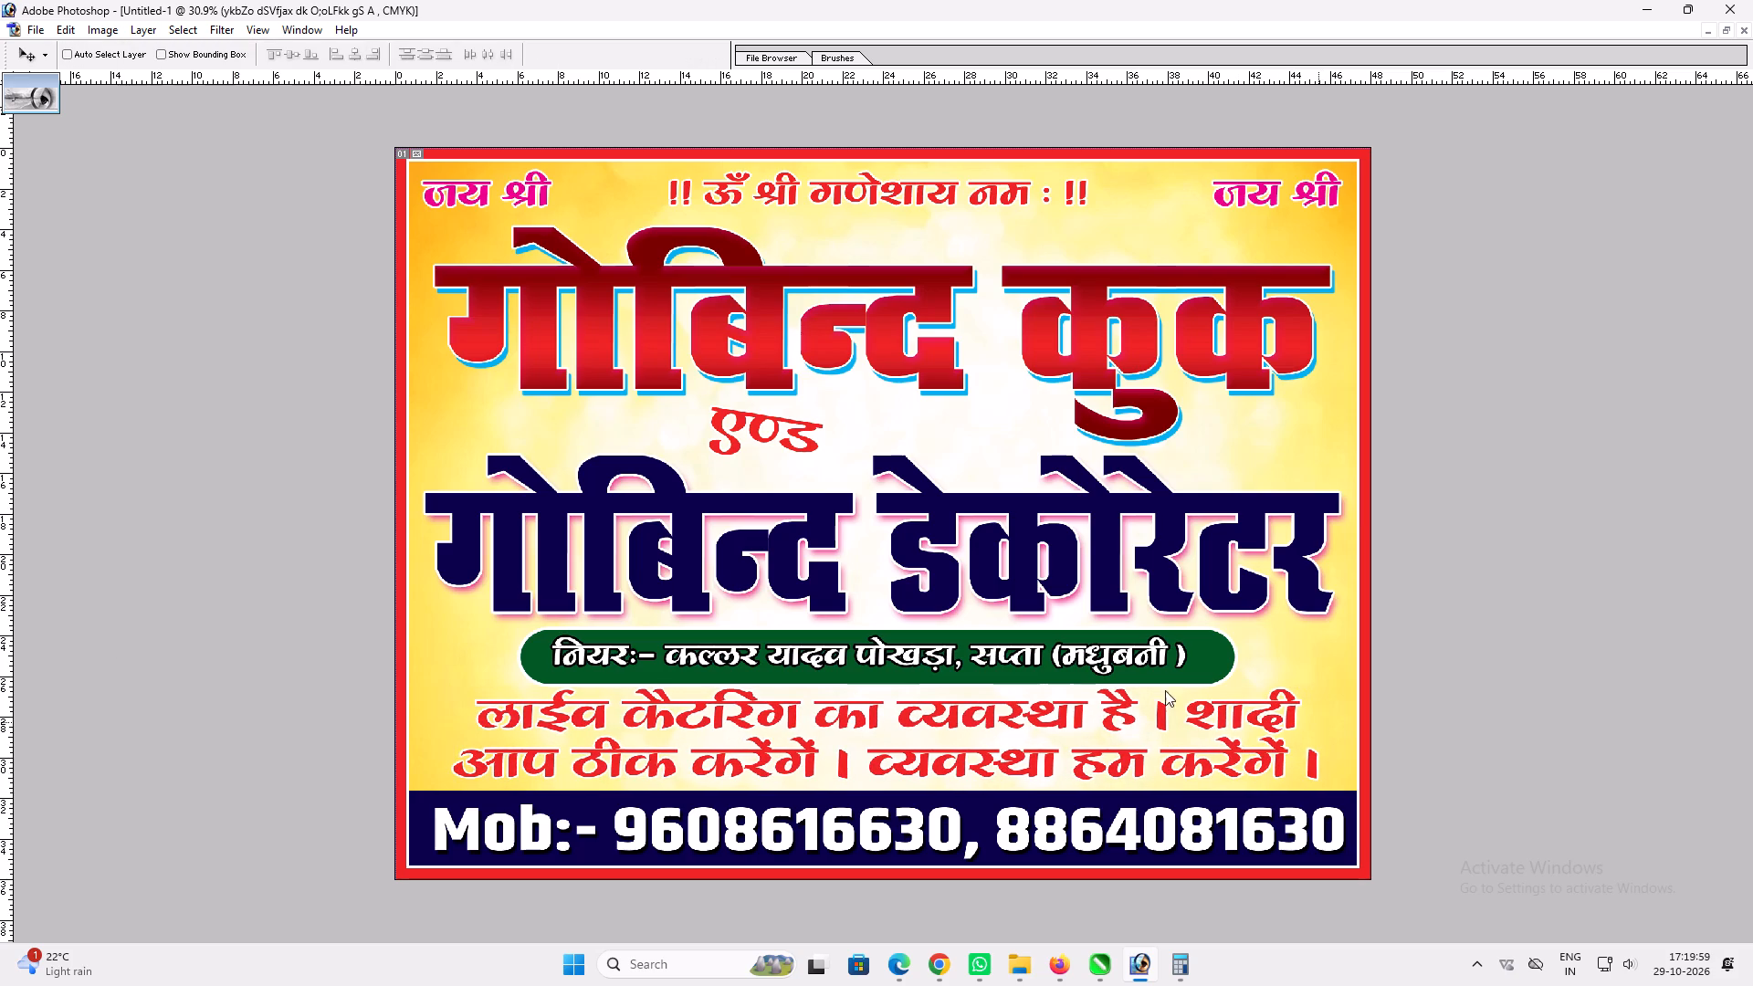
pyautogui.click(987, 658)
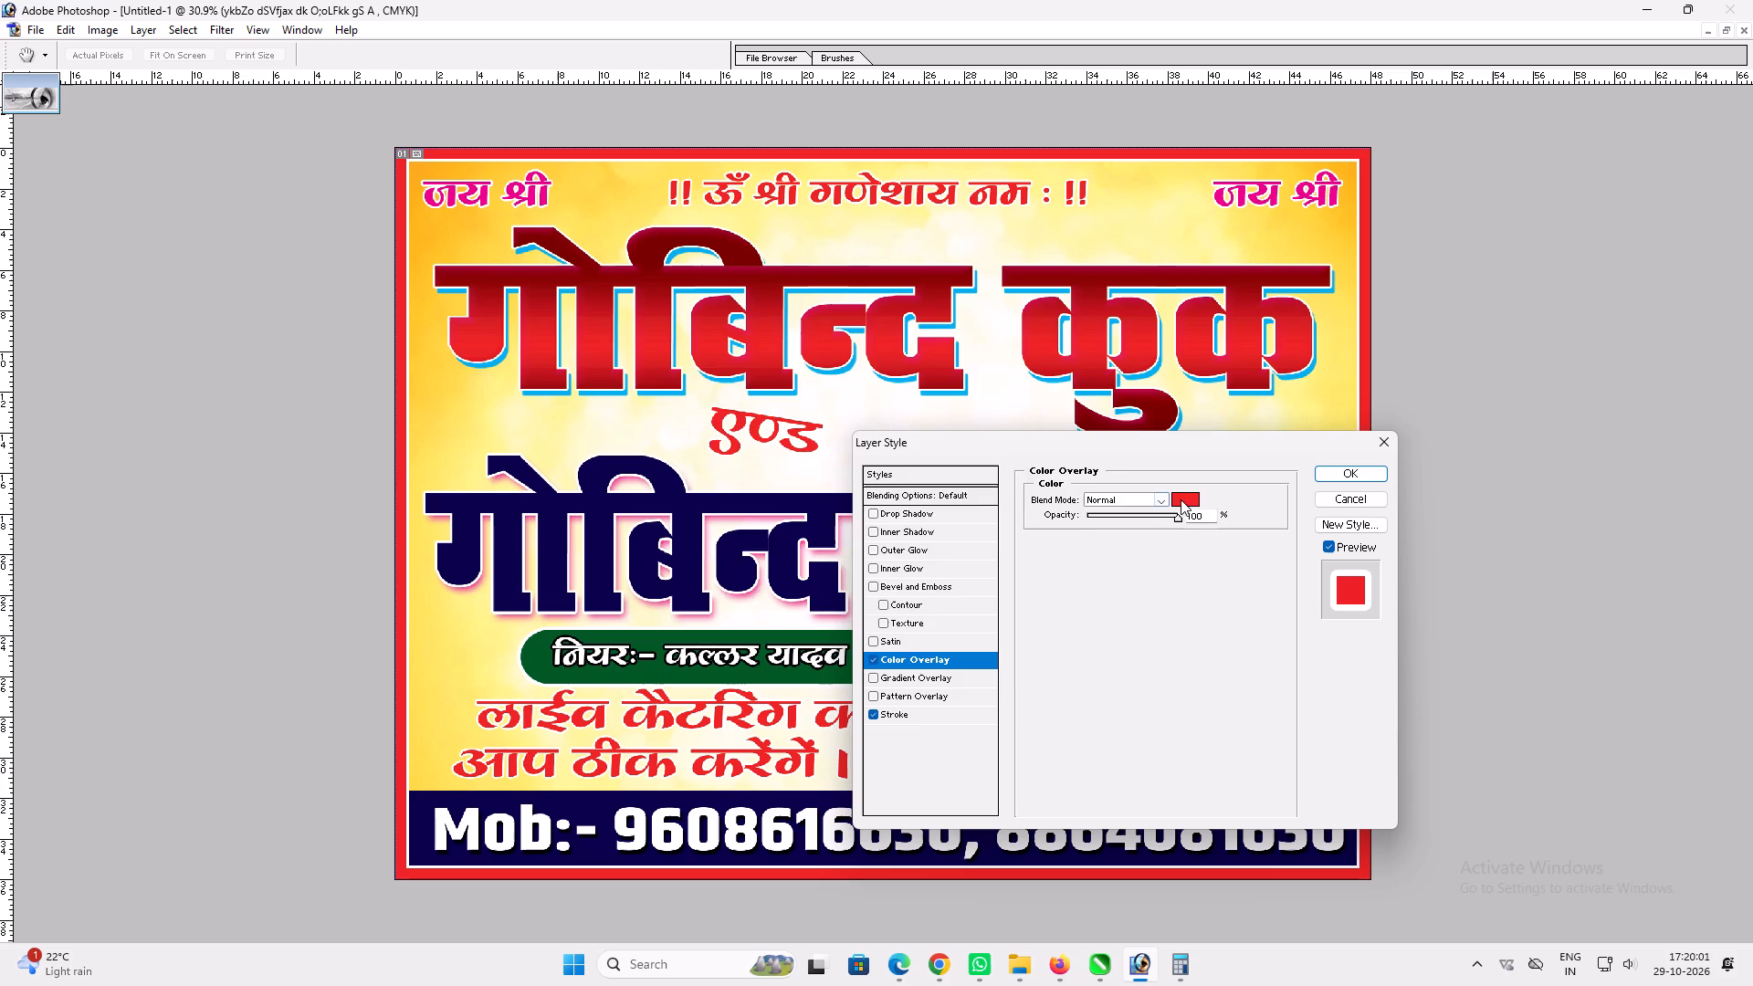
pyautogui.click(1184, 499)
pyautogui.moveTo(852, 578); pyautogui.dragTo(999, 664)
pyautogui.press('Return')
pyautogui.press('Return')
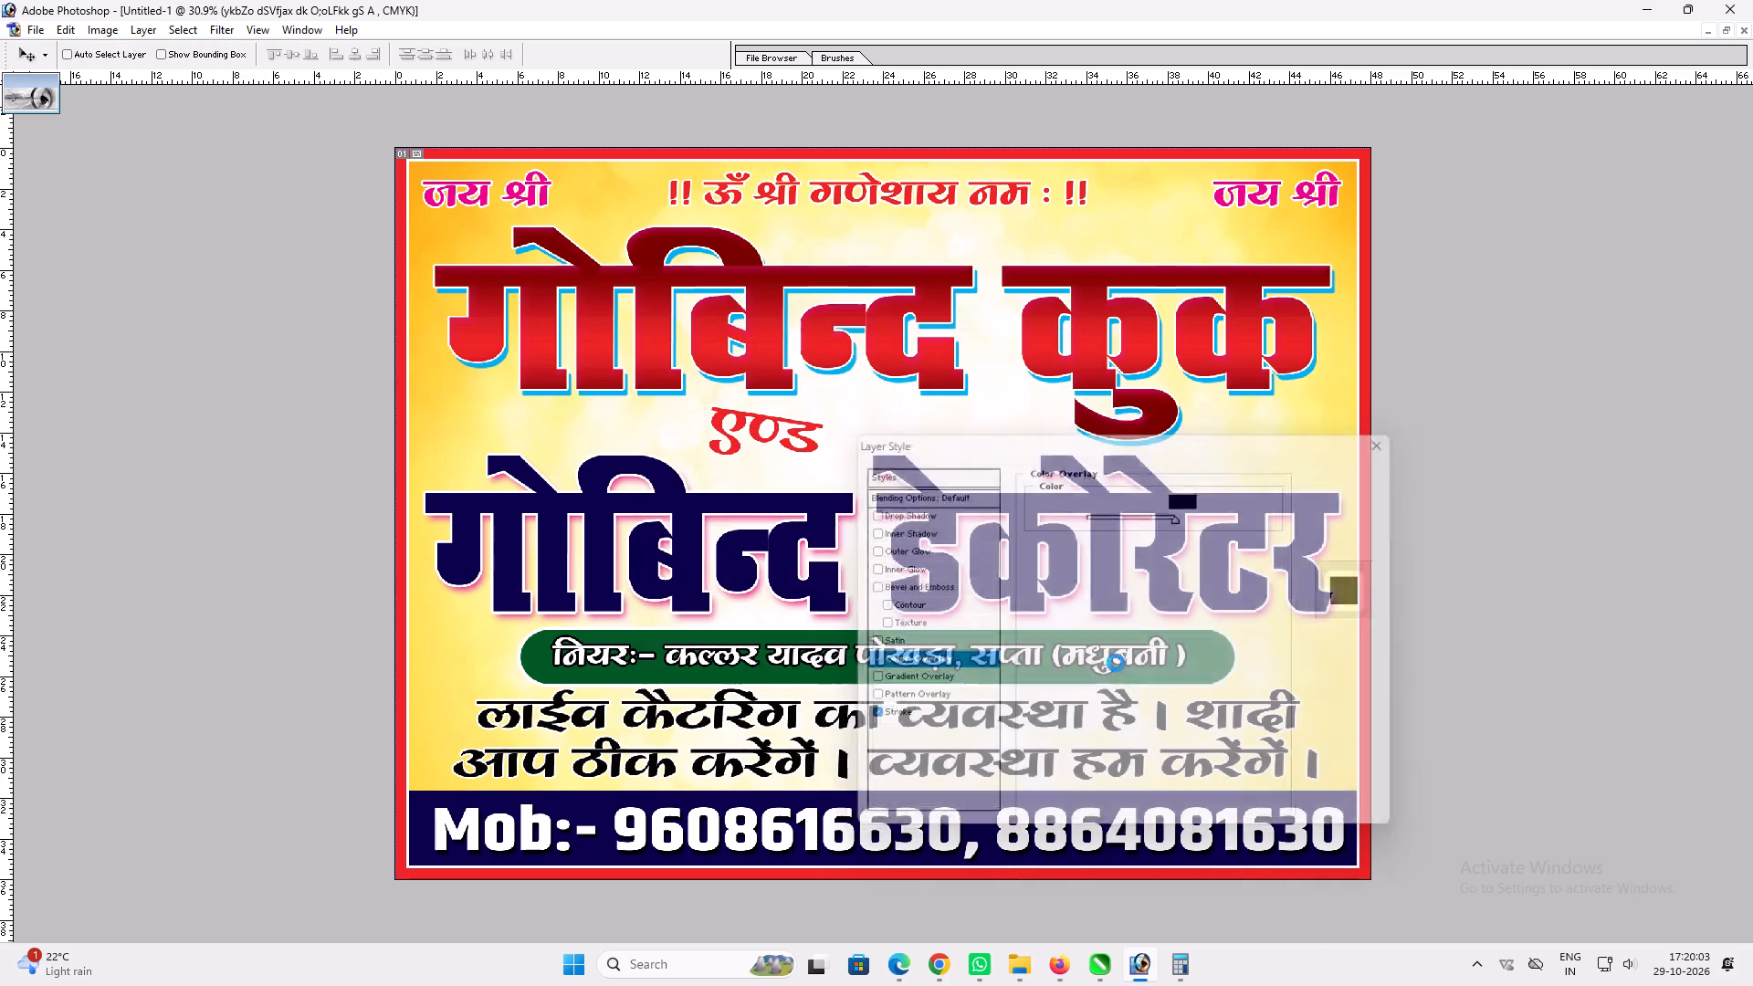
# Stretch the catering text's width to about 102.3% while keeping its height at 100%.
pyautogui.hotkey('ctrl', 't')
pyautogui.keyDown('alt'); pyautogui.keyDown('shift'); pyautogui.moveTo(1314, 725); pyautogui.dragTo(1324, 724); pyautogui.keyUp('shift'); pyautogui.keyUp('alt')
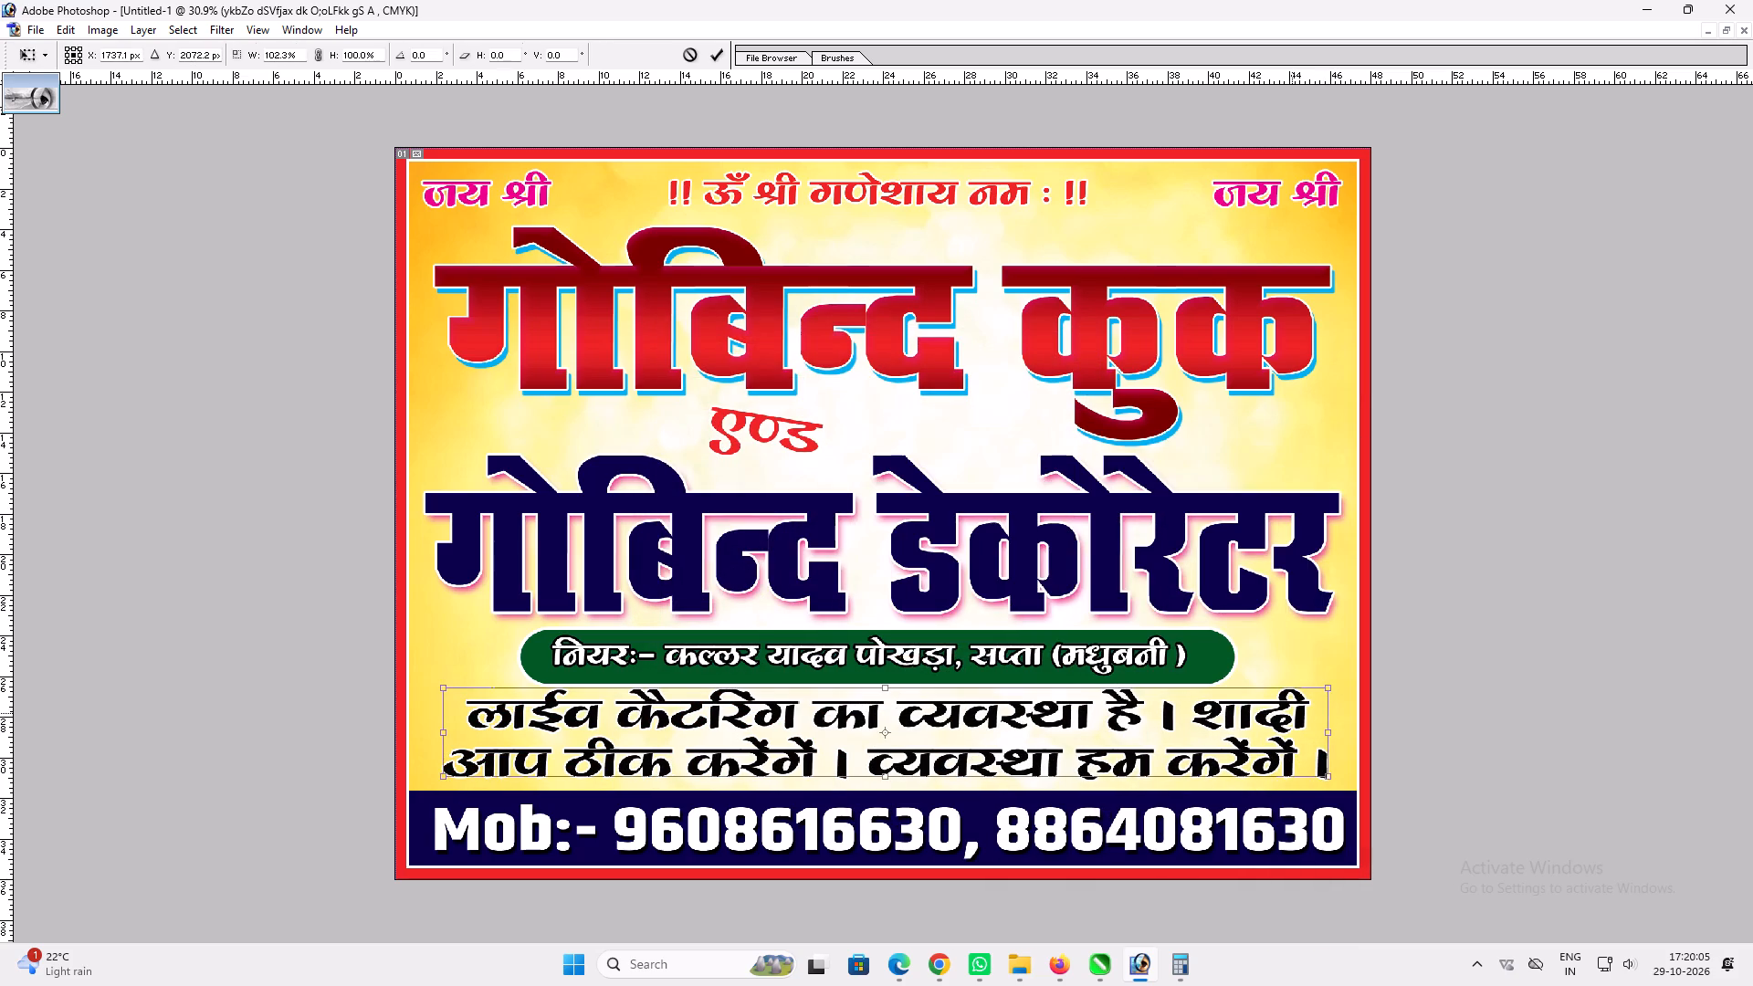
pyautogui.press('Return')
pyautogui.press('v')
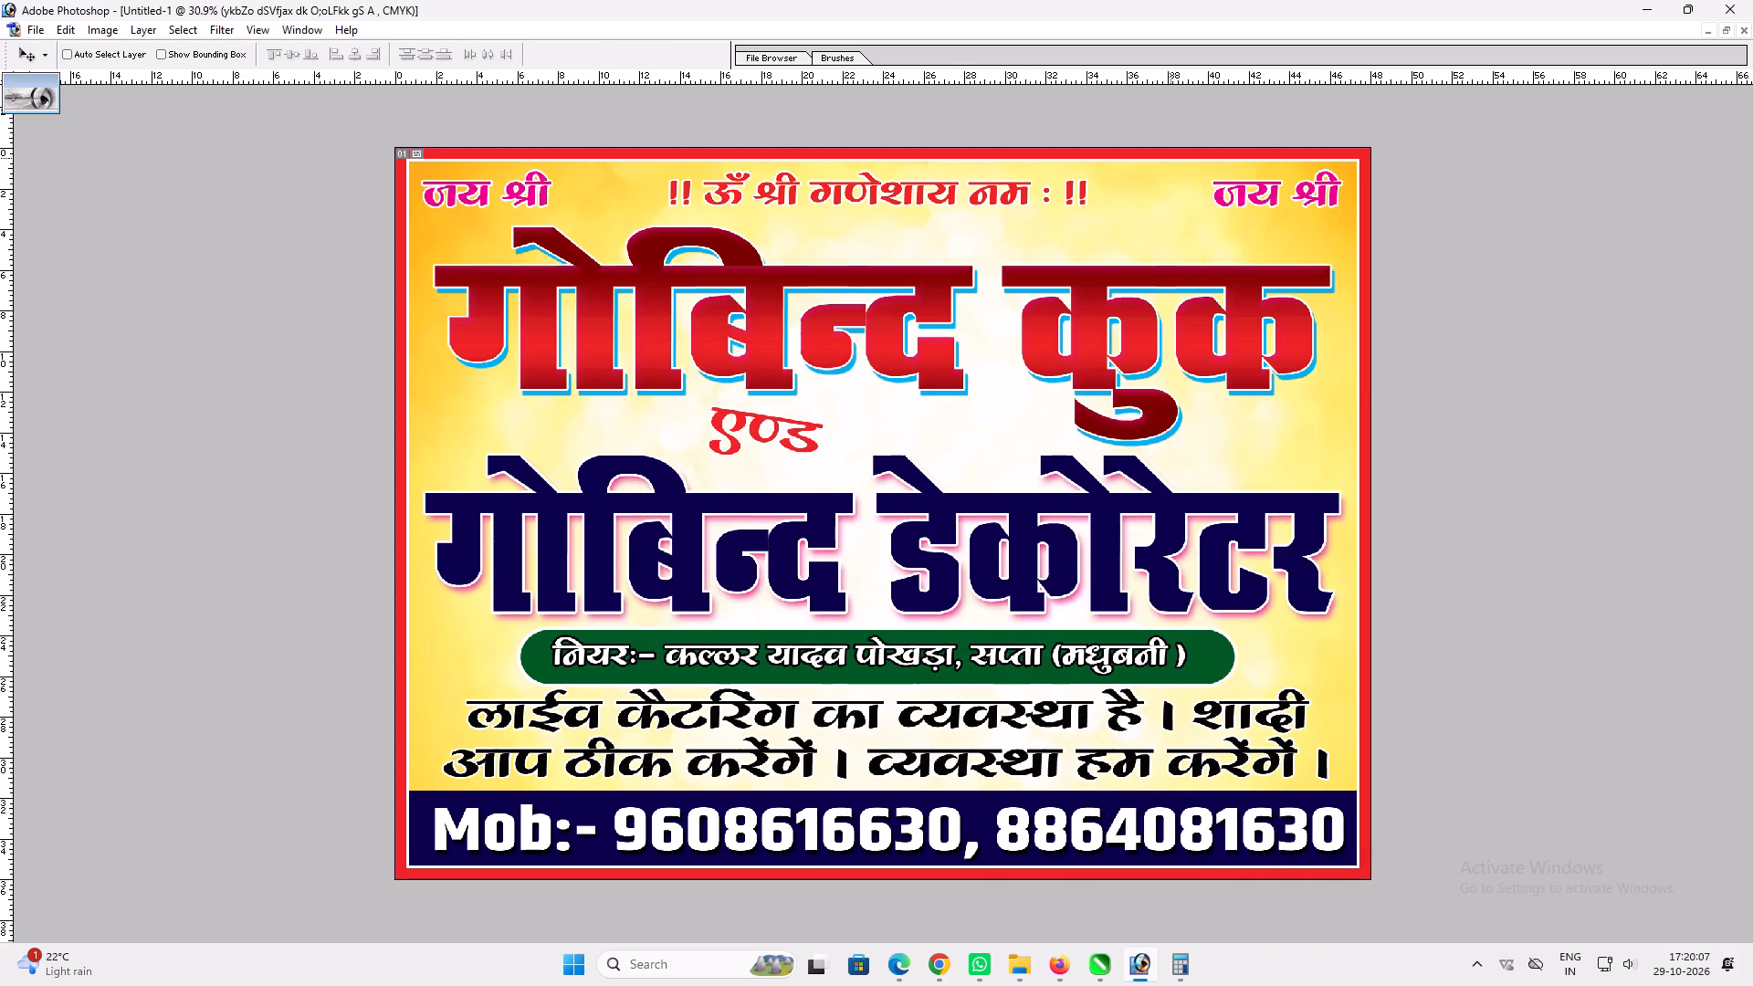
# Set the colour overlay of the banner's outer border to cyan with C 100, M 0, Y 0.
pyautogui.keyDown('ctrl'); pyautogui.click(1165, 154); pyautogui.keyUp('ctrl')
pyautogui.hotkey('alt', 'l')
pyautogui.hotkey('alt', 'y')
pyautogui.hotkey('alt', 'l')
pyautogui.hotkey('alt', 'y')
pyautogui.press('n')
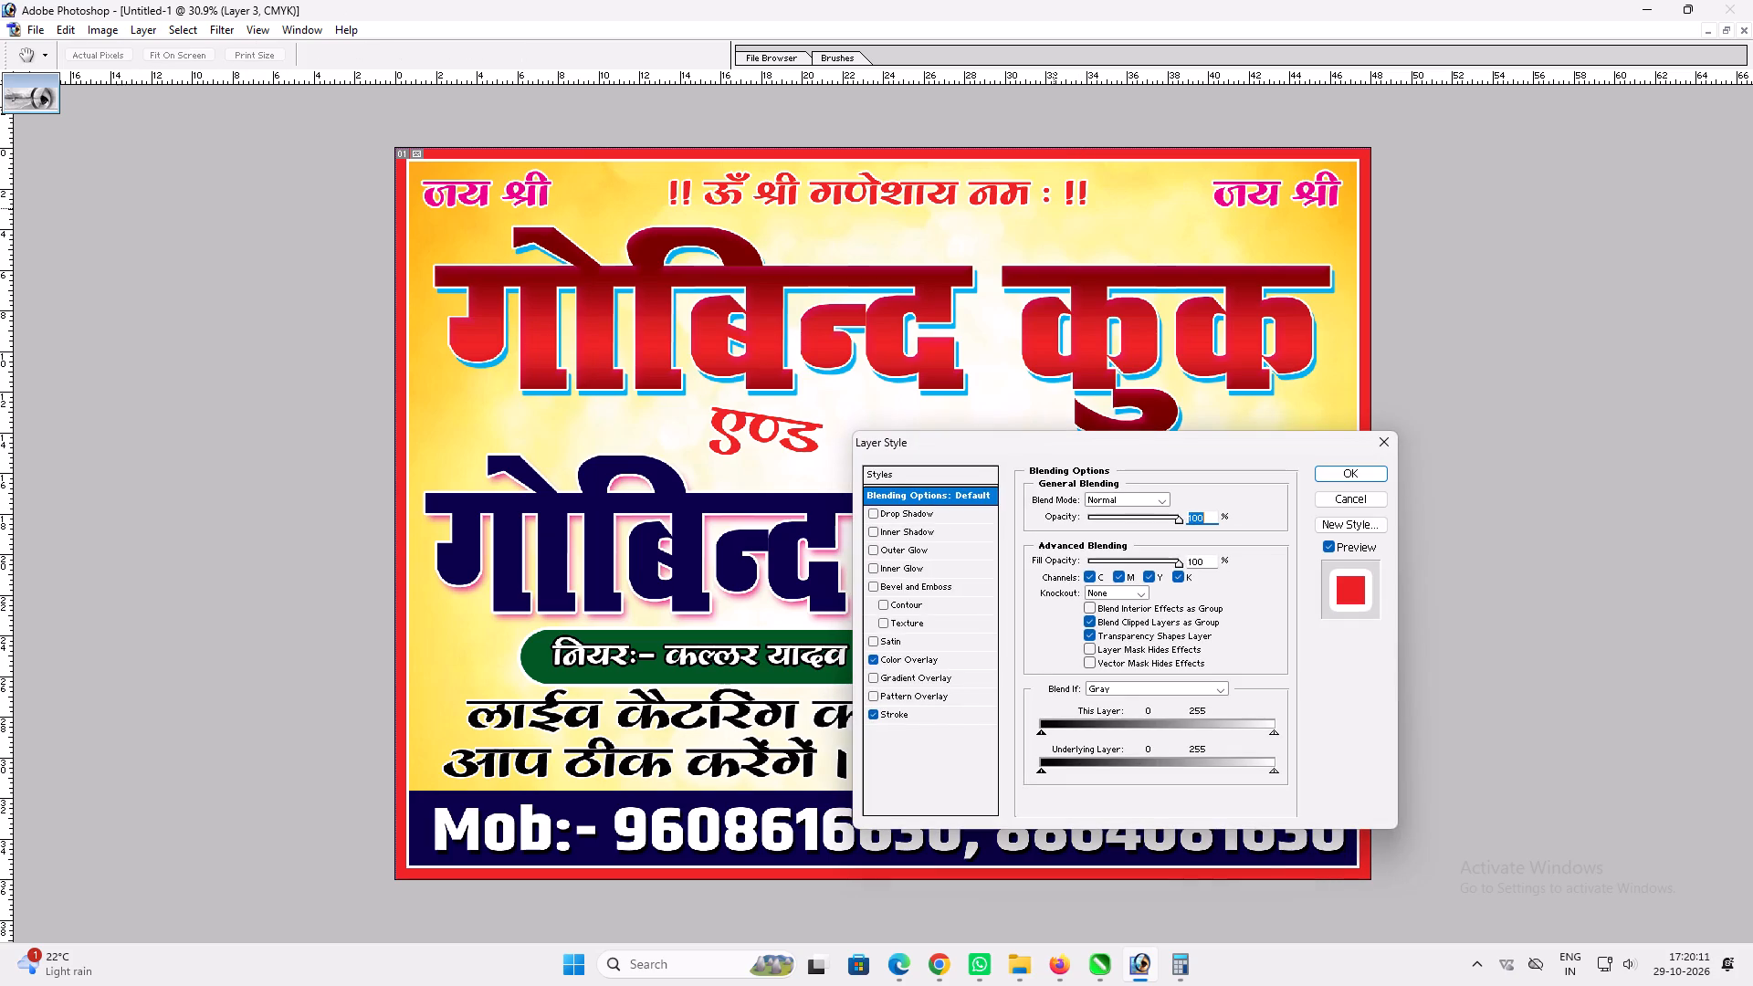
pyautogui.click(956, 661)
pyautogui.click(1181, 502)
pyautogui.write('100')
pyautogui.press('Tab')
pyautogui.press('0')
pyautogui.press('Tab')
pyautogui.press('0')
pyautogui.press('Return')
pyautogui.press('Return')
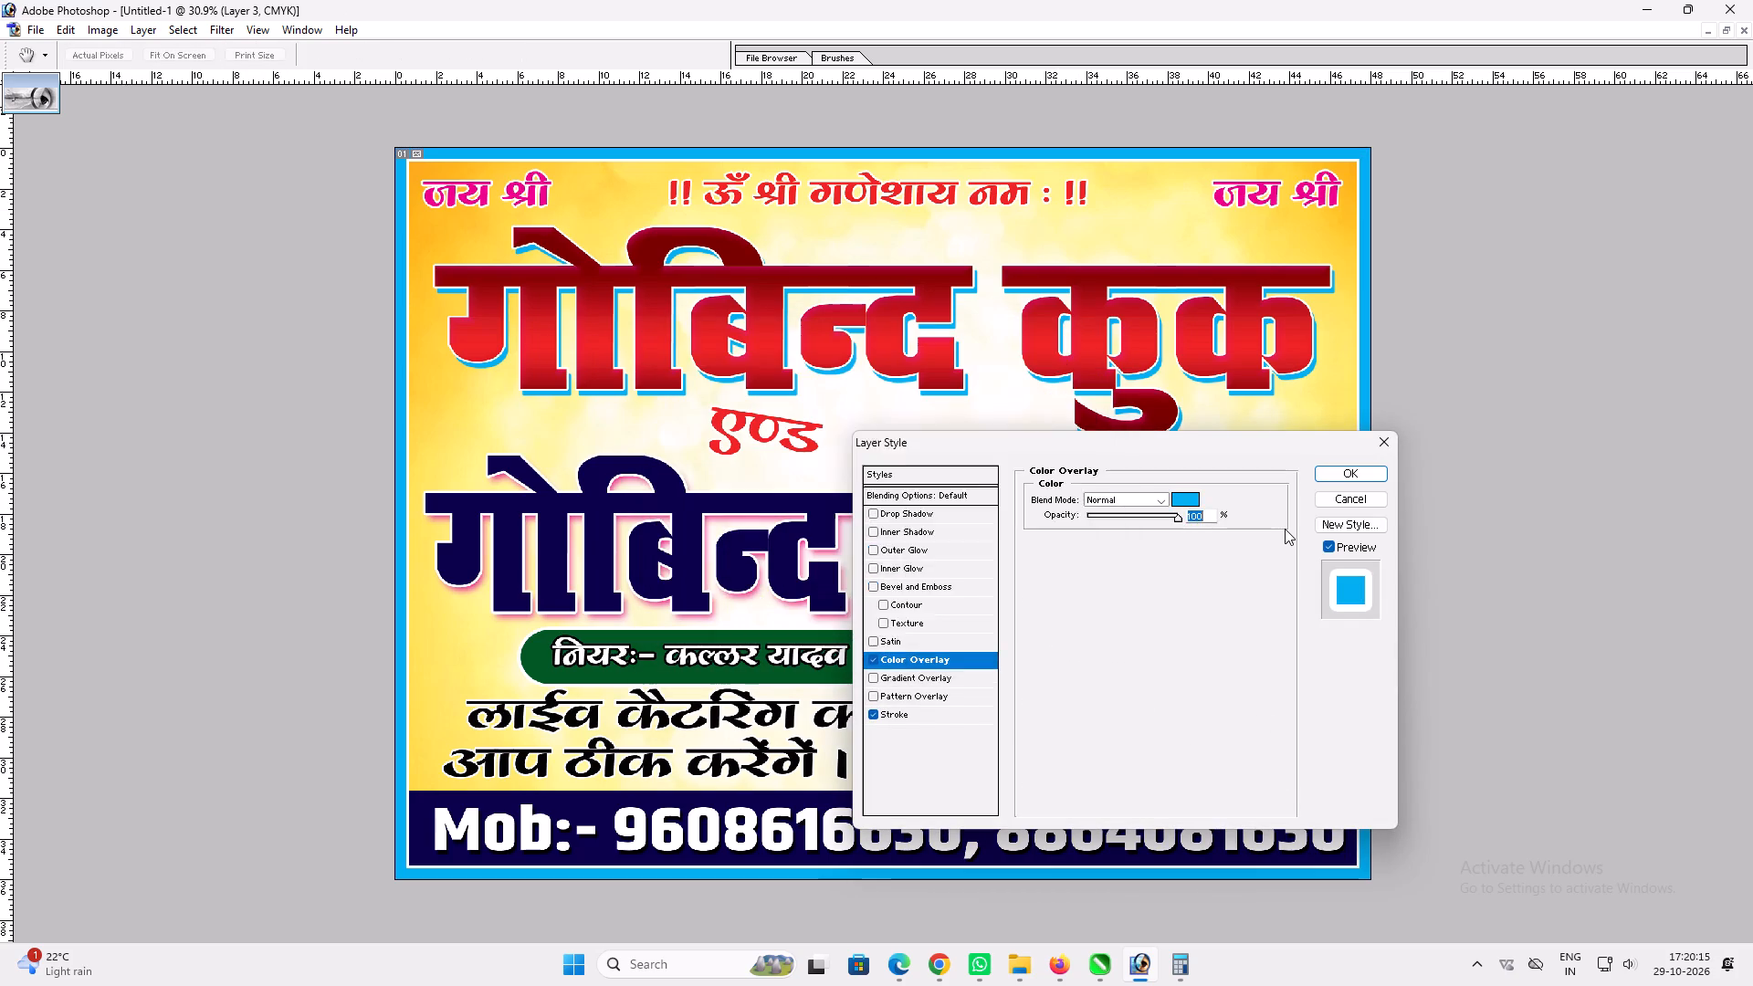
# Start a screen capture of the banner.
pyautogui.press('Print')
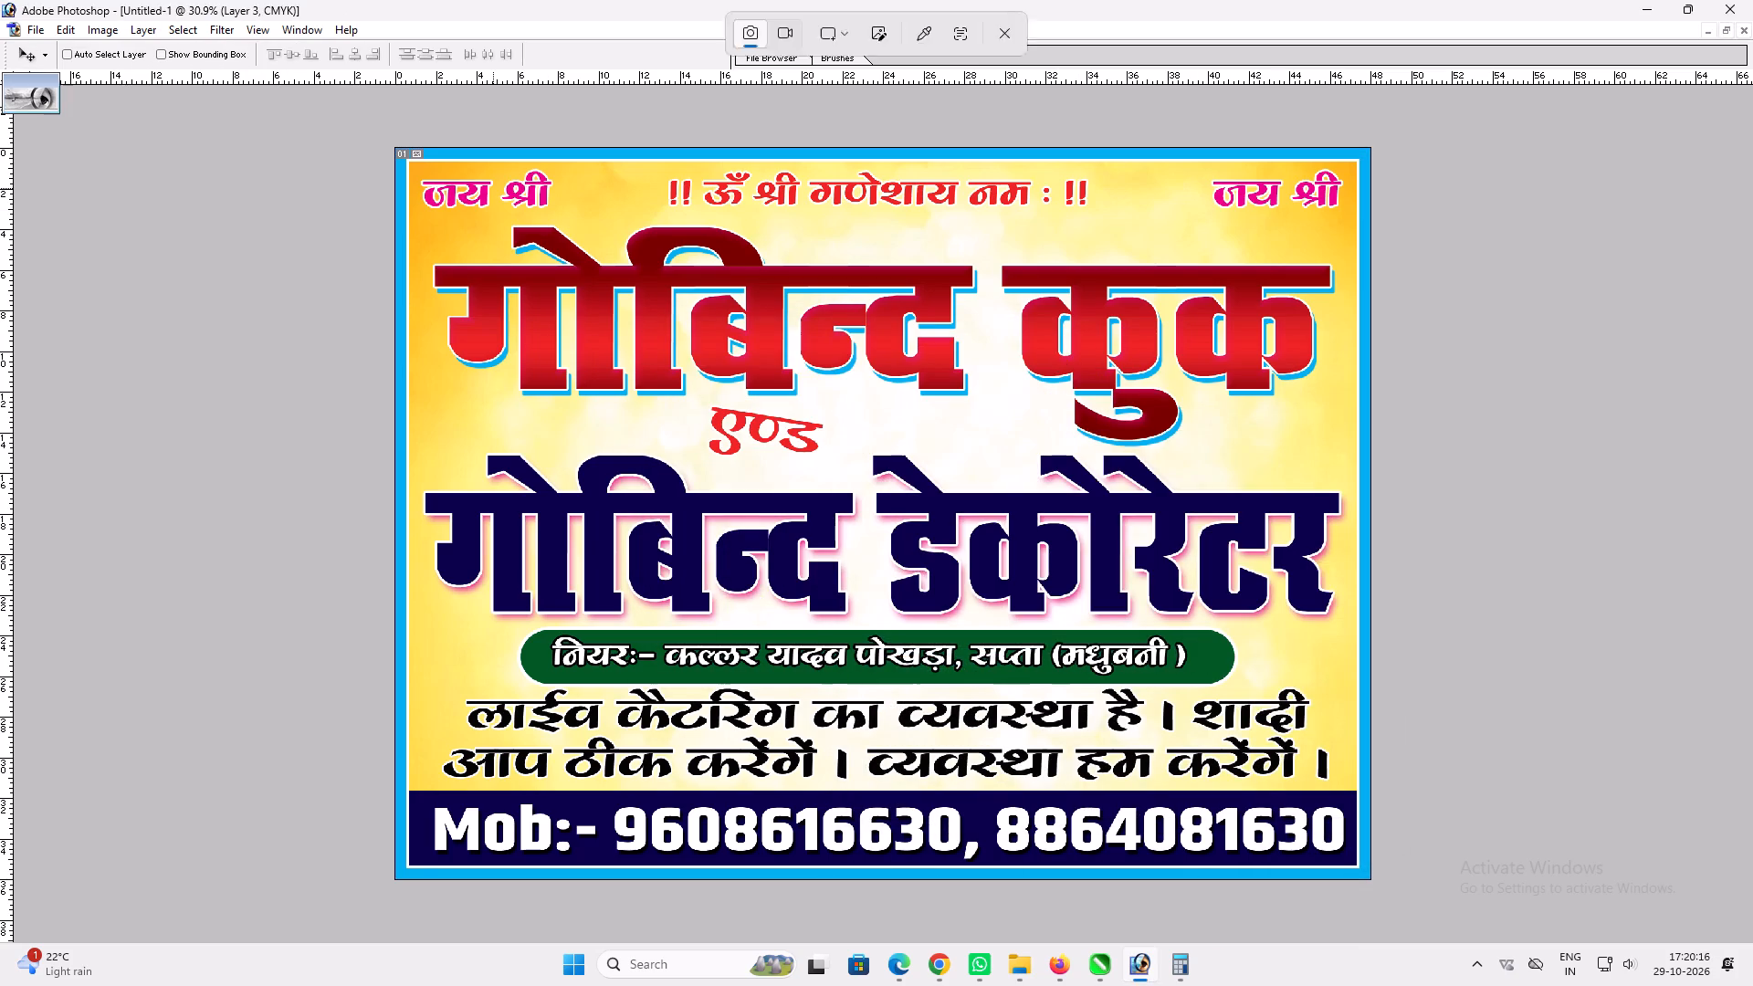
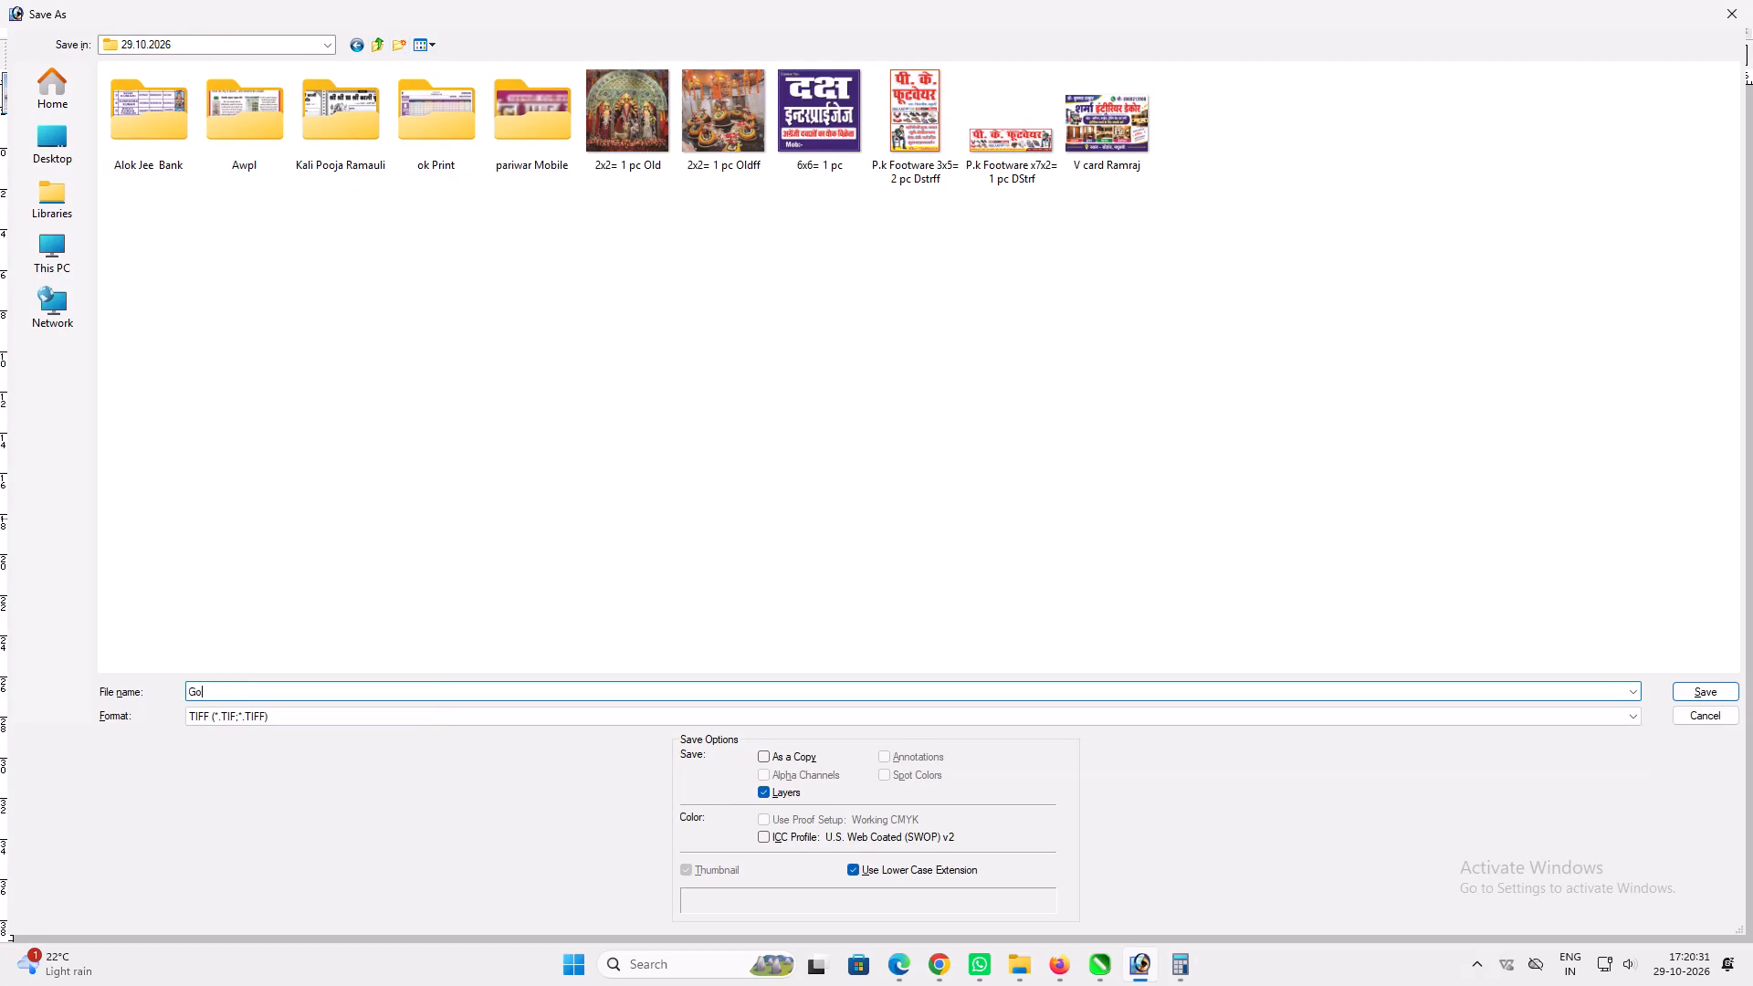
pyautogui.write('vind')
pyautogui.press('space')
pyautogui.hotkey('shift', 'c')
pyautogui.press('BackSpace')
pyautogui.write('cooke')
pyautogui.press('space')
pyautogui.write('4x3 = 1 p')
pyautogui.press('space')
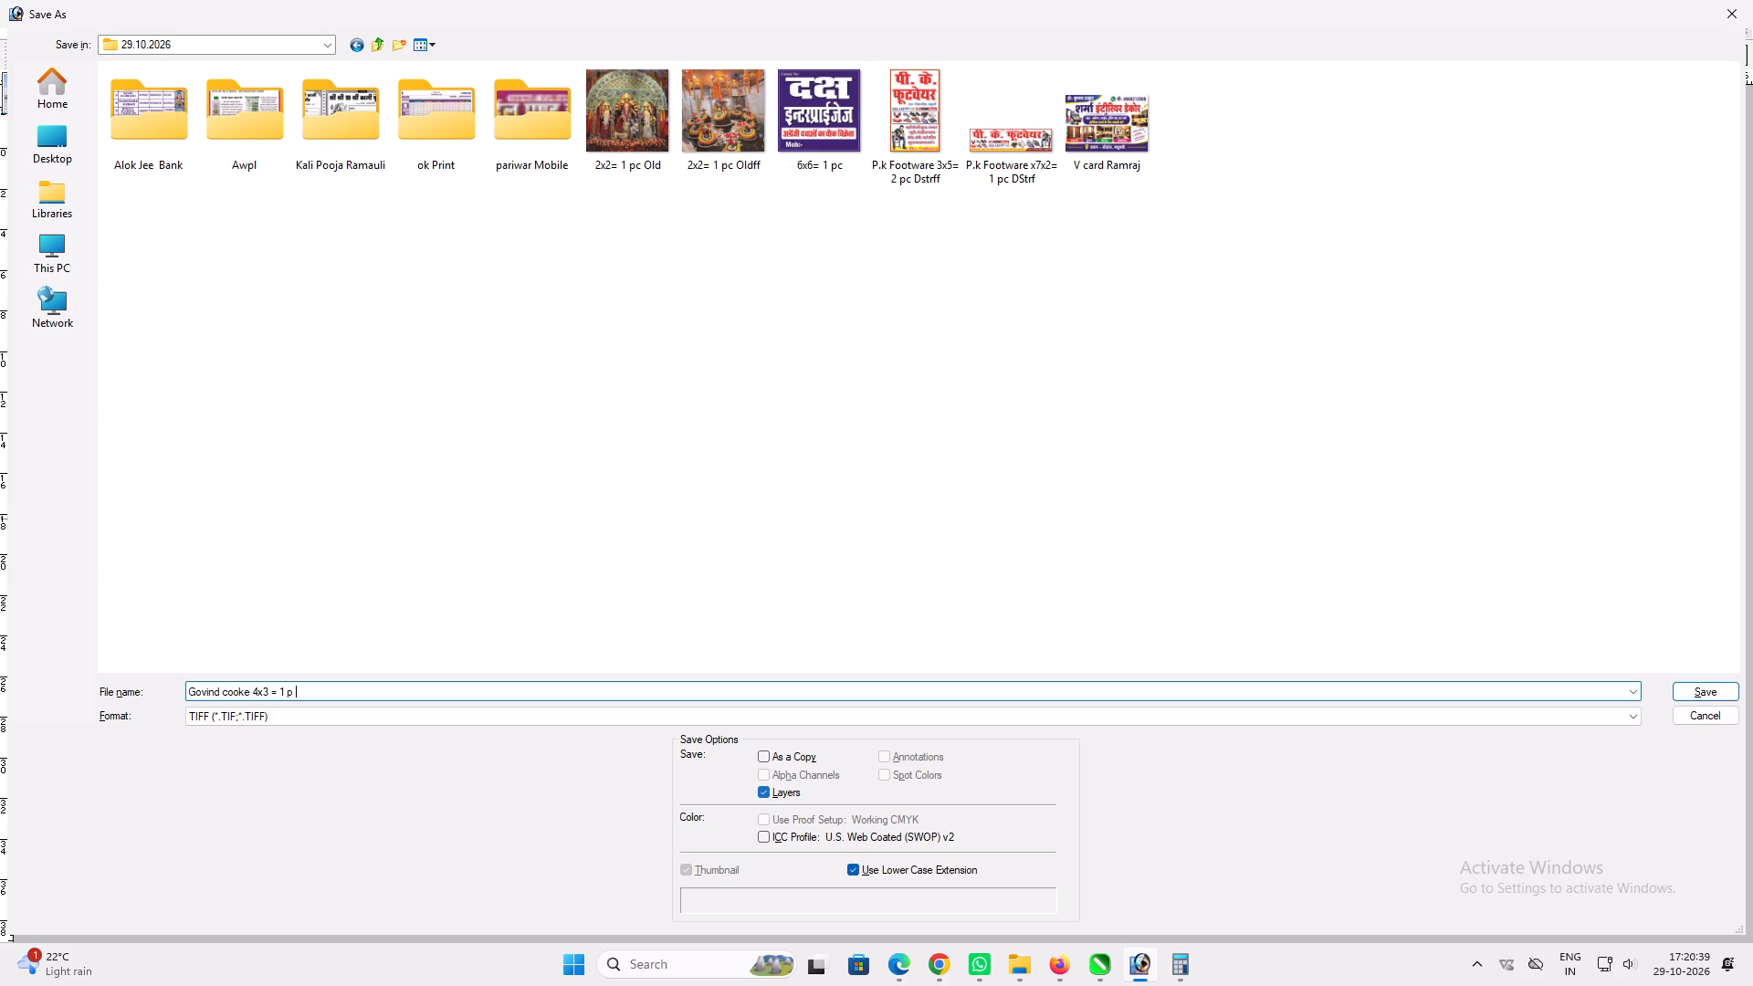
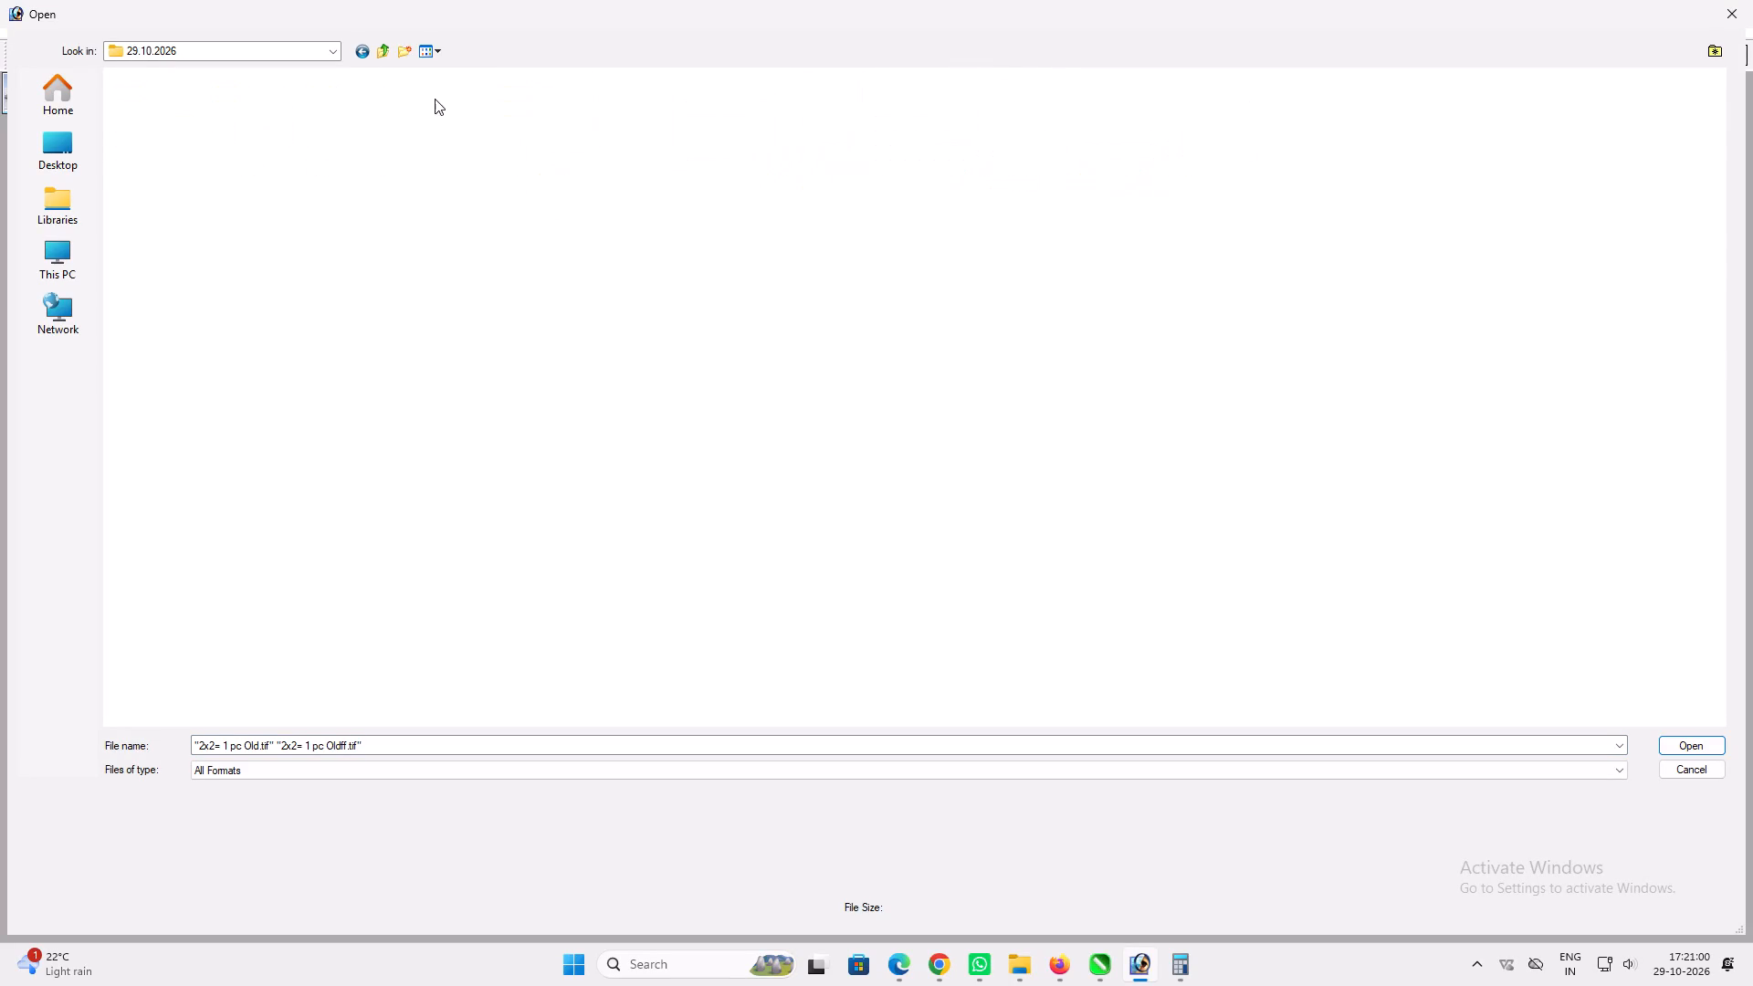
# Move the files "2x2= 1 pc Old" and "2x2= 1 pc Oldff" from ok Print into its Amber Hospital folder.
pyautogui.moveTo(1338, 269); pyautogui.dragTo(1183, 91)
pyautogui.moveTo(1189, 92); pyautogui.dragTo(190, 282)
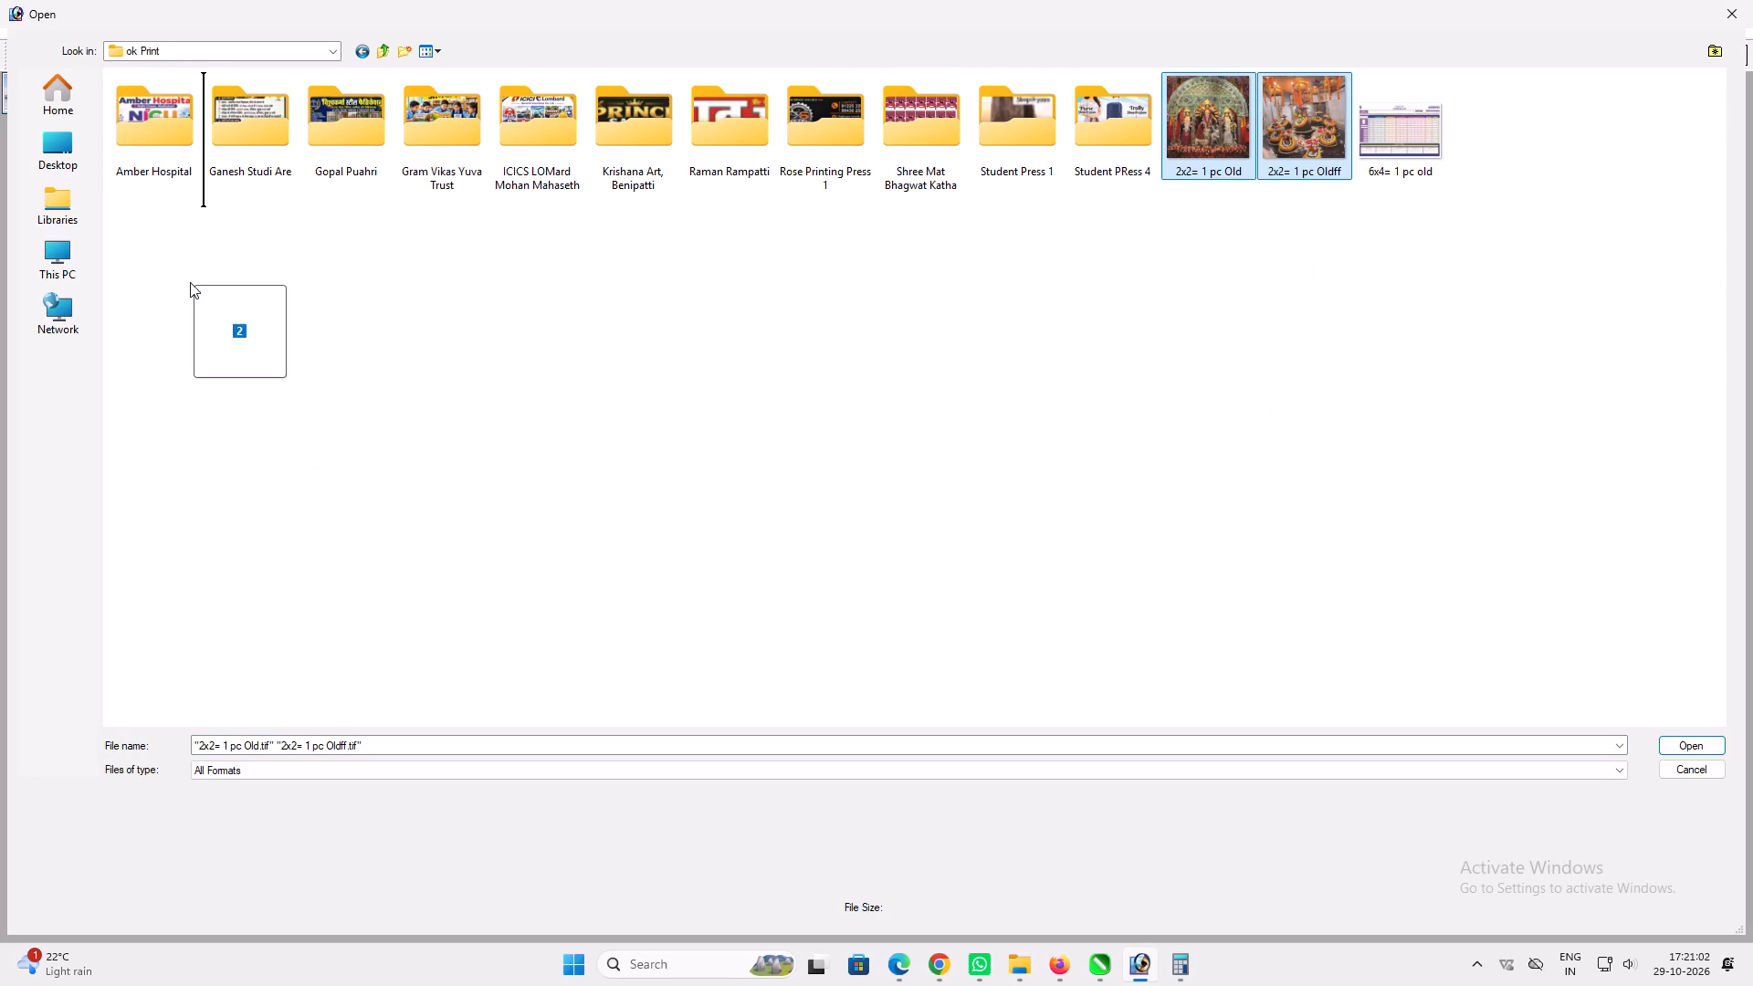
pyautogui.moveTo(190, 282); pyautogui.dragTo(121, 113)
# Return to the 29.10.2026 folder and move the "V card Ramraj" file into the ok Print folder.
pyautogui.click(391, 41)
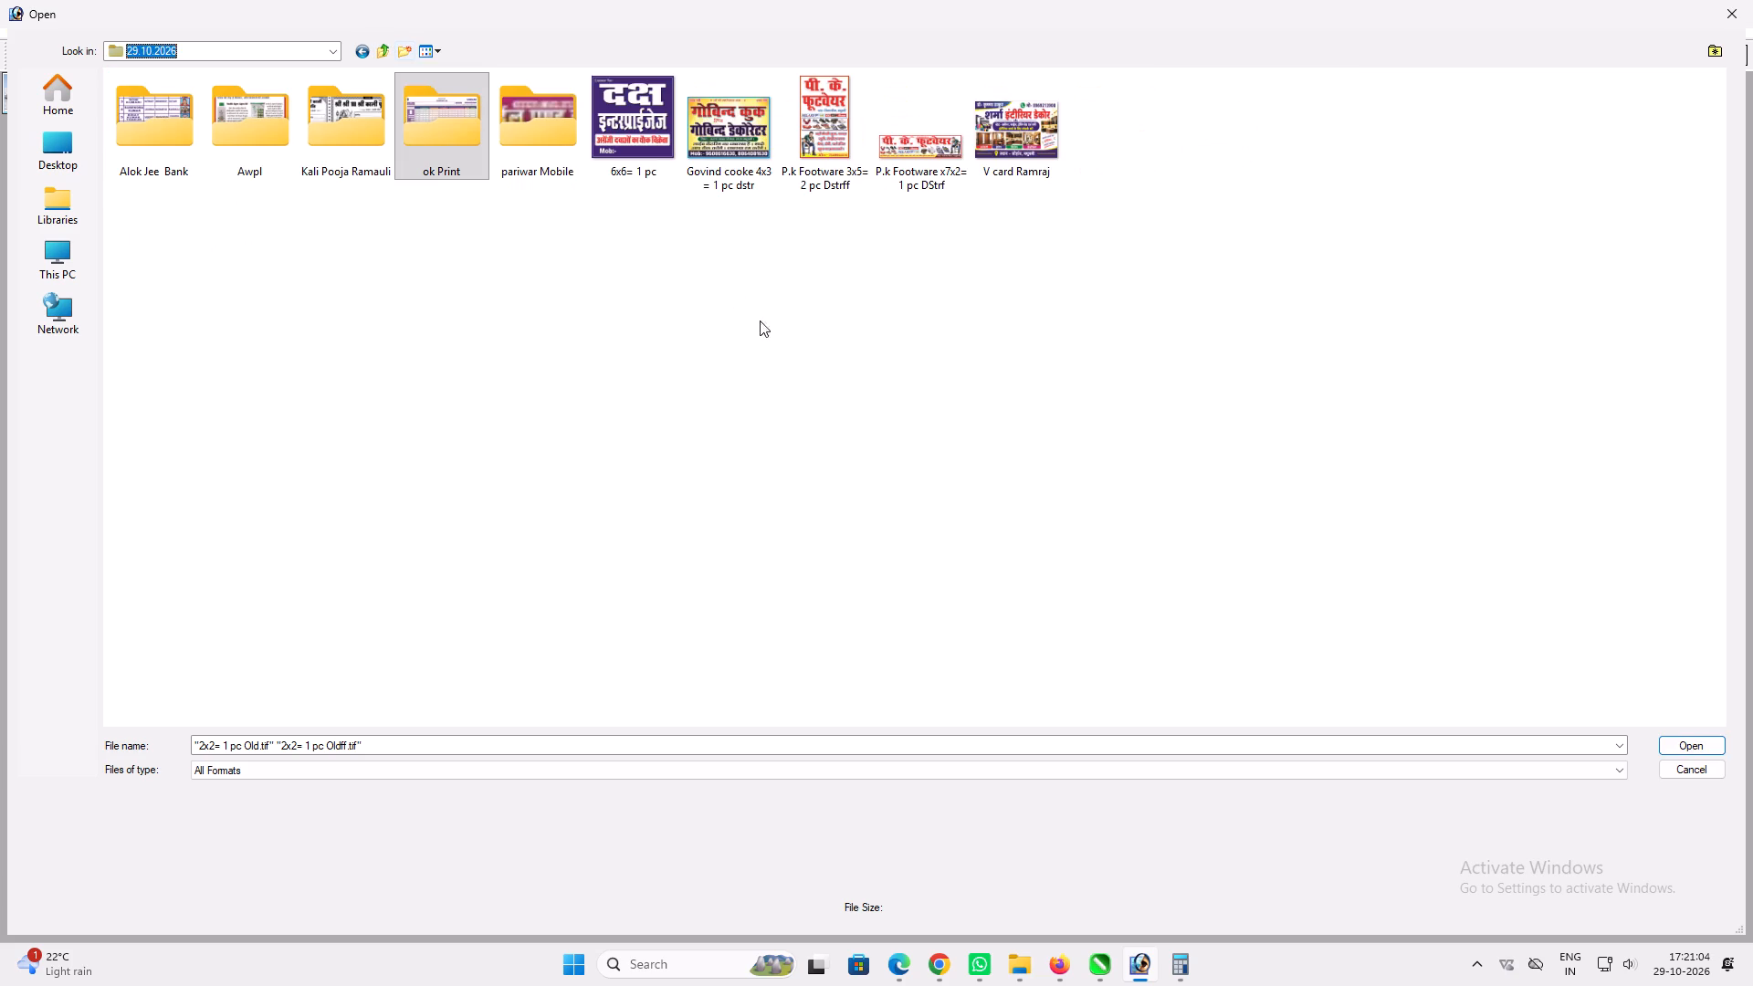
pyautogui.click(781, 336)
pyautogui.click(648, 147)
pyautogui.click(710, 163)
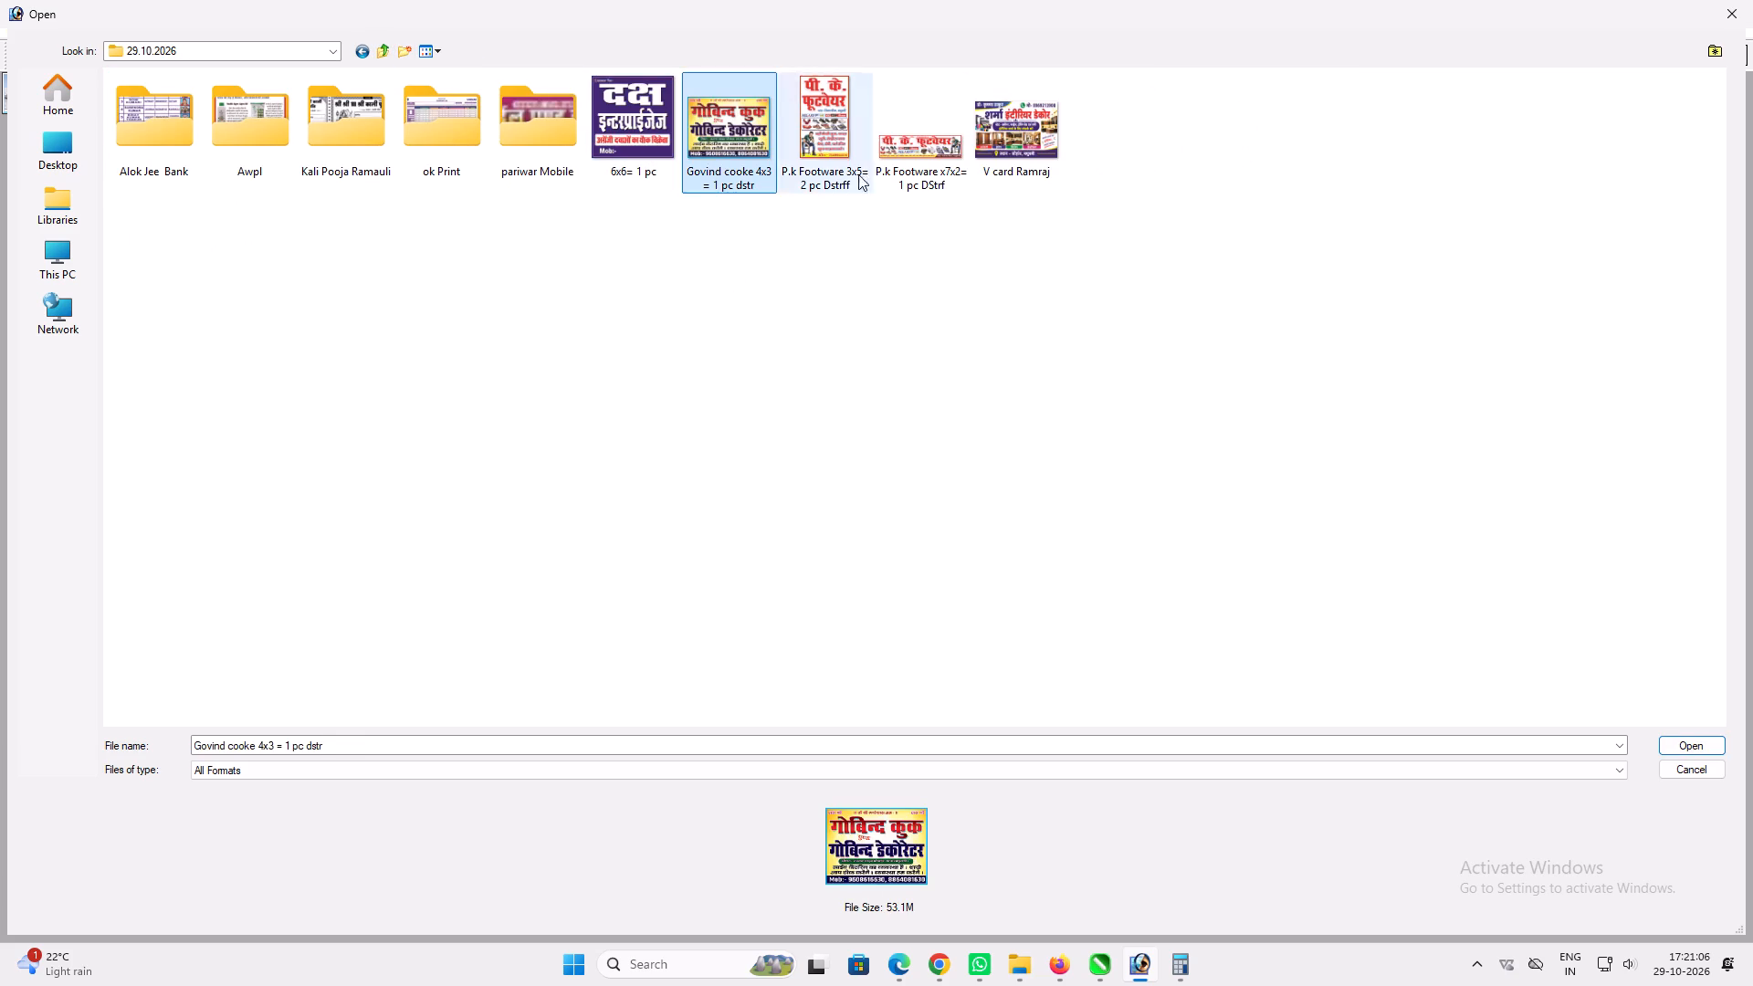
pyautogui.click(963, 157)
pyautogui.click(997, 141)
pyautogui.moveTo(1000, 134); pyautogui.dragTo(425, 104)
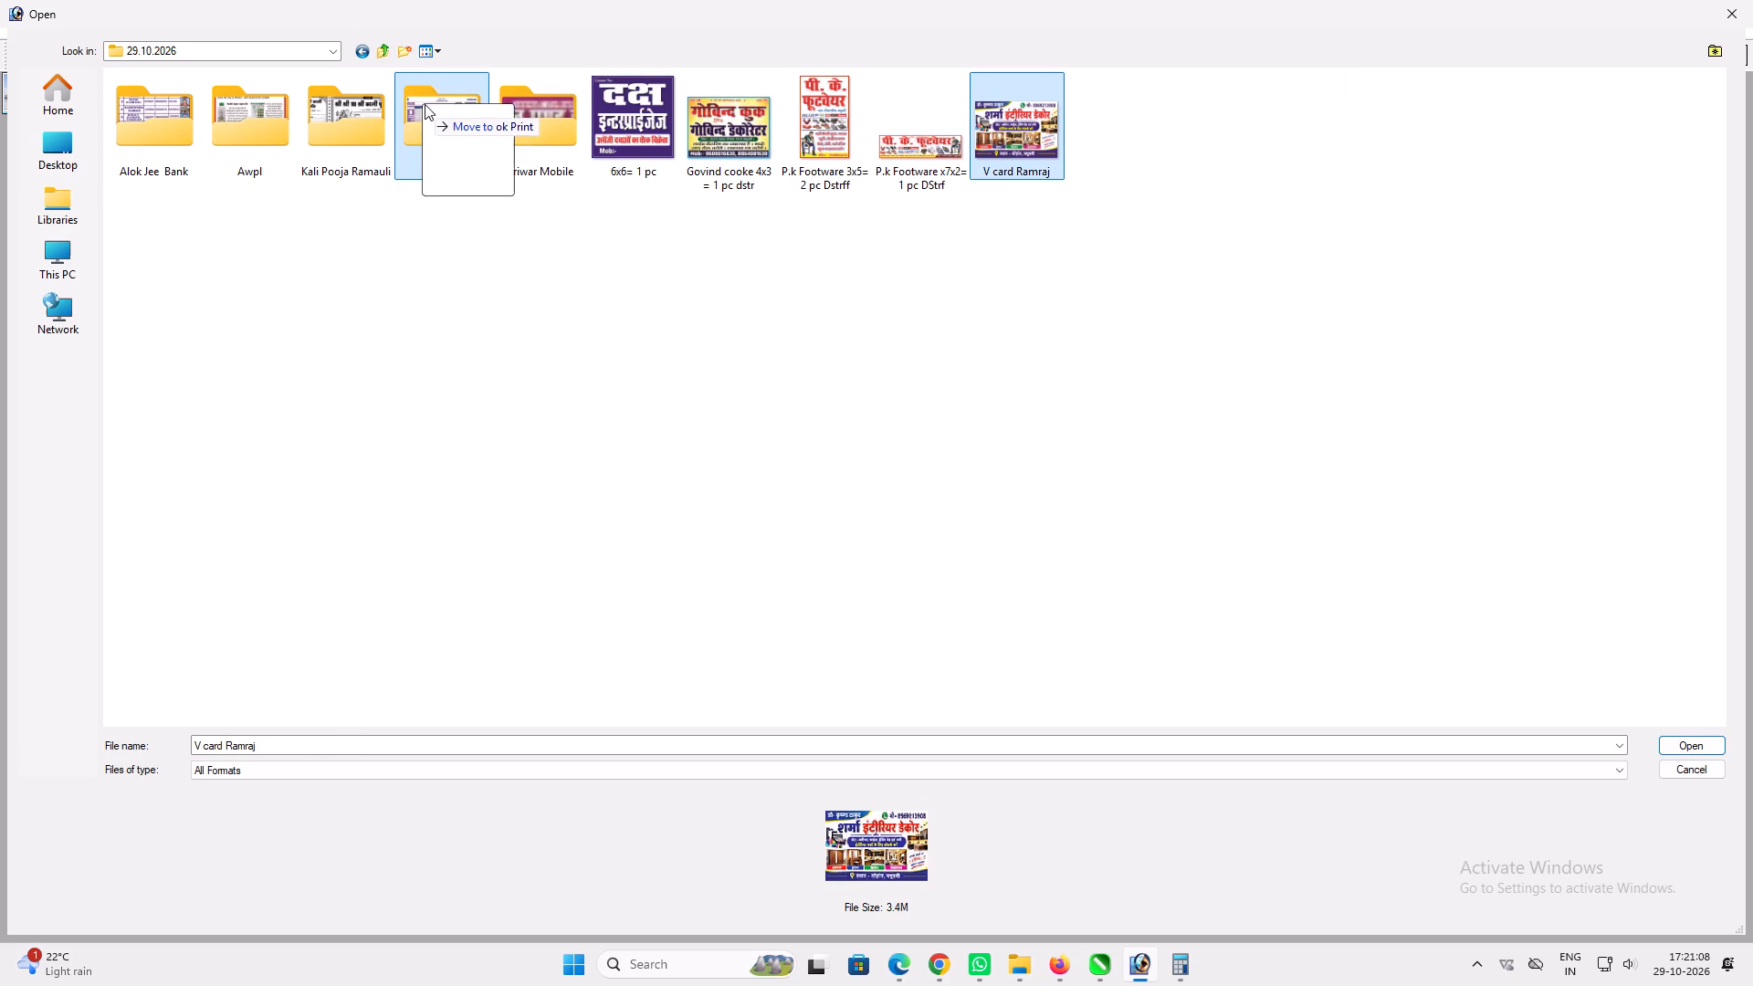
pyautogui.moveTo(425, 104); pyautogui.dragTo(420, 91)
# Open the Awpl folder and preview the Awplf file.
pyautogui.click(542, 134)
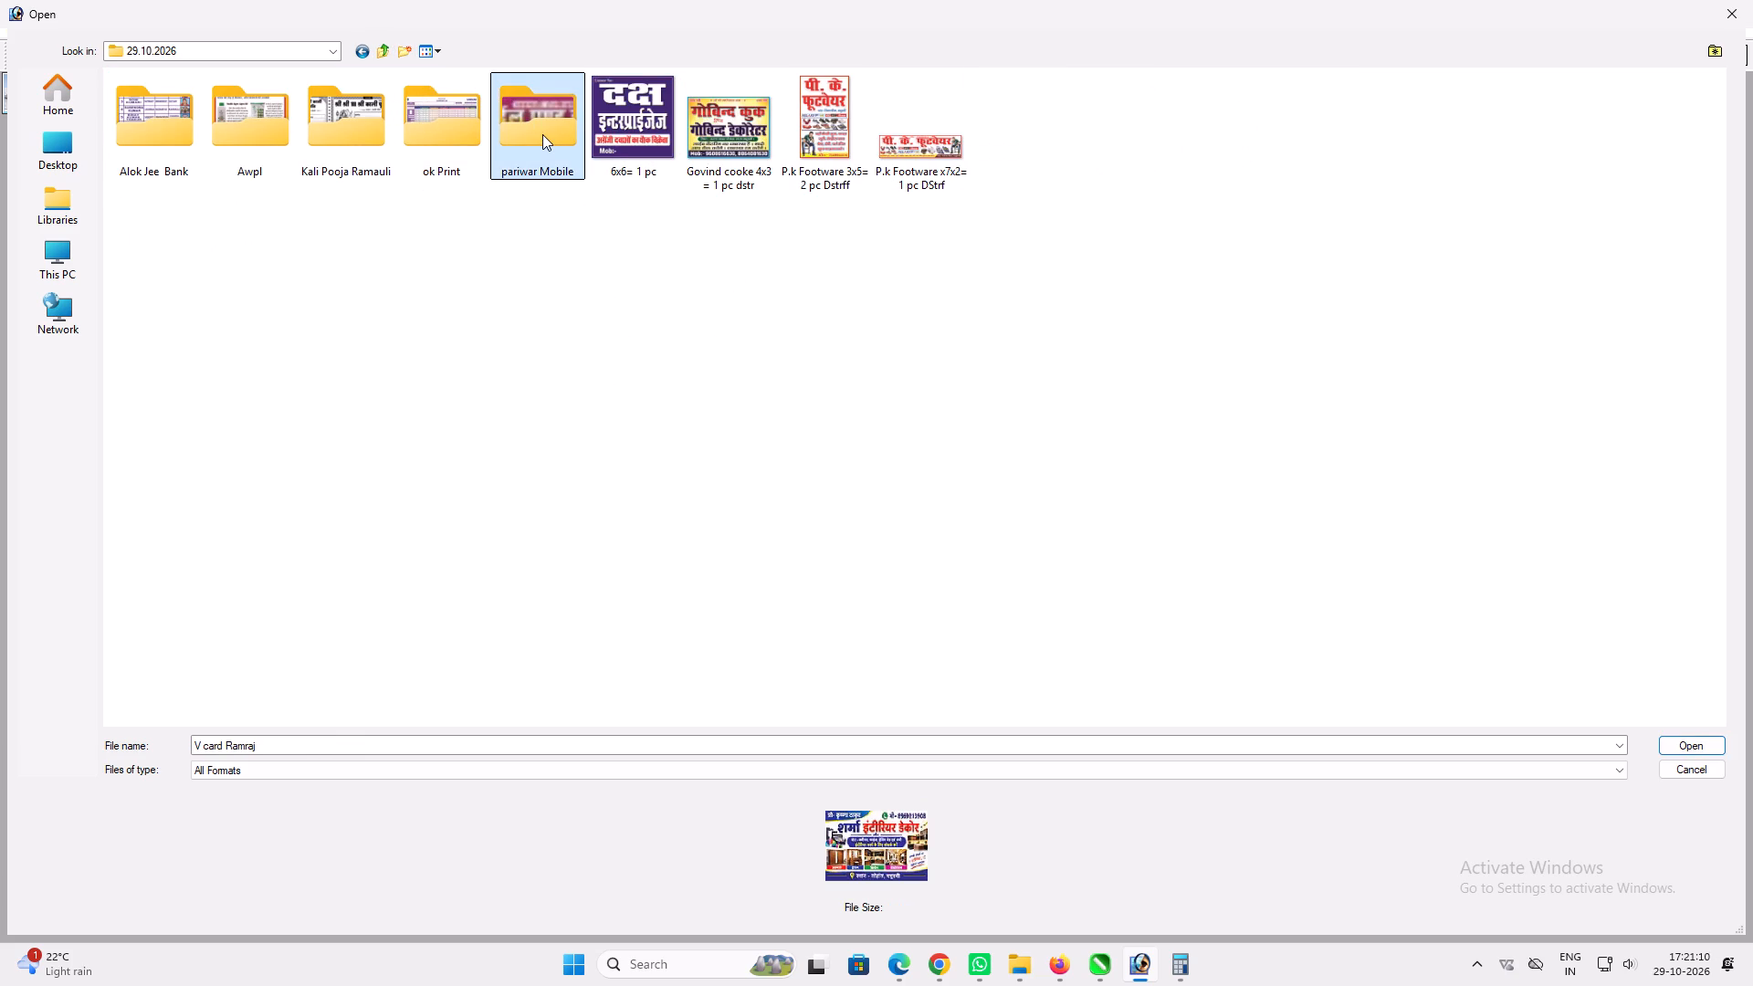
pyautogui.doubleClick(226, 134)
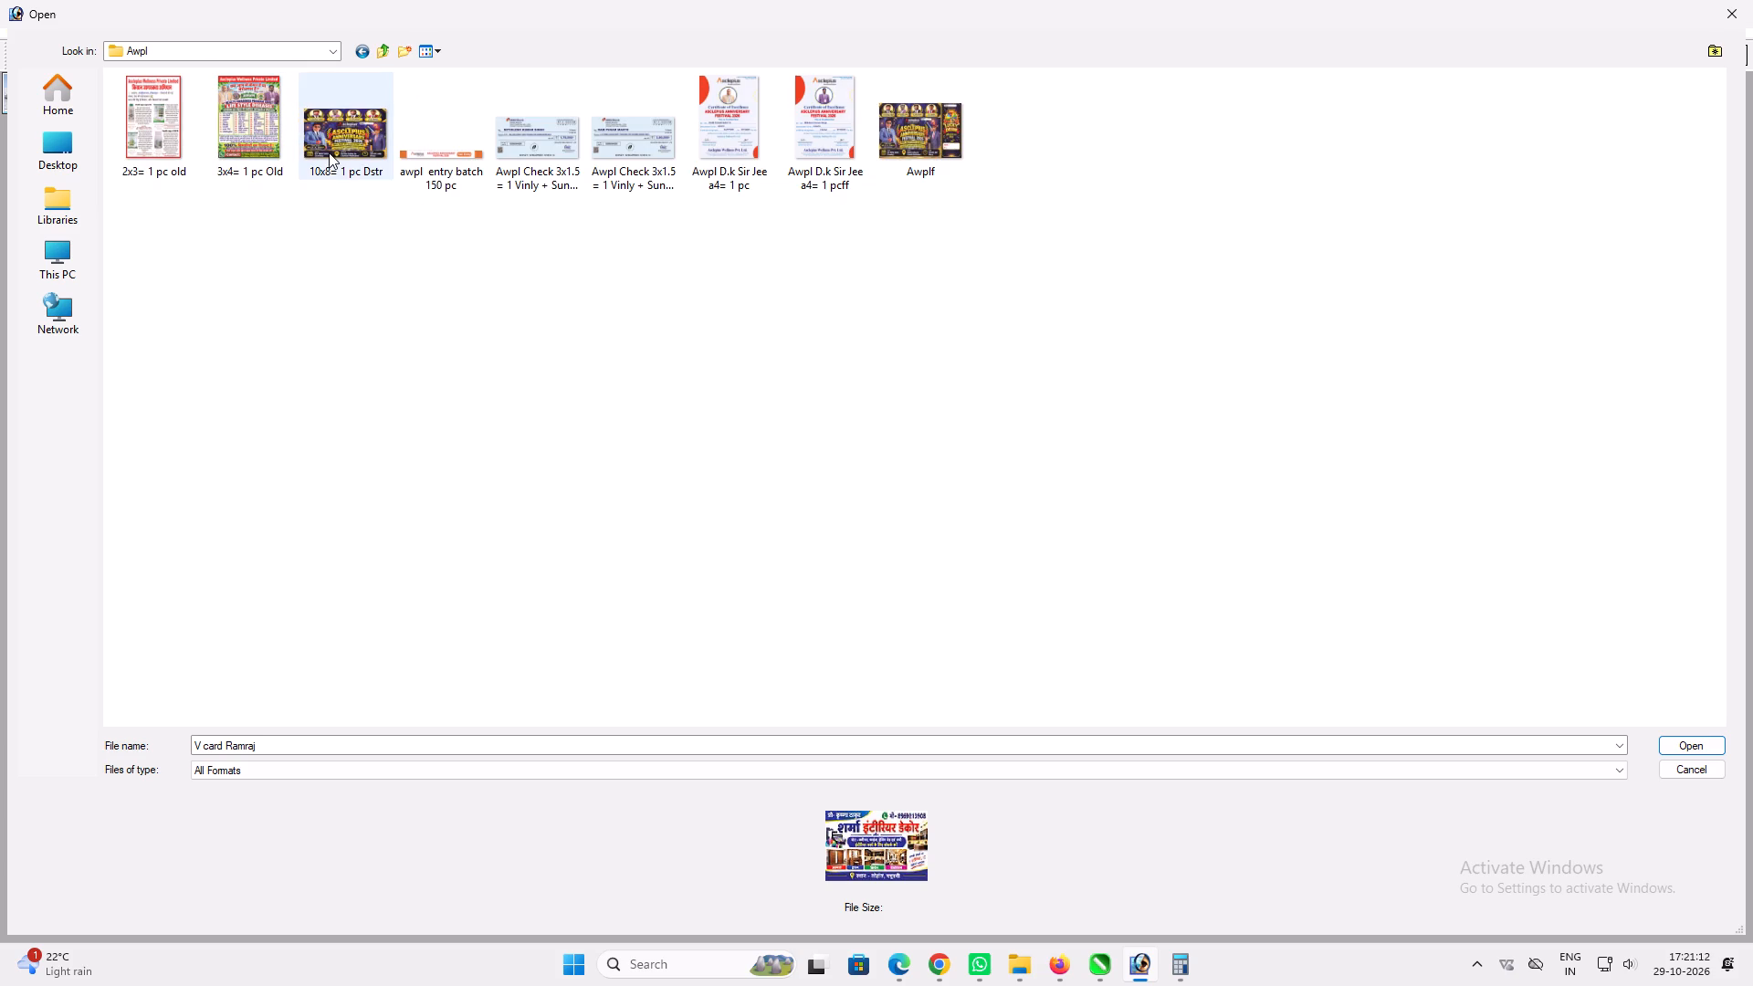
pyautogui.click(895, 145)
pyautogui.click(818, 235)
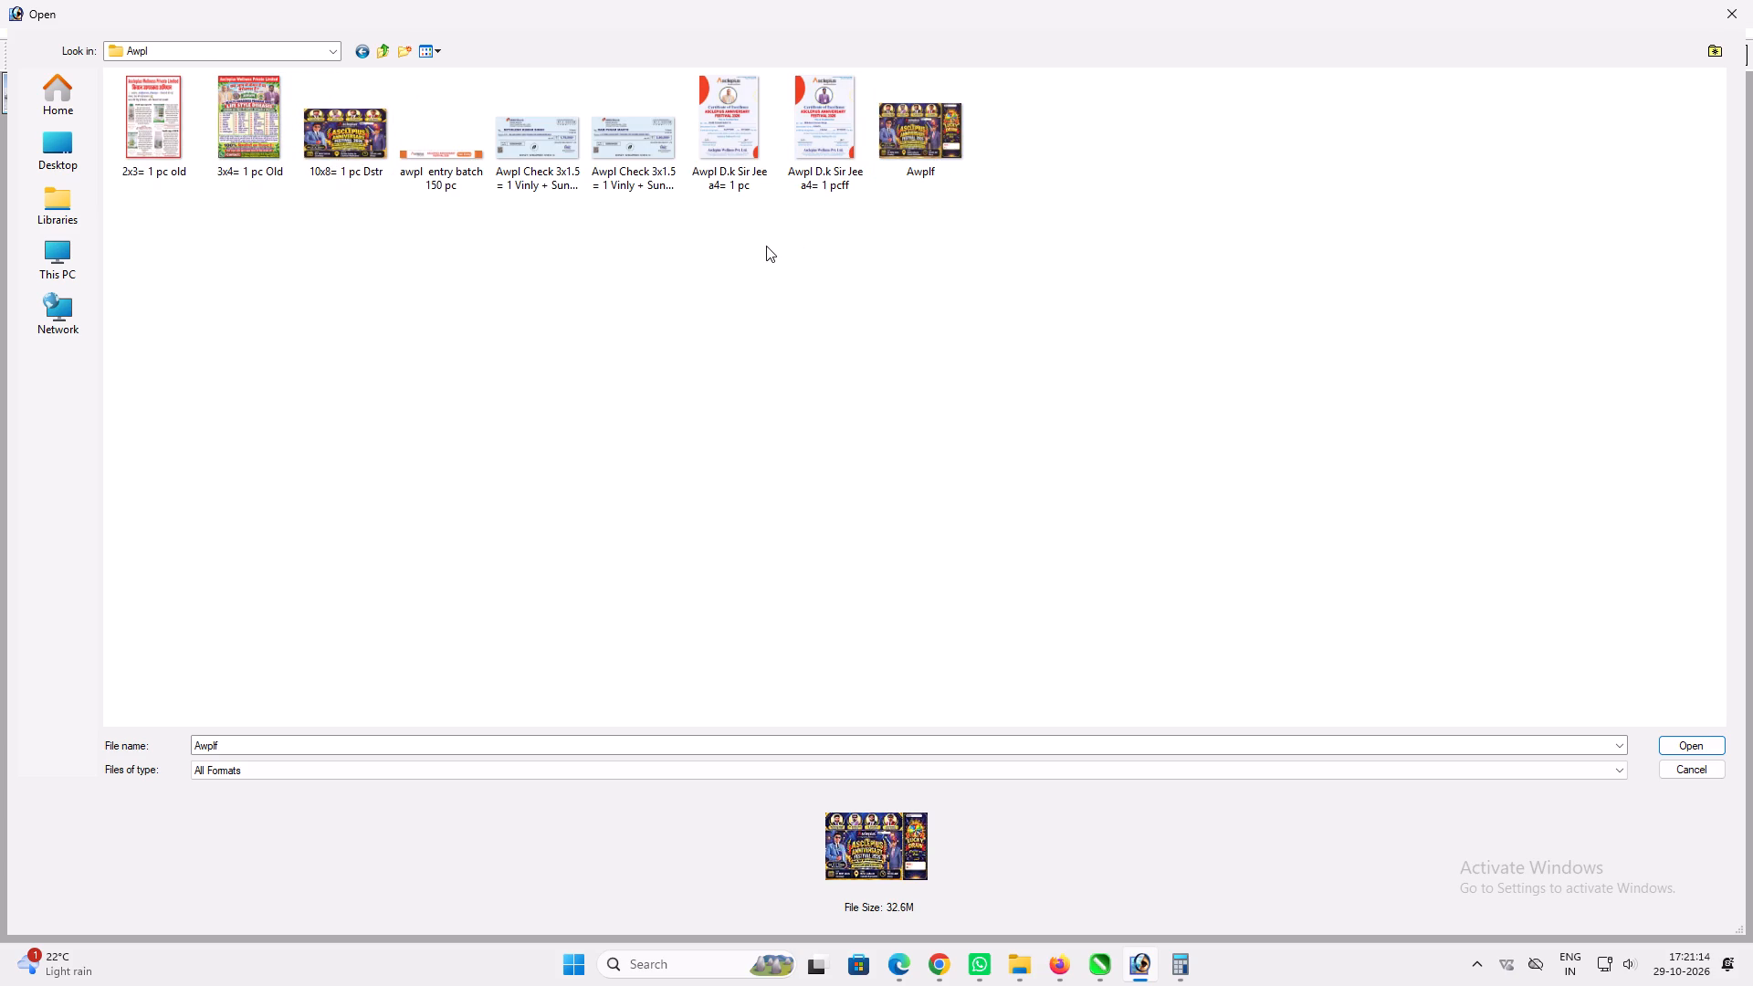
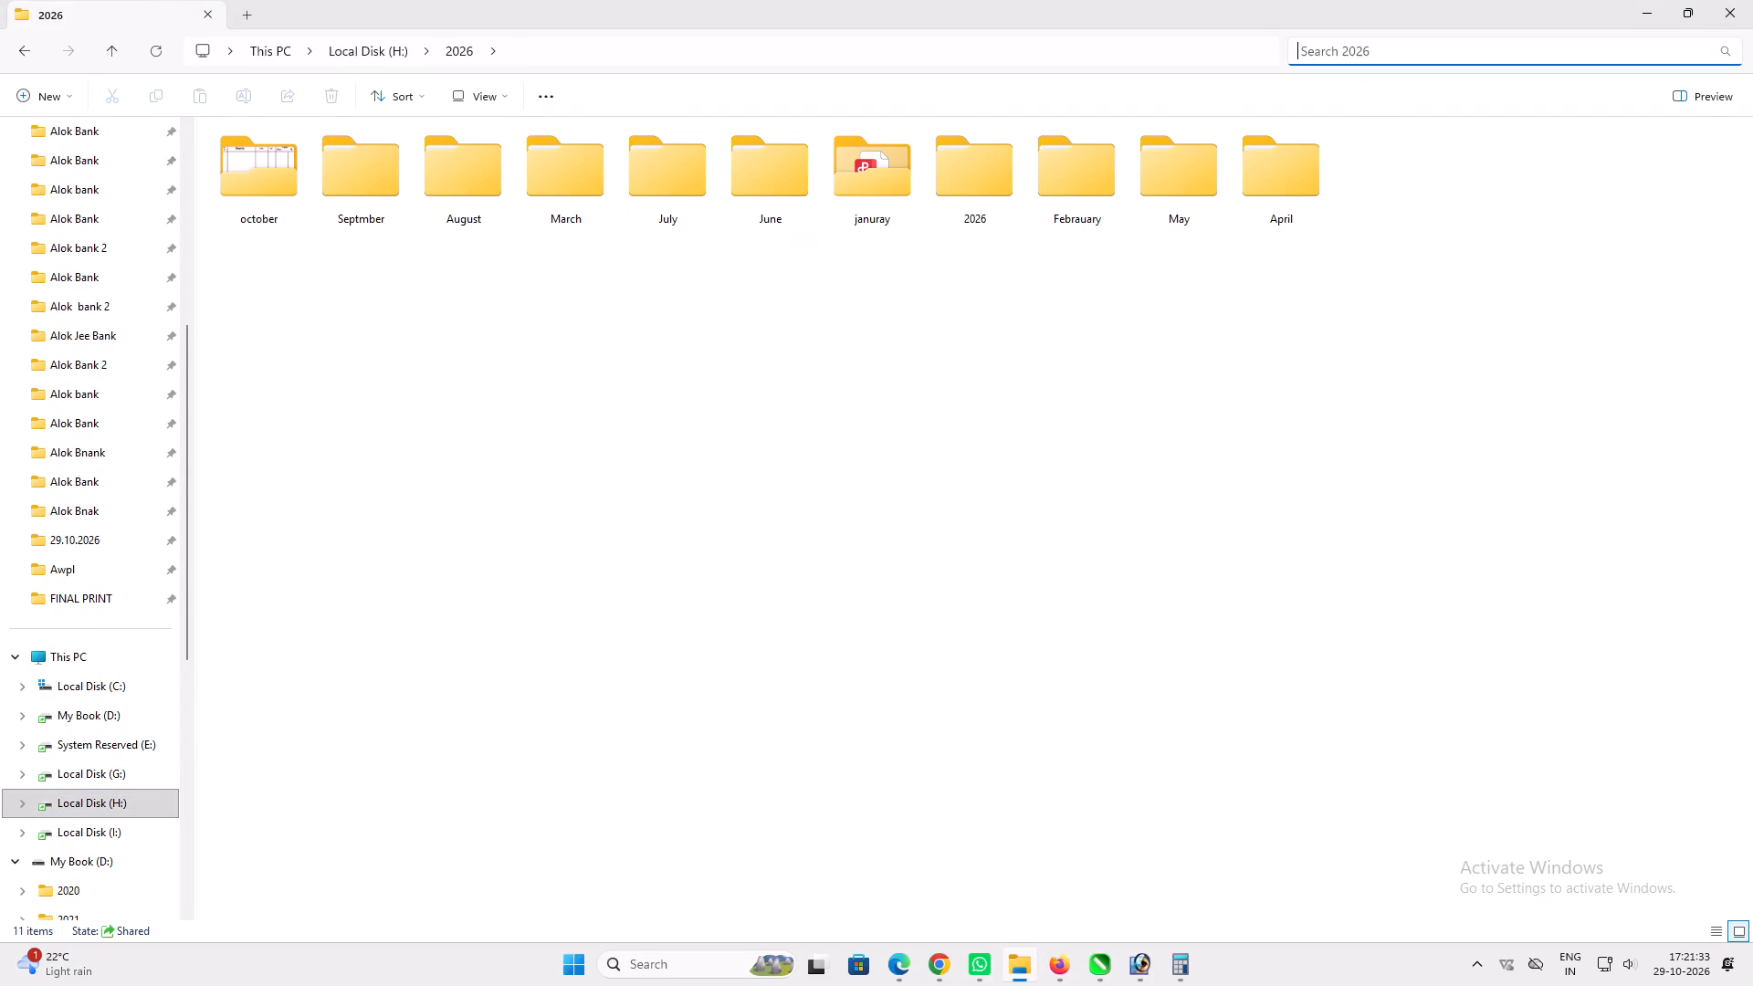
# Search the 2026 folder for "ganesh" and show the results as large icons.
pyautogui.write('ganes')
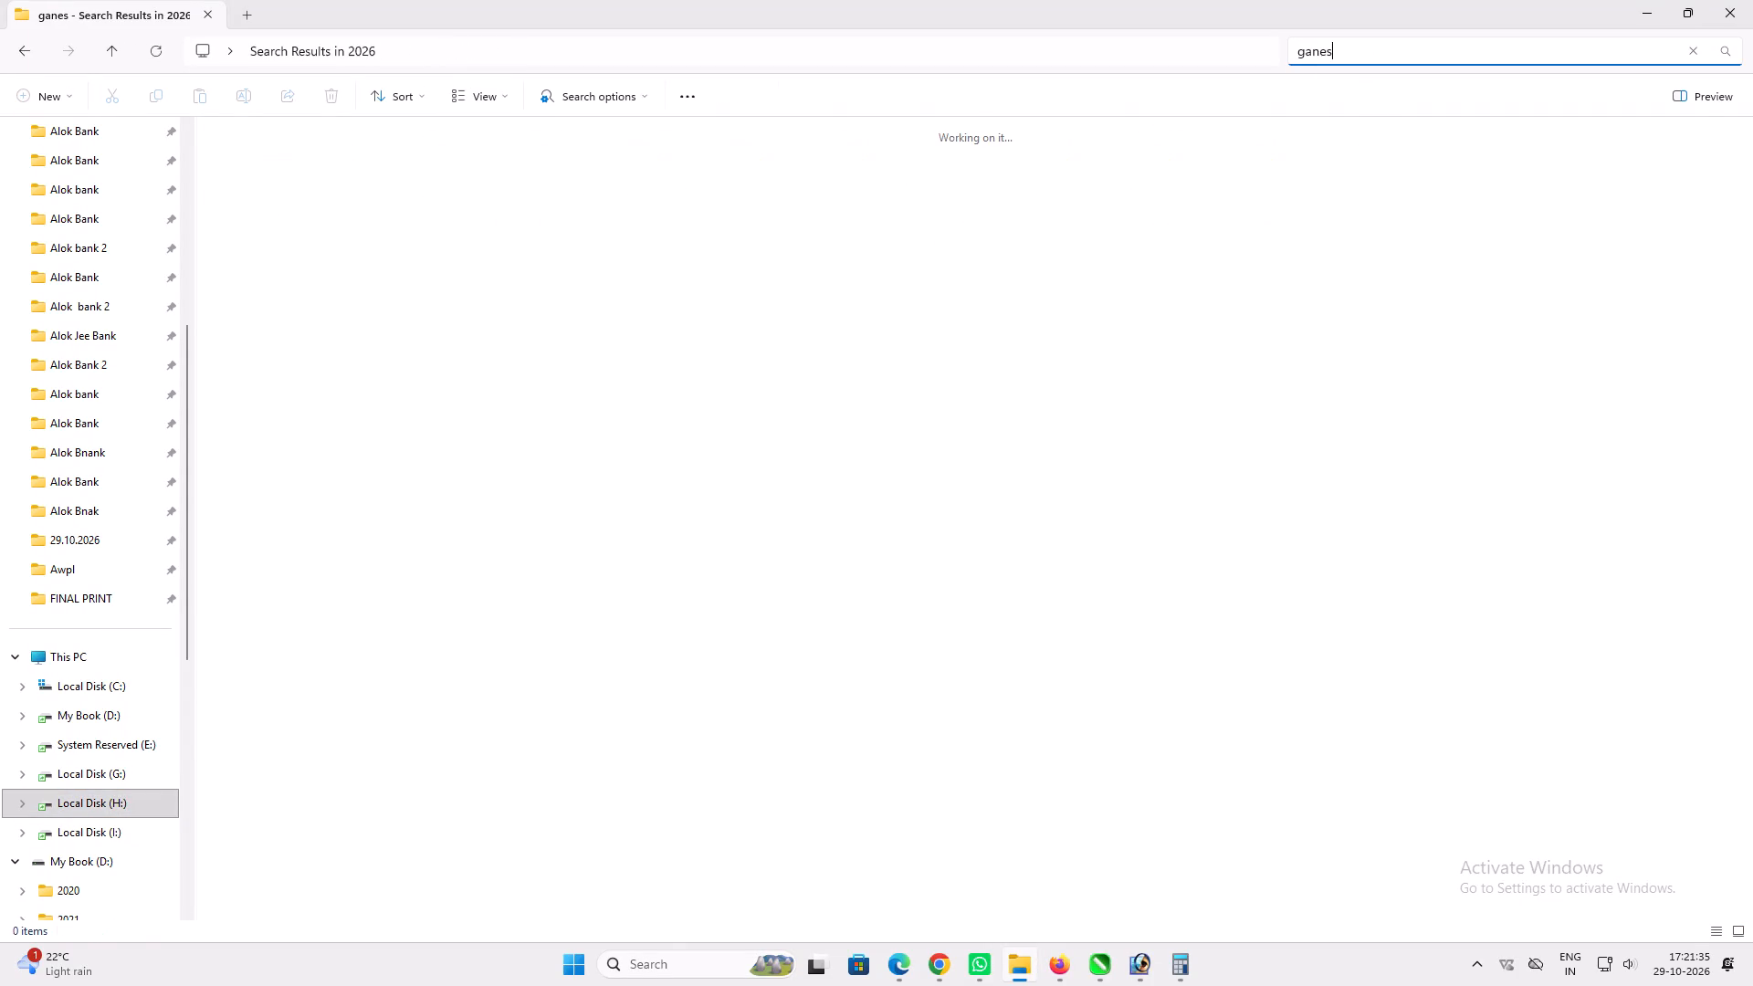
pyautogui.click(520, 103)
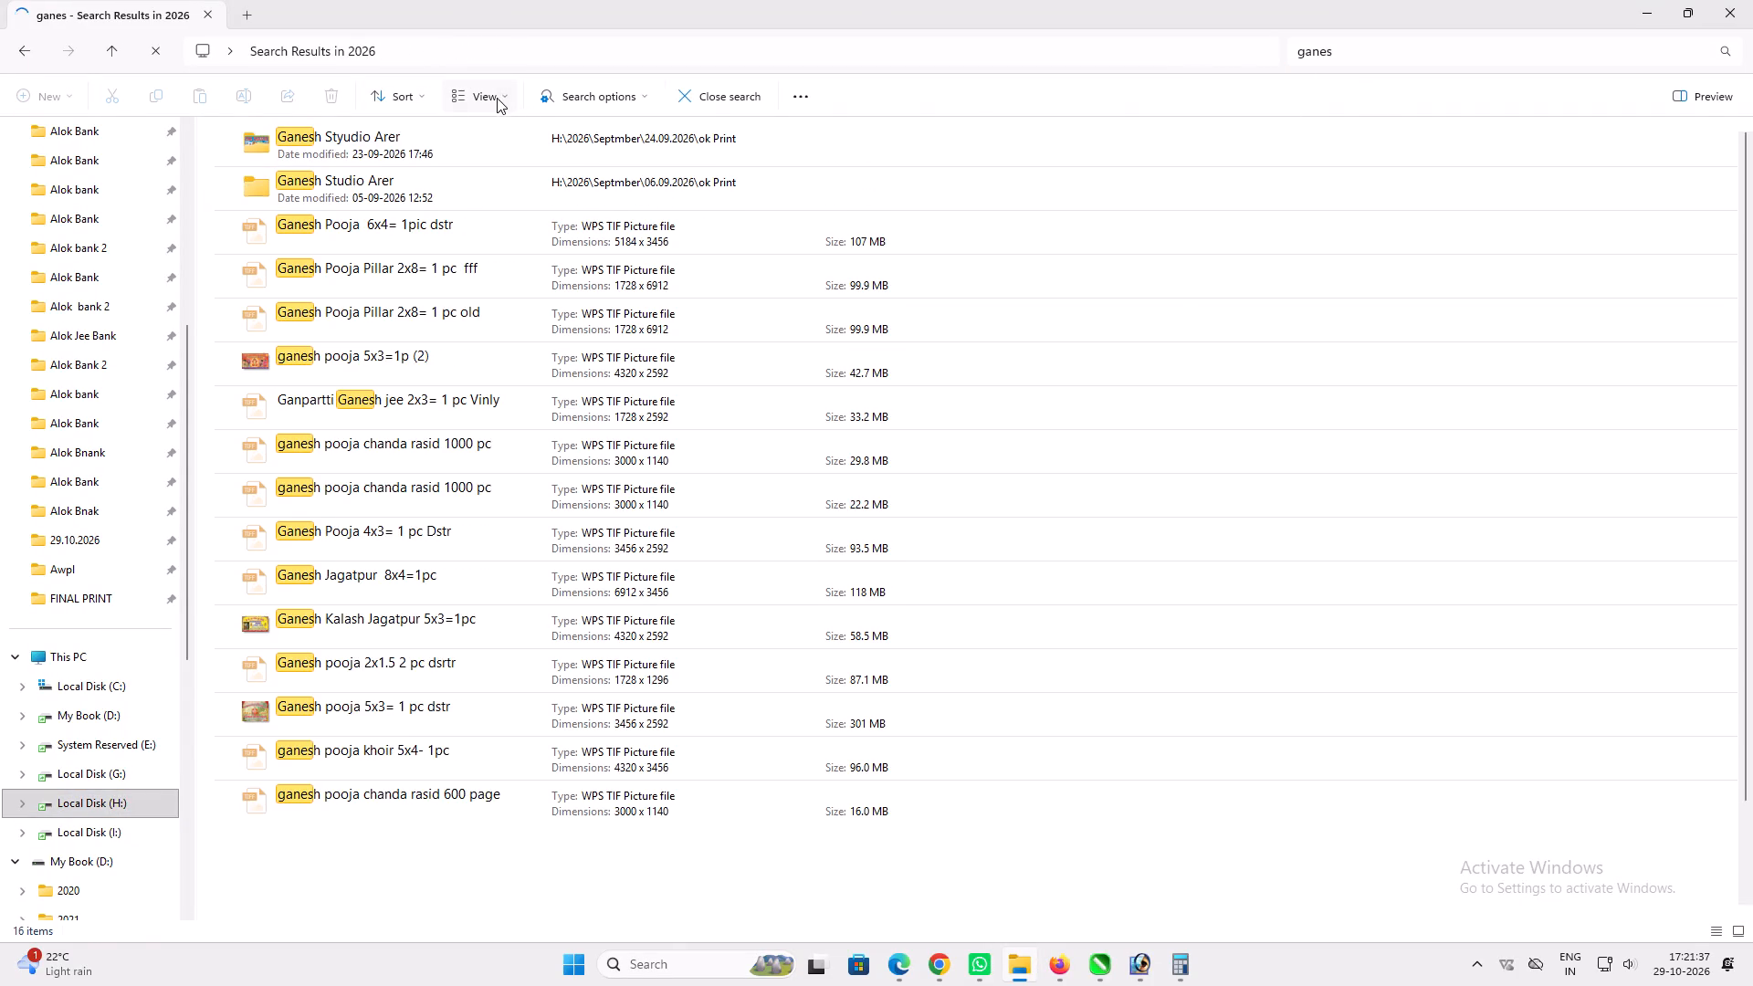
pyautogui.click(497, 97)
pyautogui.click(497, 158)
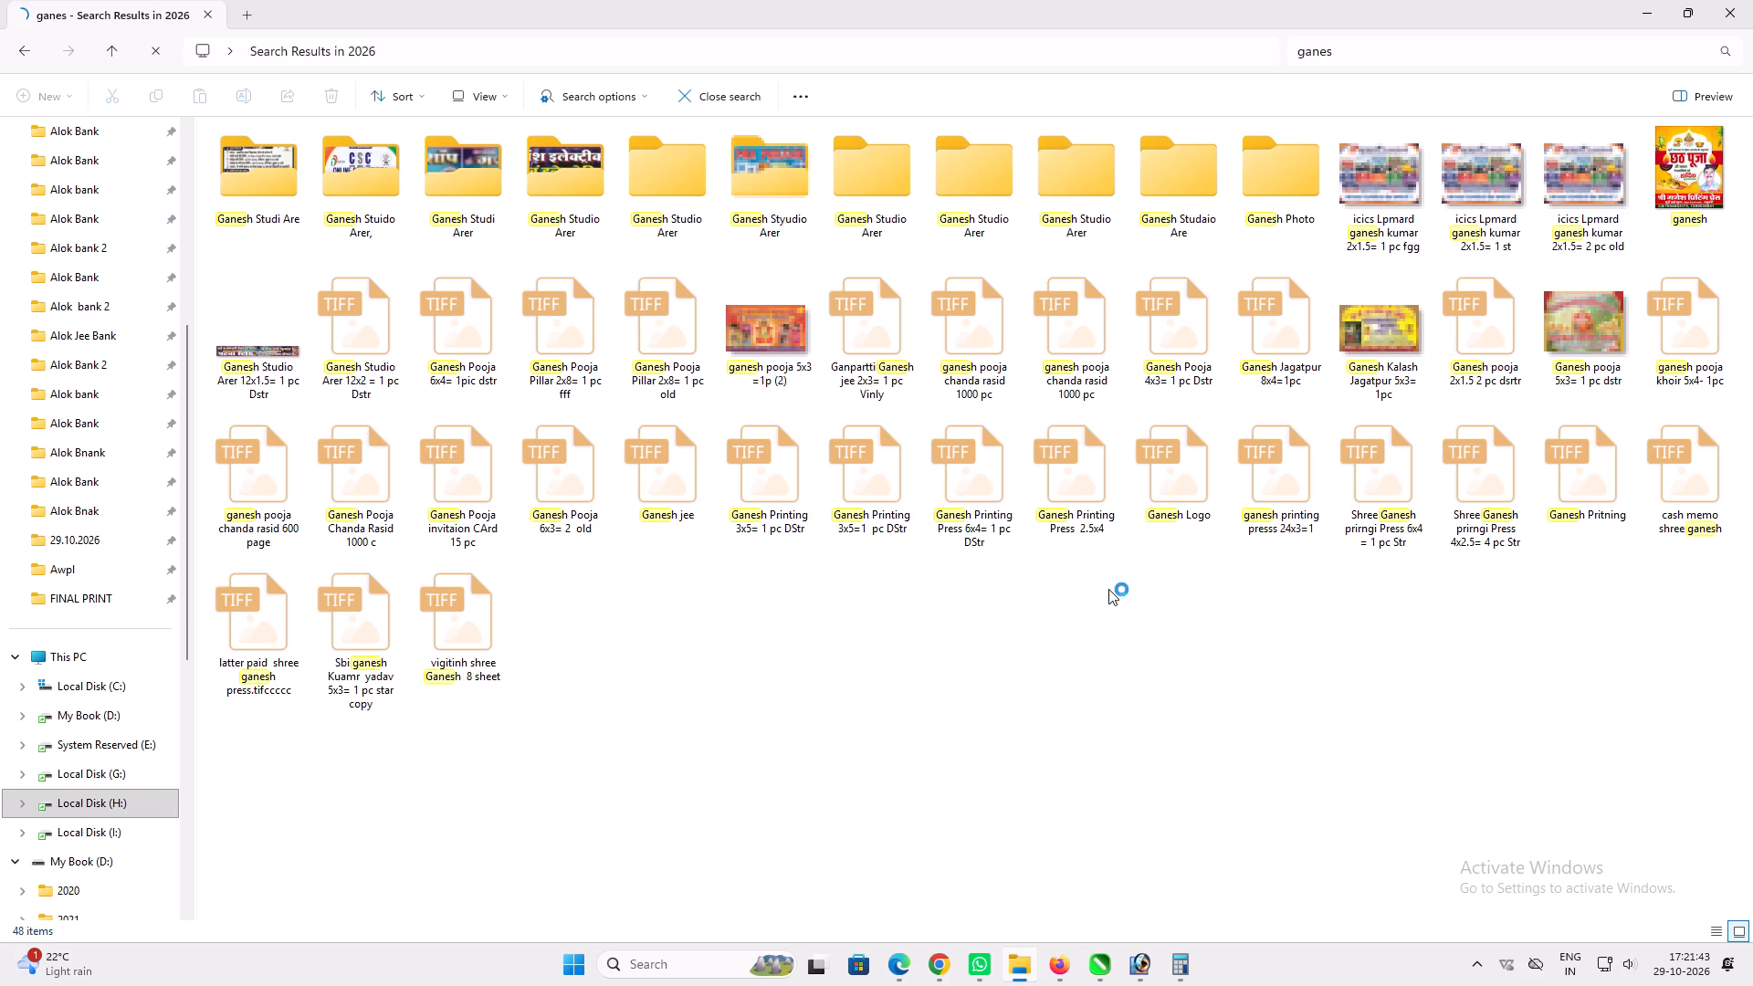
pyautogui.click(1338, 52)
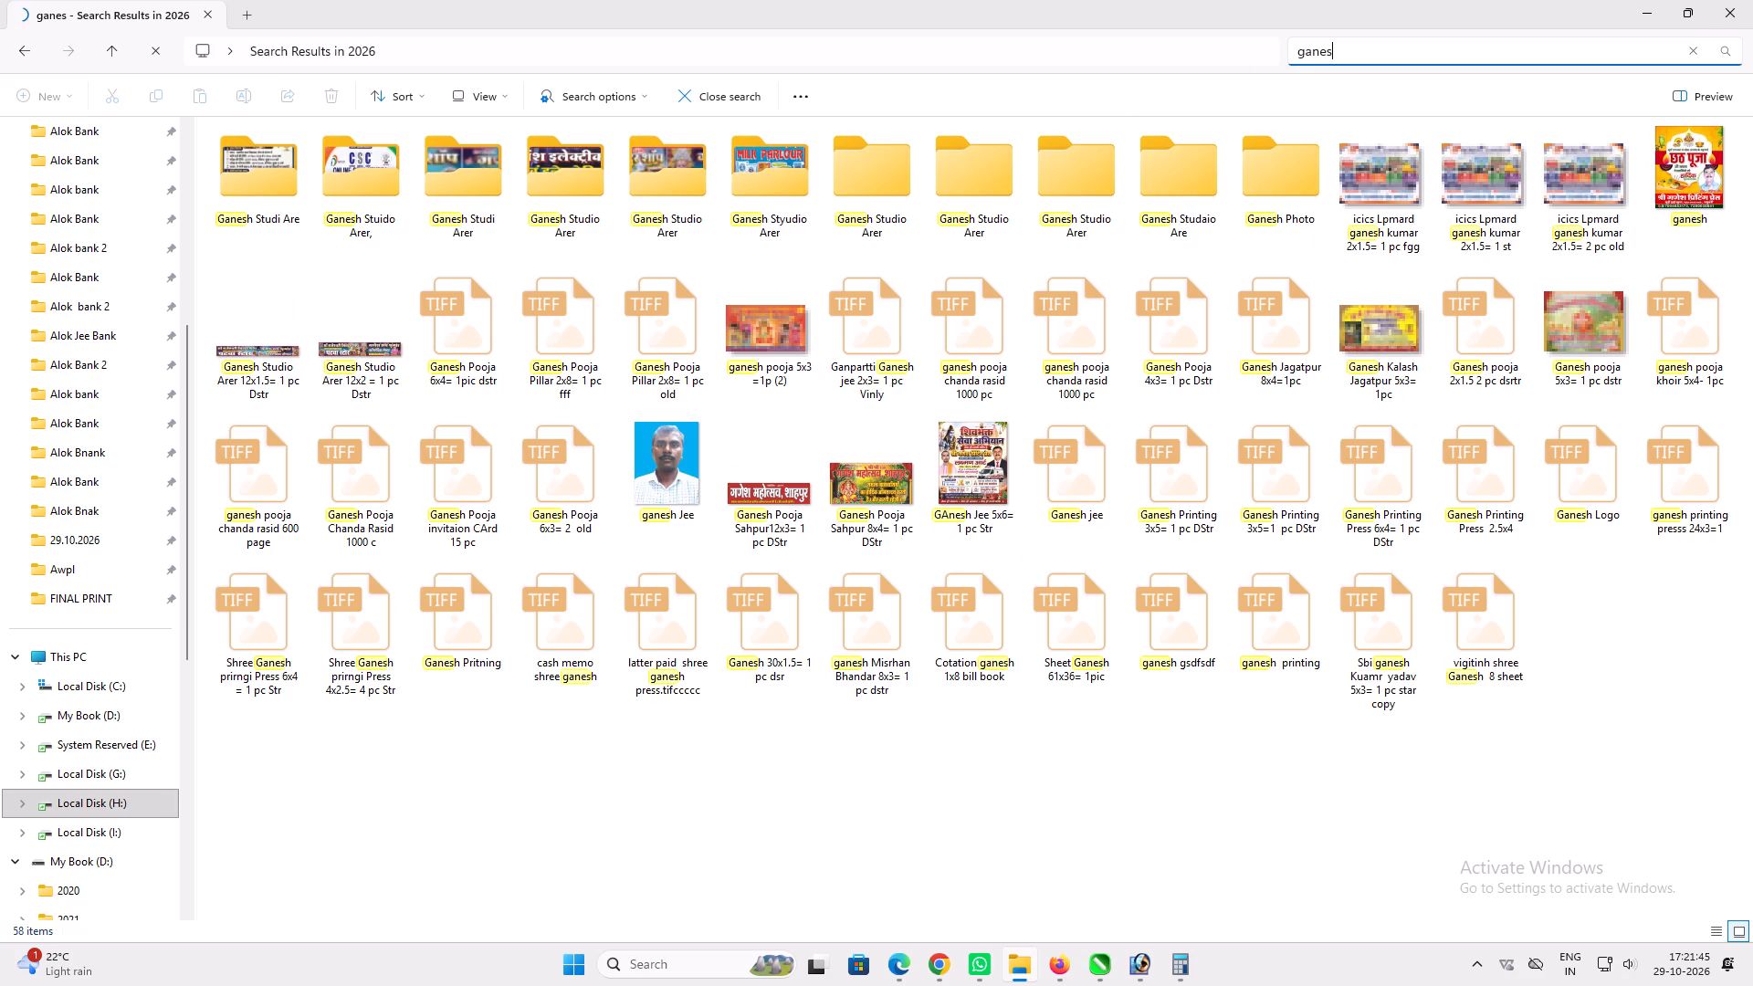
pyautogui.press('h')
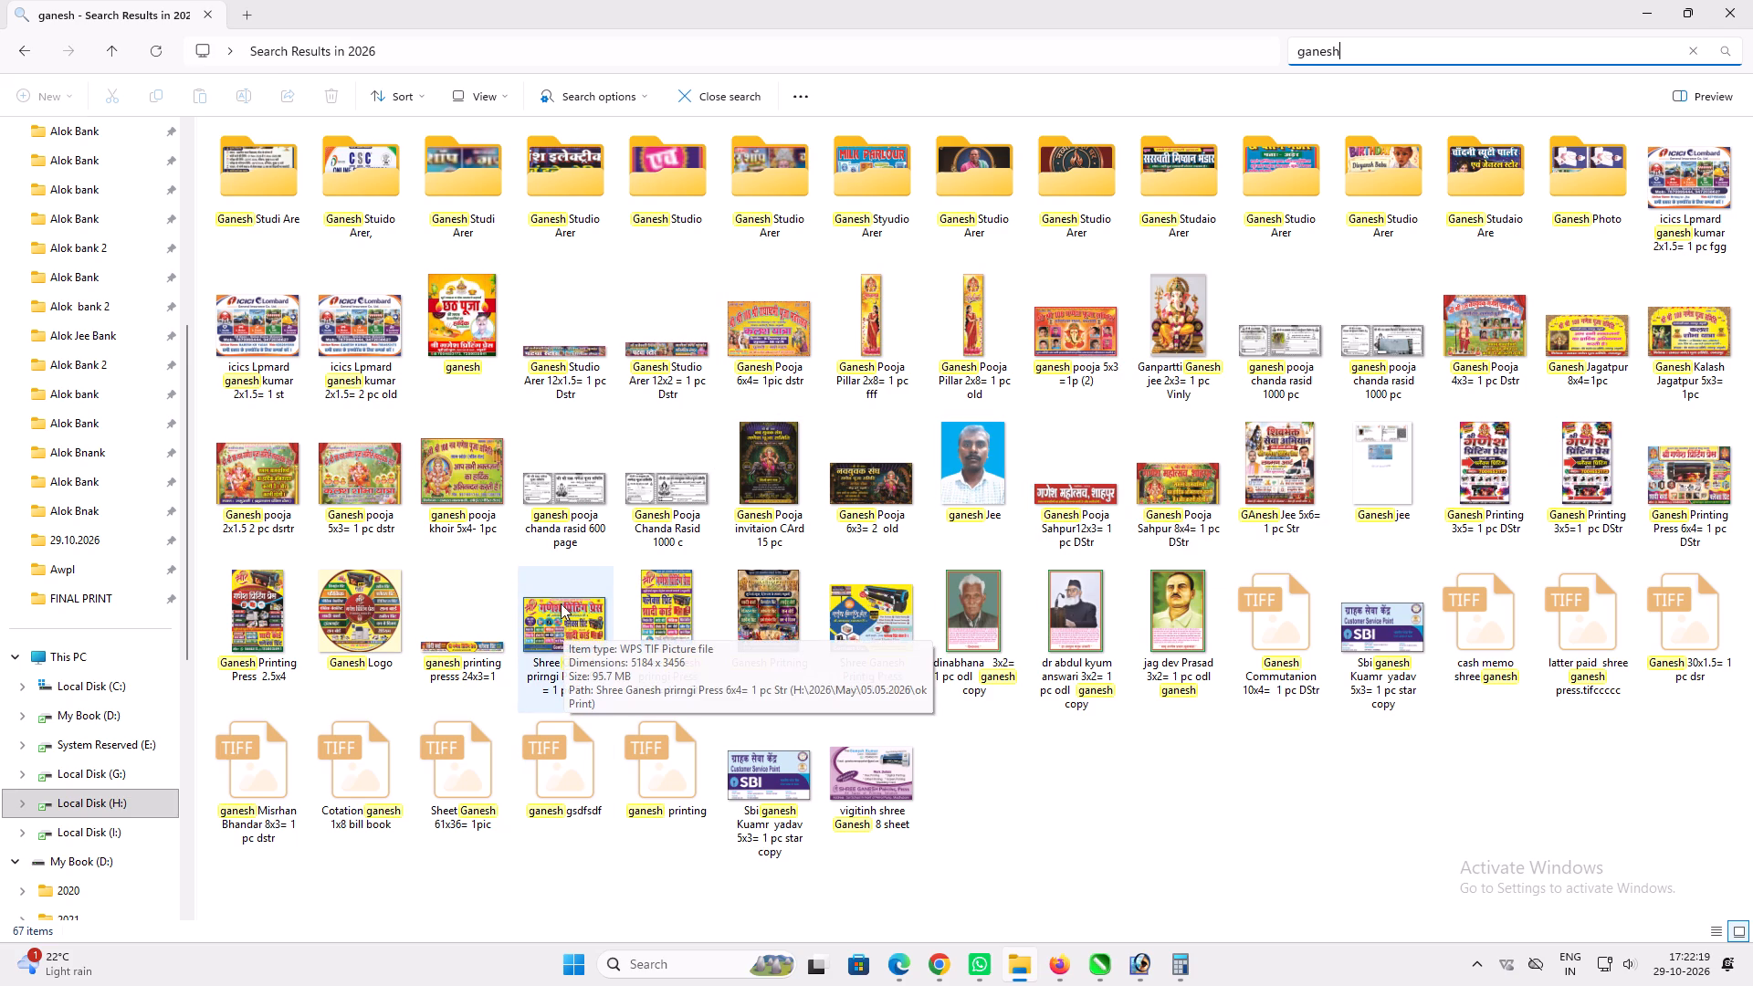
# Open the file "Shree Ganesh prirngi Press 6x4= 1 pc Str" from the search results in Photoshop.
pyautogui.moveTo(540, 615); pyautogui.dragTo(1171, 944)
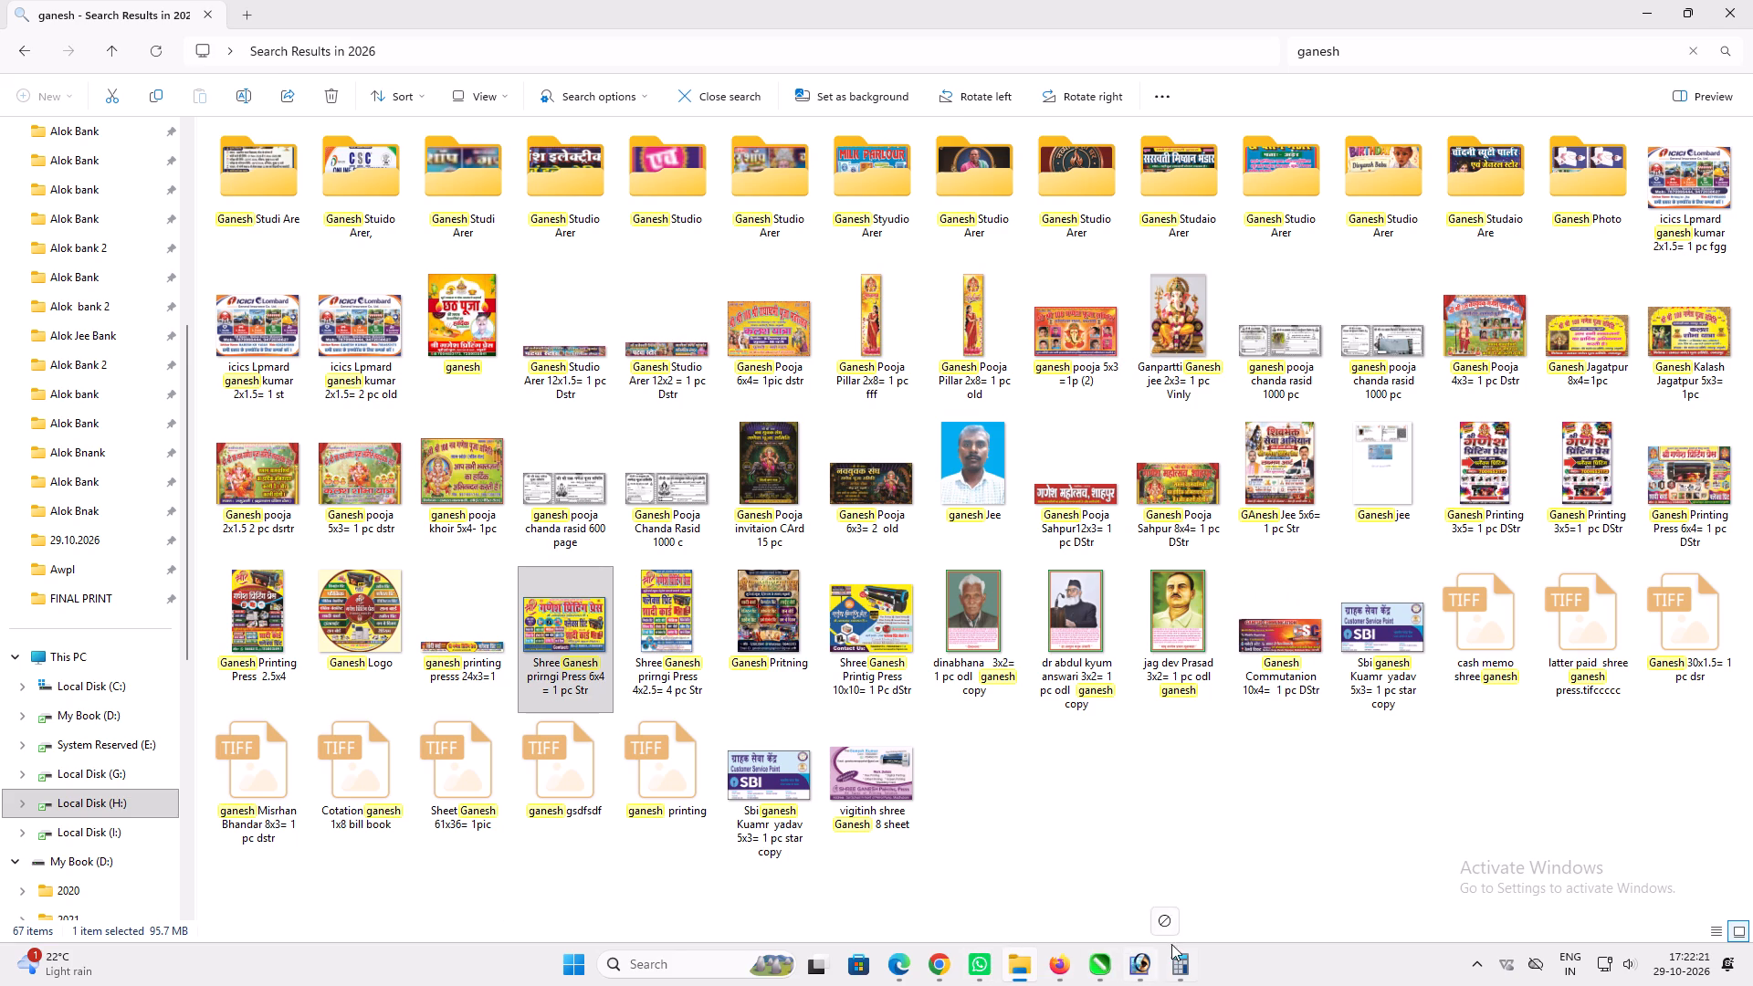
pyautogui.moveTo(1171, 944); pyautogui.dragTo(1109, 743)
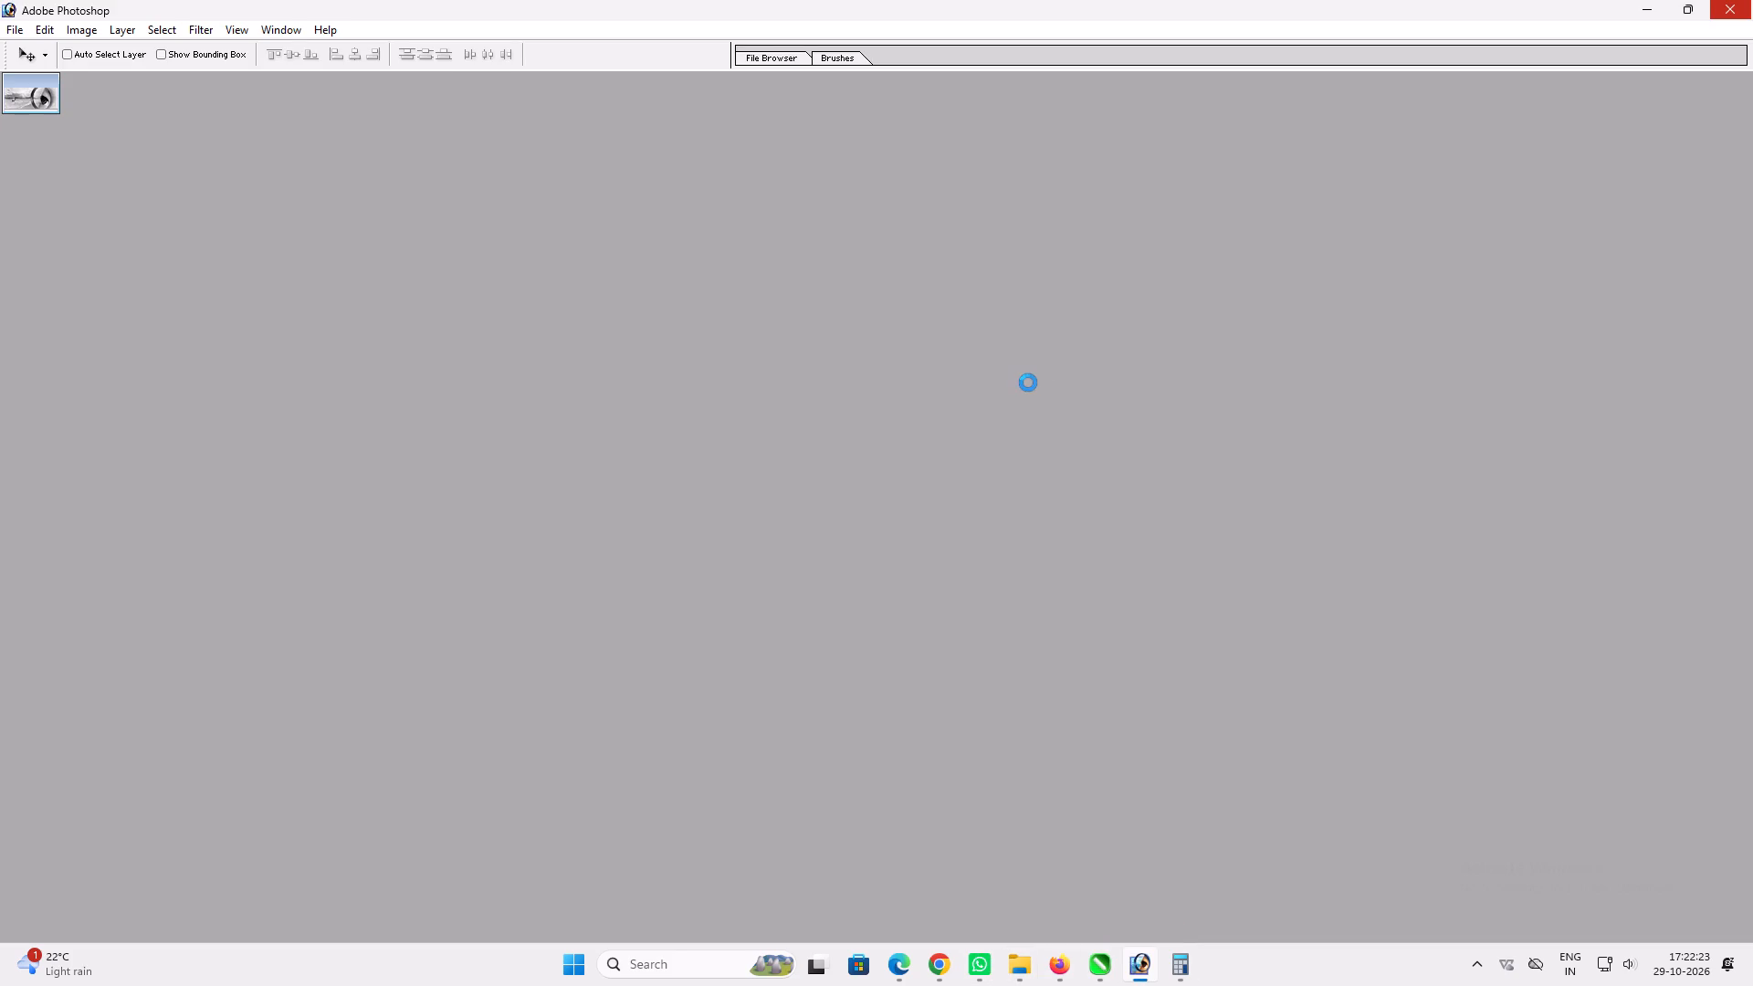
pyautogui.doubleClick(973, 89)
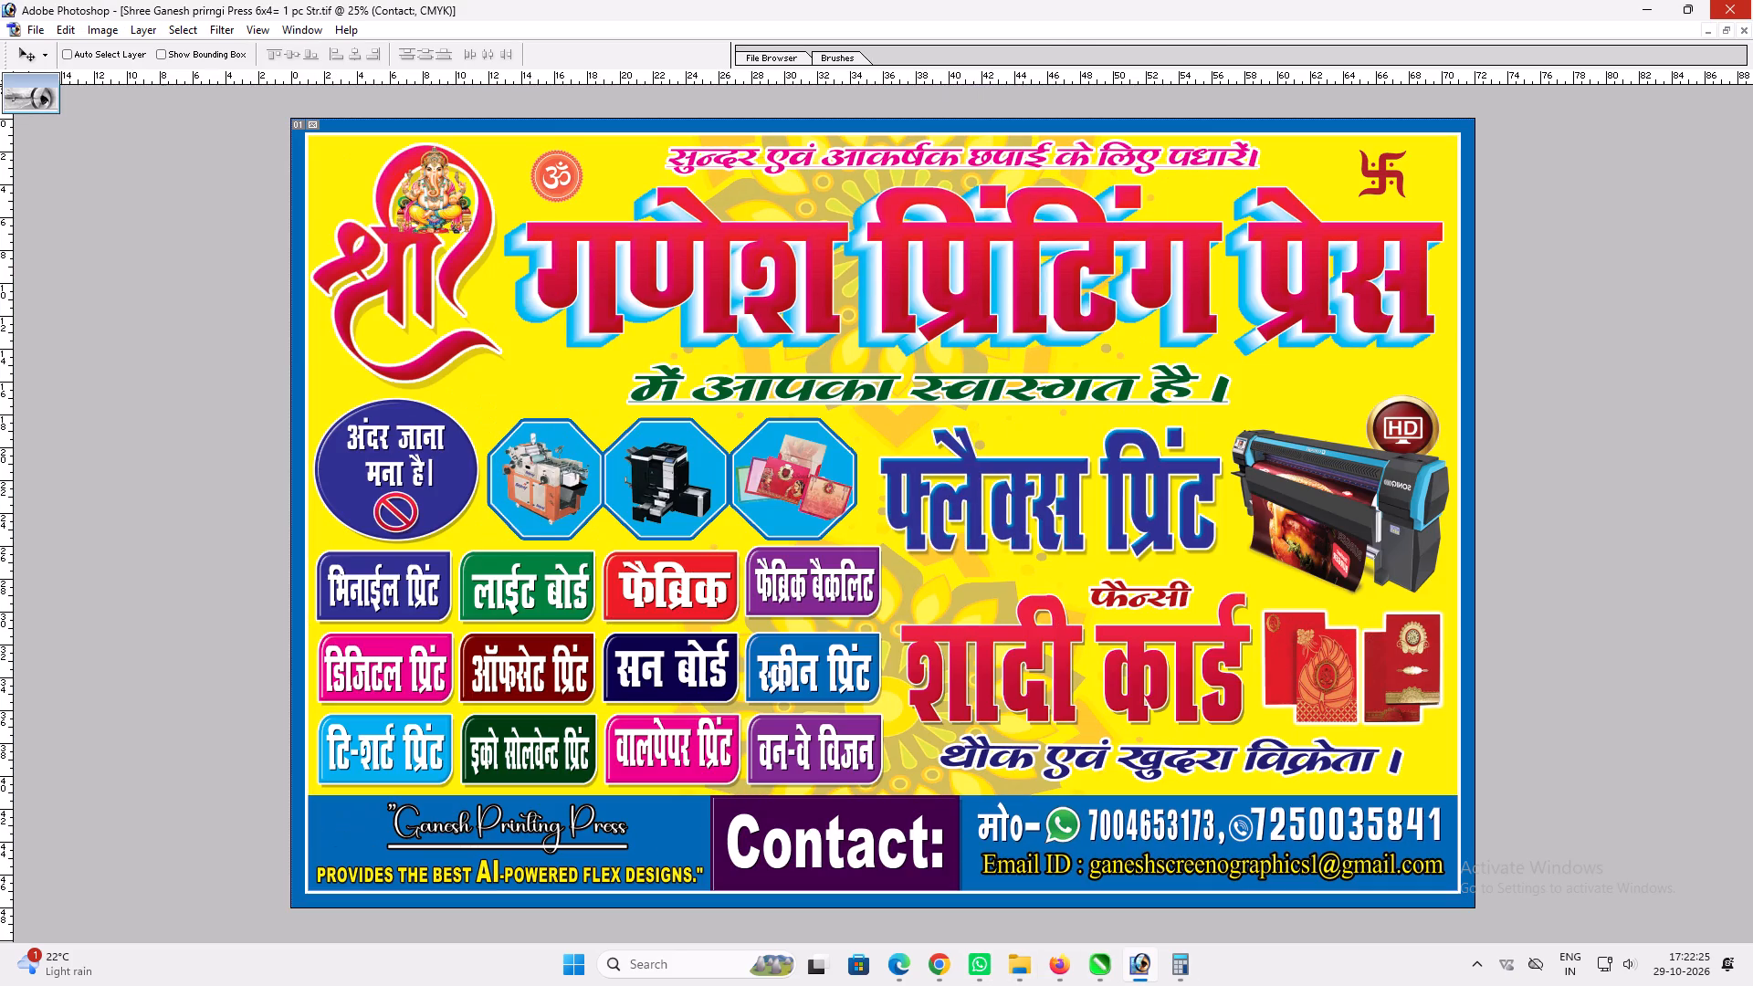
# Delete the "में आपका स्वास्गत है।" text line beneath the गणेश प्रिंटिंग प्रेस heading.
pyautogui.press('t')
pyautogui.click(1033, 392)
pyautogui.hotkey('ctrl', 'a')
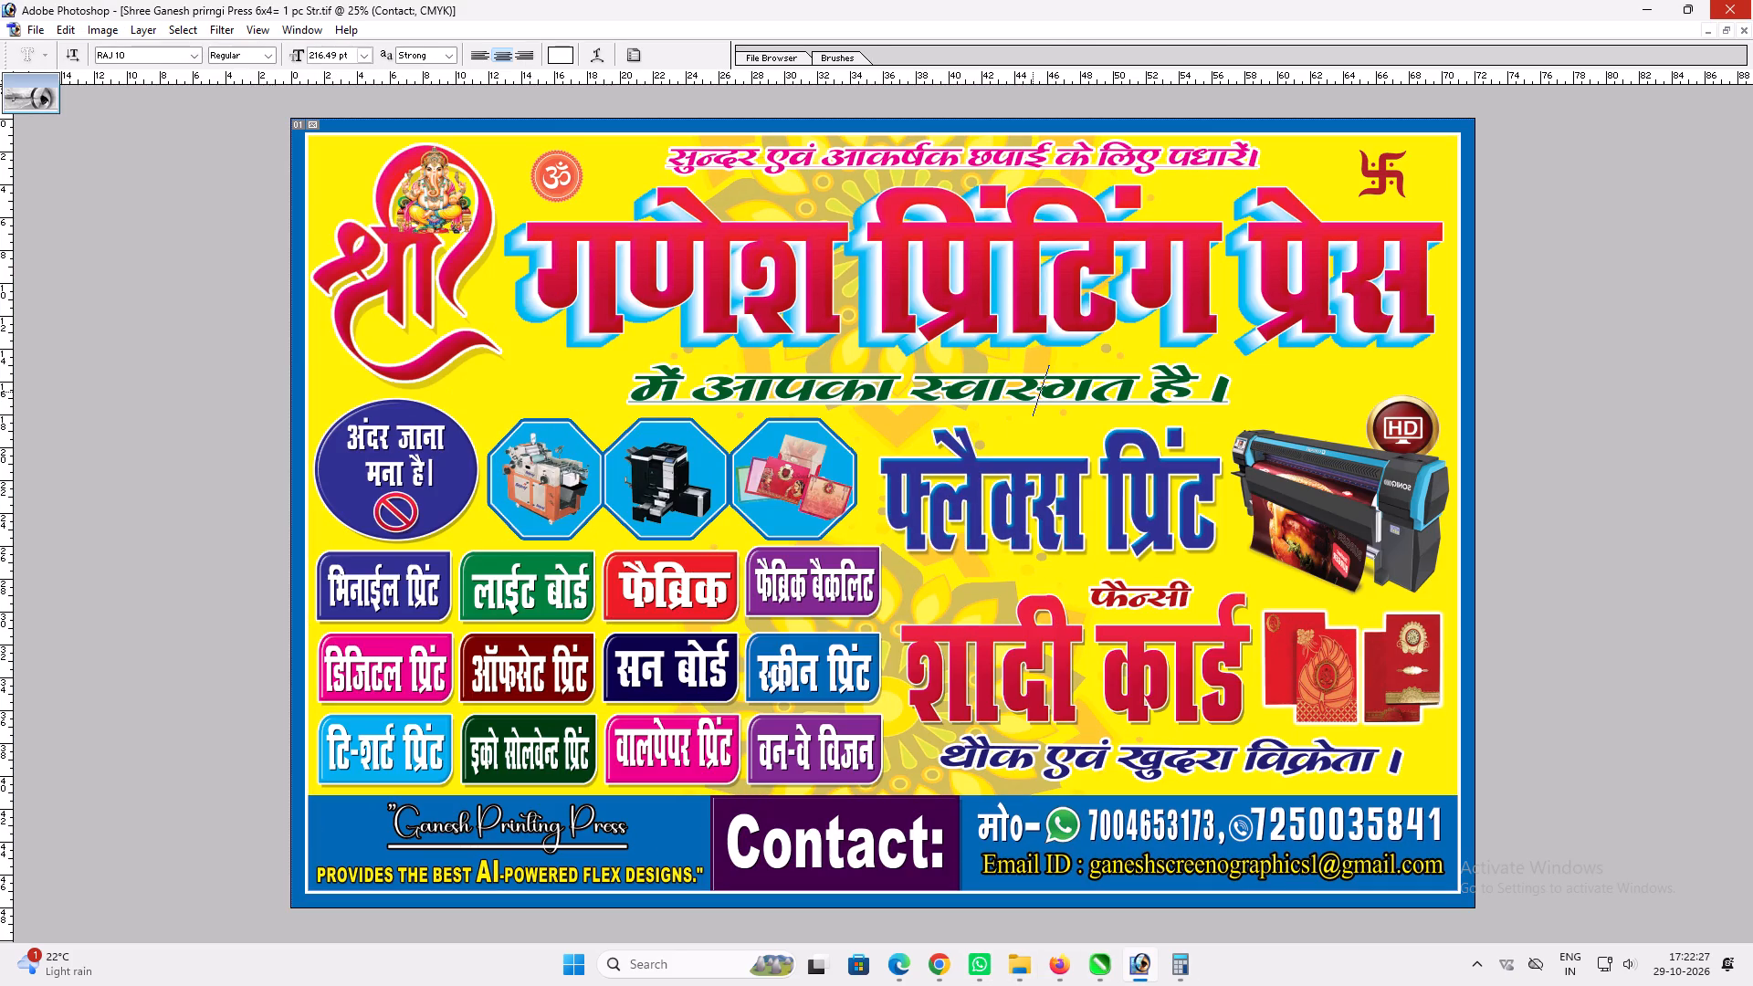
pyautogui.press('BackSpace')
pyautogui.press('Return')
# Stretch the "फ्लैक्स प्रिंट" text taller towards the heading and nudge it slightly upward.
pyautogui.press('v')
pyautogui.keyDown('ctrl'); pyautogui.click(963, 456); pyautogui.keyUp('ctrl')
pyautogui.hotkey('ctrl', 't')
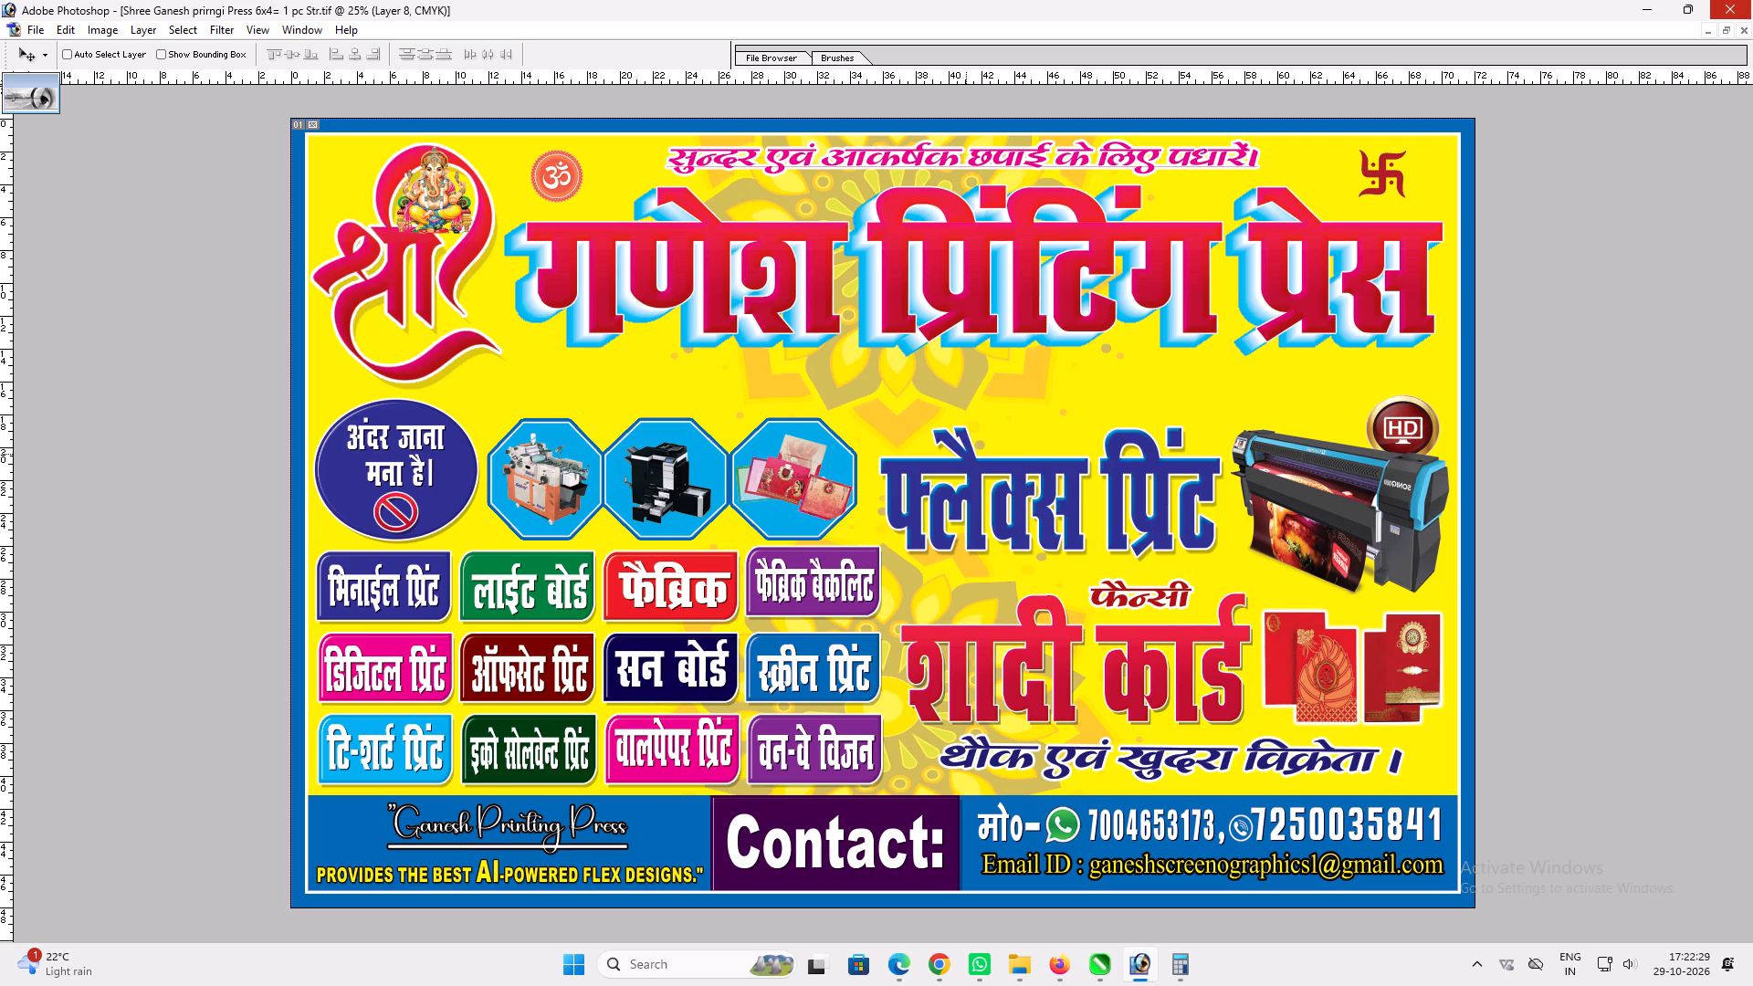
pyautogui.keyDown('shift'); pyautogui.moveTo(972, 427); pyautogui.dragTo(965, 394); pyautogui.keyUp('shift')
pyautogui.hotkey('shift', 'Return')
pyautogui.press('v')
pyautogui.keyDown('shift'); pyautogui.moveTo(952, 490); pyautogui.dragTo(950, 475); pyautogui.keyUp('shift')
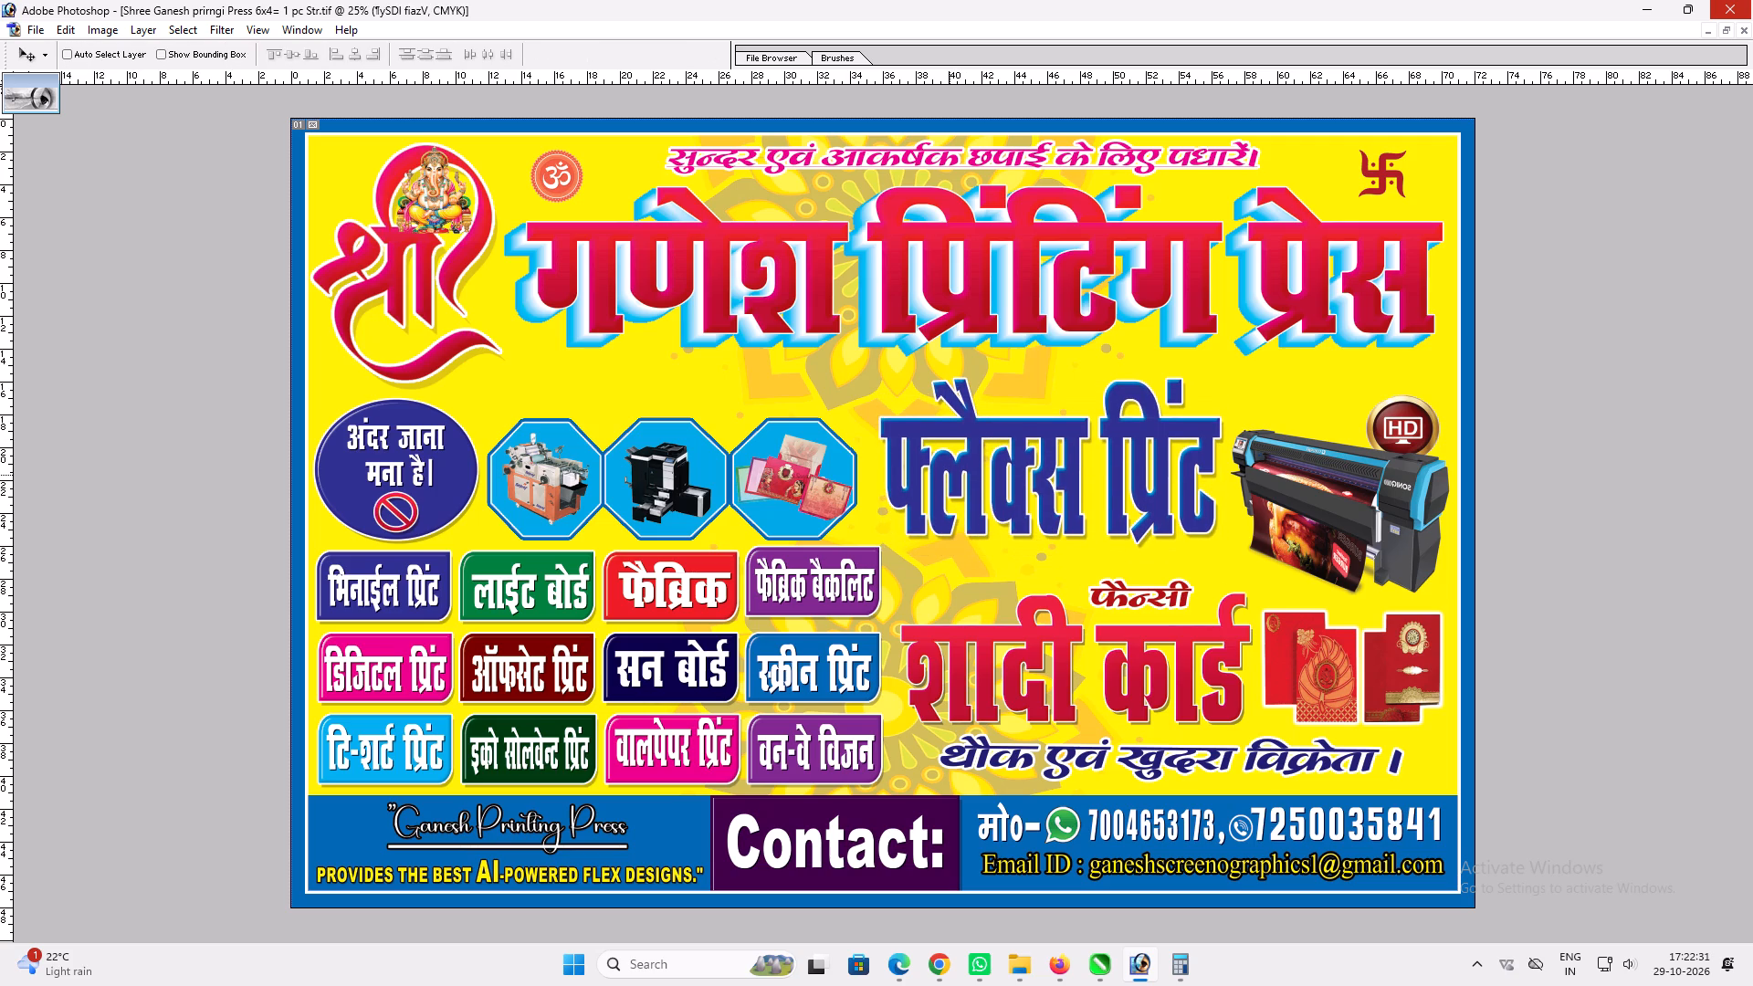
pyautogui.keyDown('shift'); pyautogui.moveTo(950, 475); pyautogui.dragTo(950, 470); pyautogui.keyUp('shift')
# Make the small "फैन्सी" text taller and shift it up, closer to "फ्लैक्स प्रिंट".
pyautogui.keyDown('ctrl'); pyautogui.click(1132, 603); pyautogui.keyUp('ctrl')
pyautogui.hotkey('ctrl', 't')
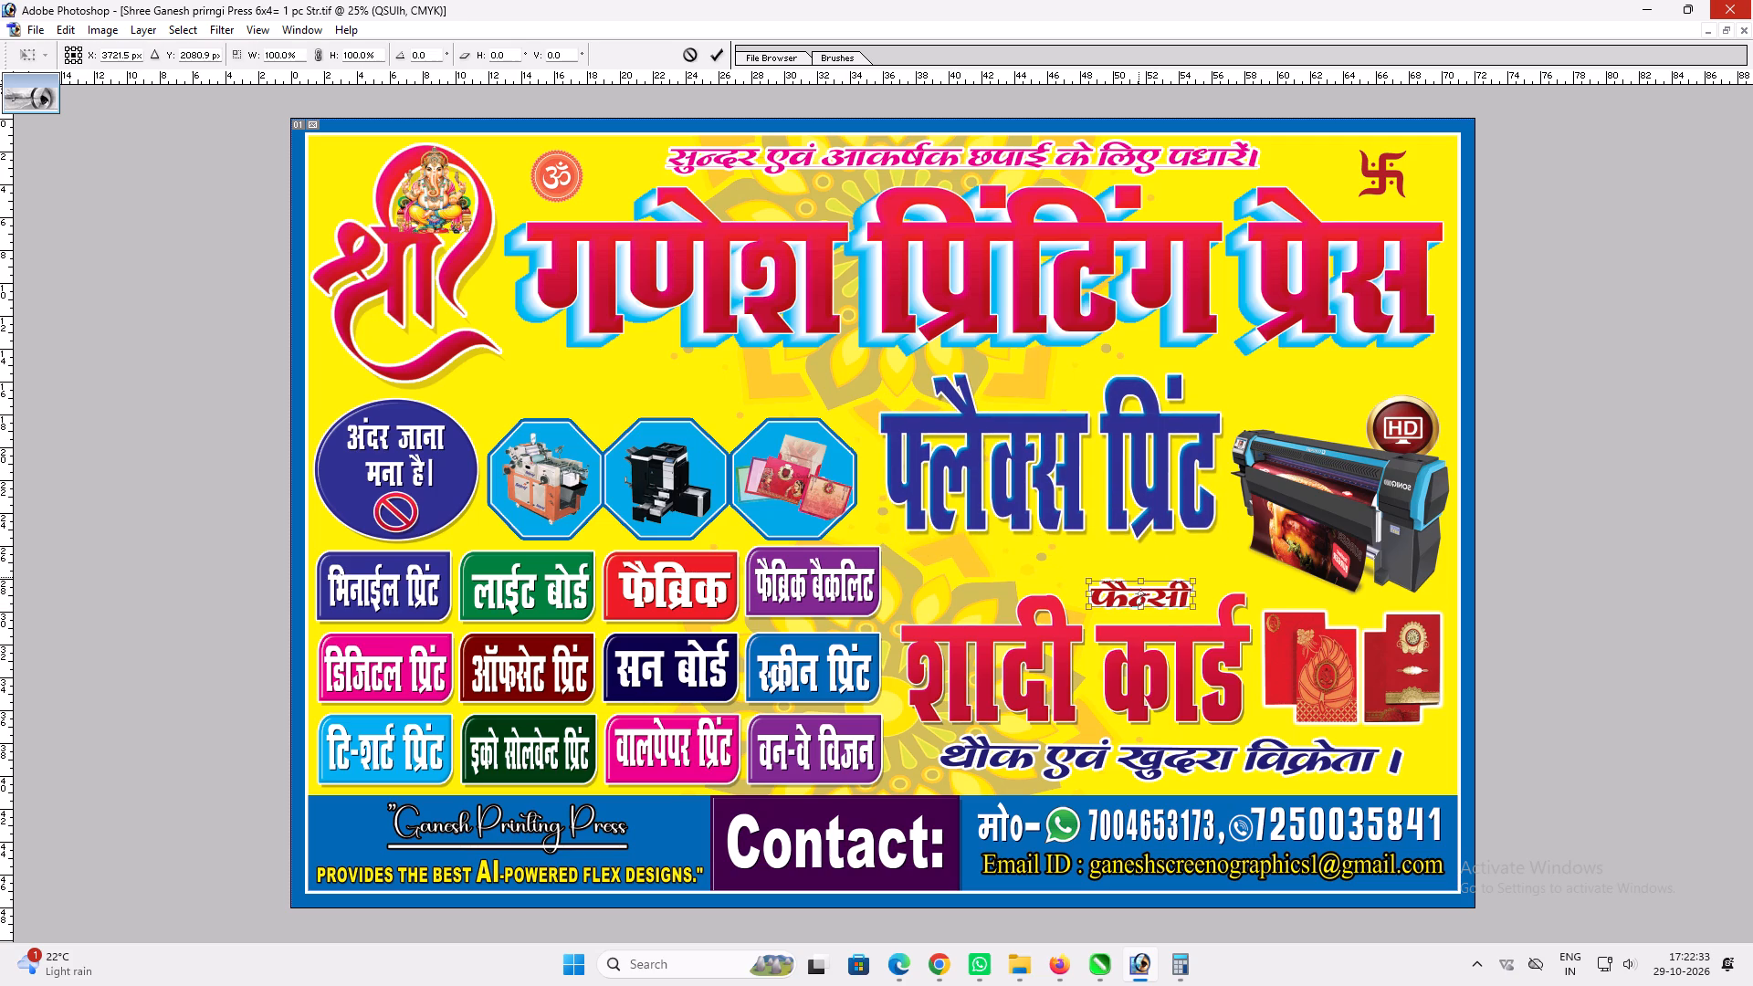
pyautogui.moveTo(1139, 577); pyautogui.dragTo(1141, 561)
pyautogui.hotkey('shift', 'Return')
pyautogui.press('v')
pyautogui.moveTo(1139, 582); pyautogui.dragTo(1140, 572)
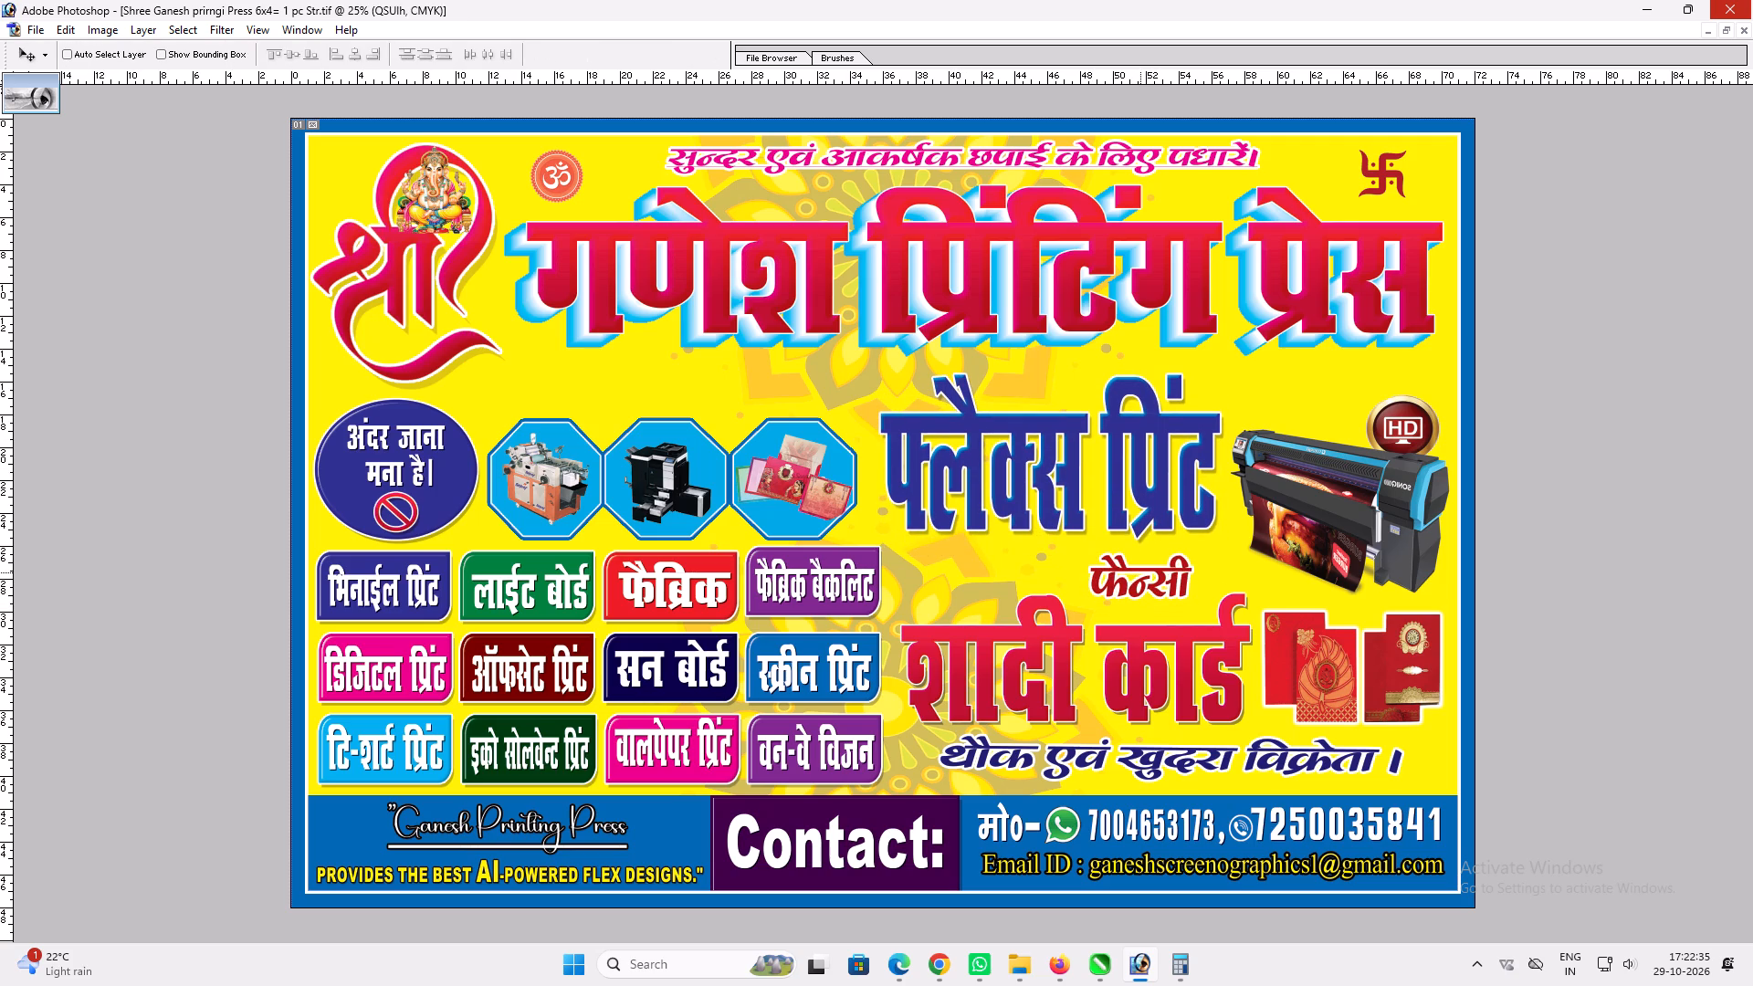
pyautogui.moveTo(1140, 572); pyautogui.dragTo(1140, 572)
# Stretch the "शादी कार्ड" text upward and nudge "फैन्सी" slightly up above it.
pyautogui.keyDown('ctrl'); pyautogui.click(1128, 645); pyautogui.keyUp('ctrl')
pyautogui.hotkey('ctrl', 't')
pyautogui.keyDown('shift'); pyautogui.moveTo(1135, 595); pyautogui.dragTo(1133, 564); pyautogui.keyUp('shift')
pyautogui.press('Return')
pyautogui.press('v')
pyautogui.keyDown('ctrl'); pyautogui.doubleClick(1109, 587); pyautogui.keyUp('ctrl')
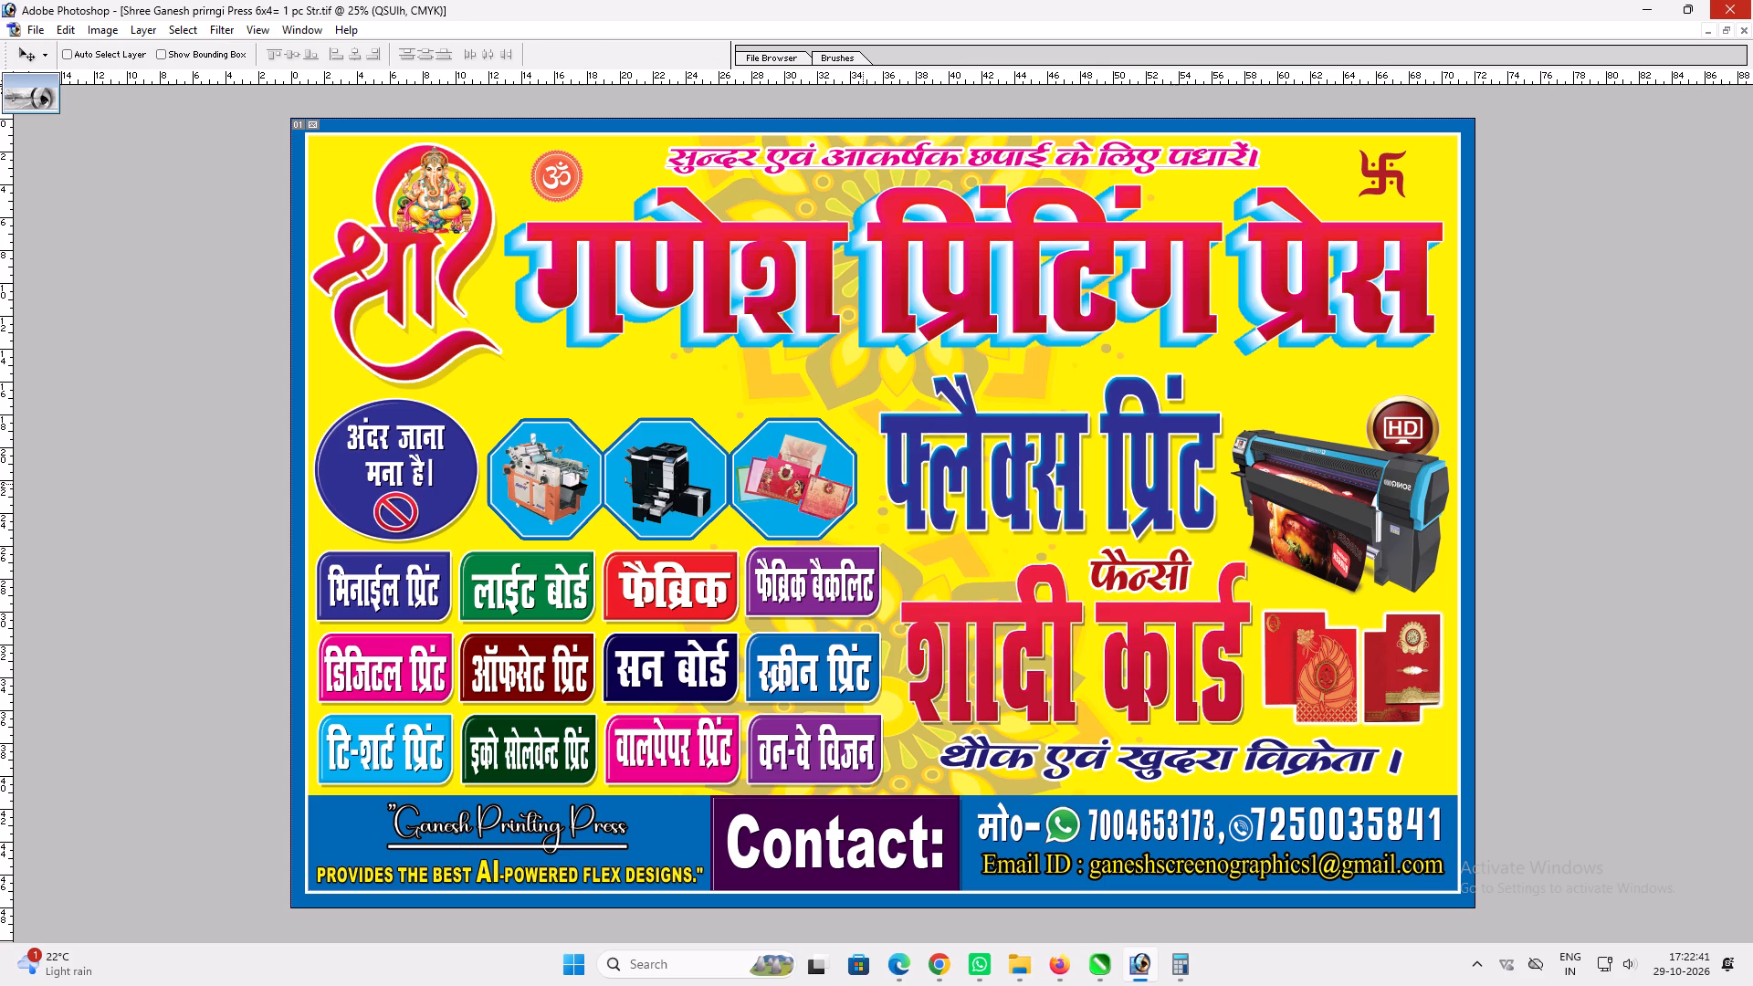
# Stretch the row of three octagonal machine and card pictures to about 107% height.
pyautogui.keyDown('ctrl'); pyautogui.click(814, 463); pyautogui.keyUp('ctrl')
pyautogui.hotkey('ctrl', 't')
pyautogui.keyDown('shift'); pyautogui.moveTo(797, 415); pyautogui.dragTo(797, 407); pyautogui.keyUp('shift')
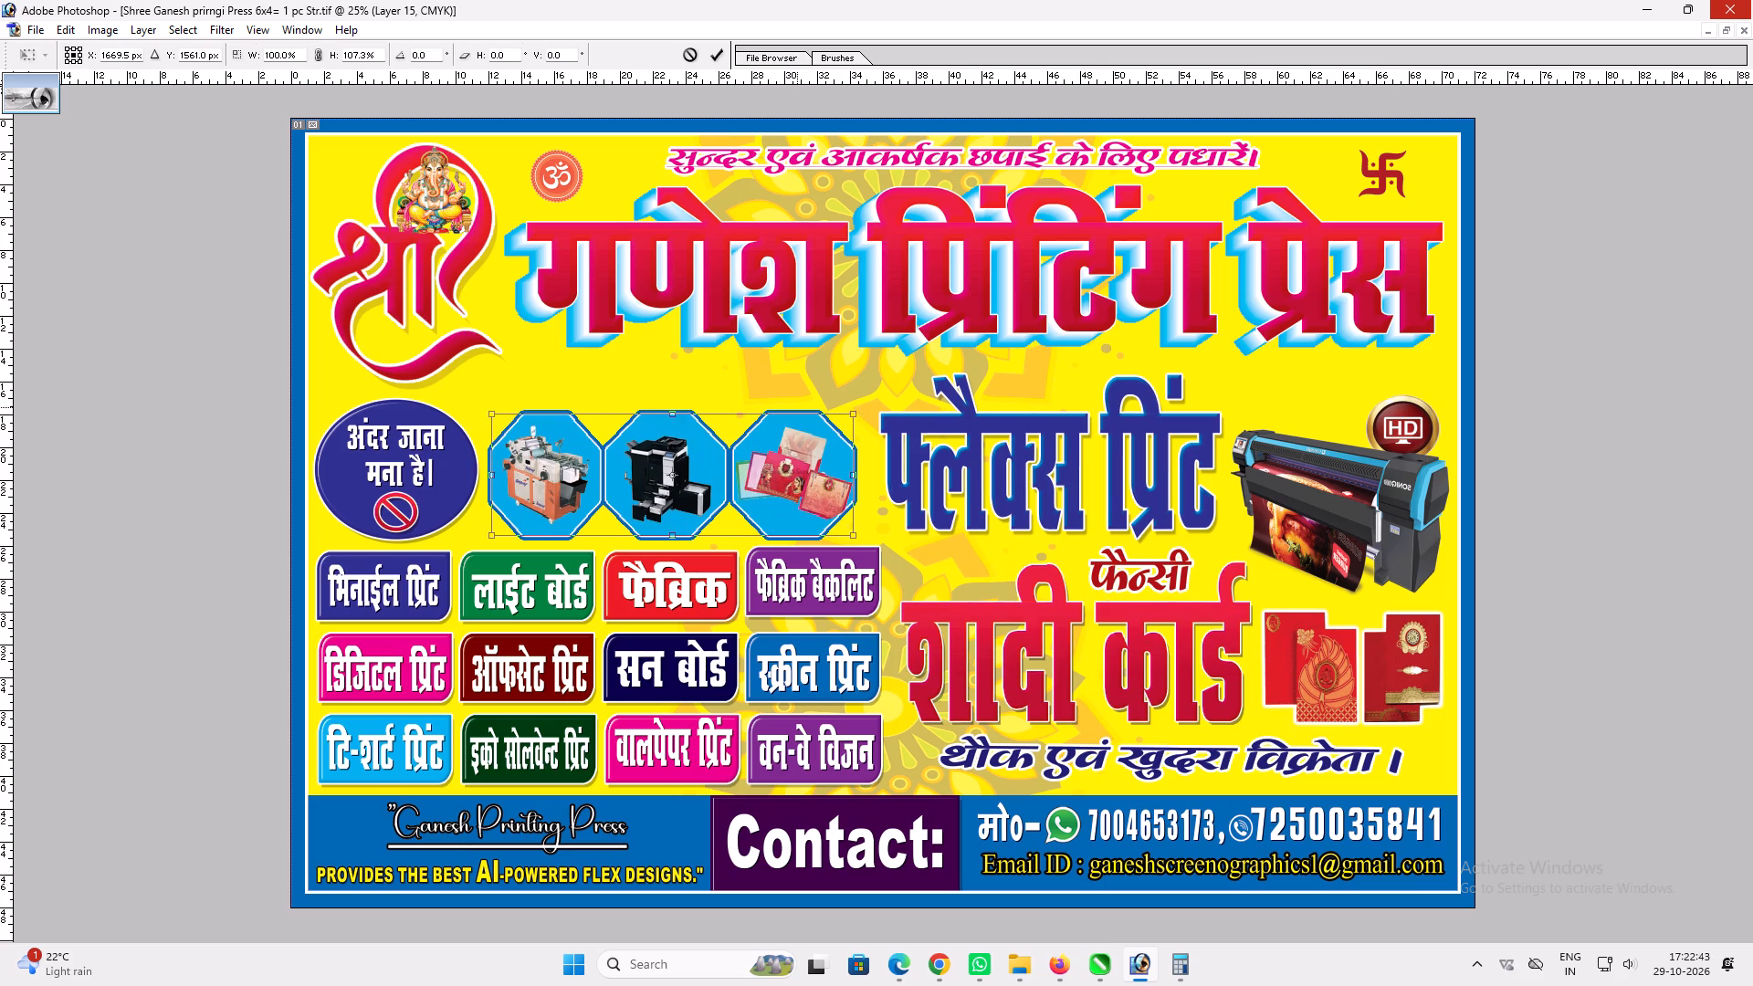
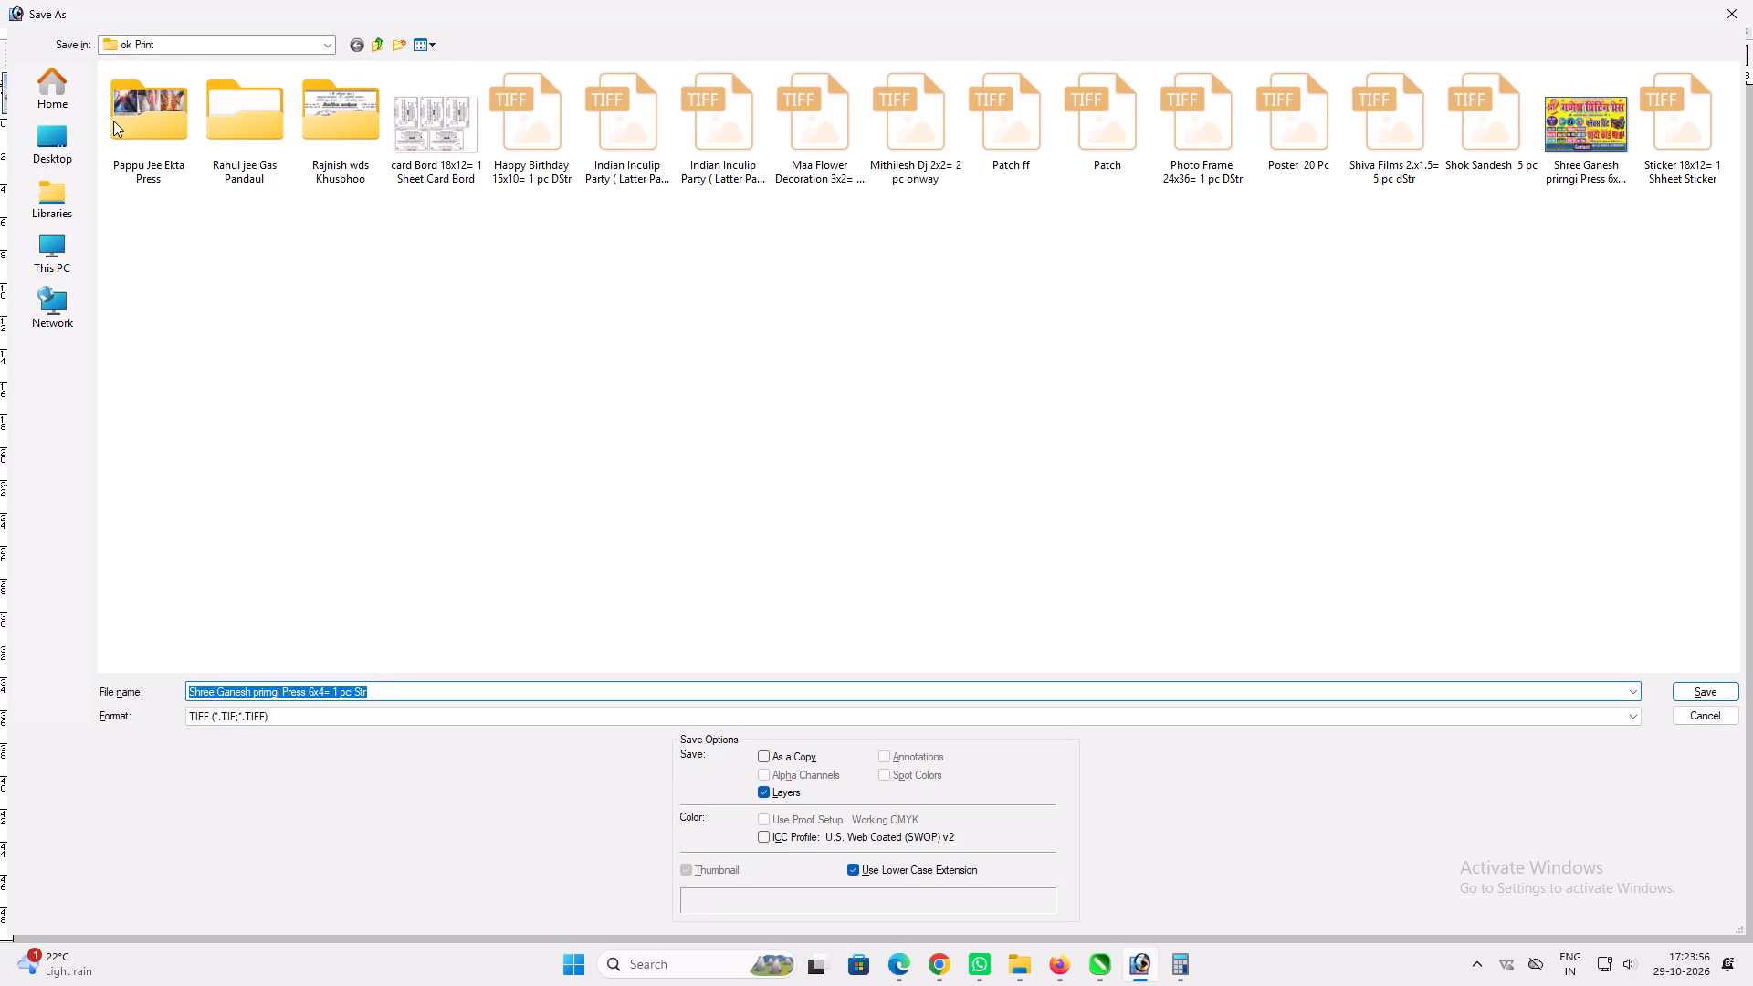
# Save the banner as a layered TIFF in drive H's 2026 > october > 29.10.2026 folder, with its file name ending in "dstr".
pyautogui.click(35, 264)
pyautogui.doubleClick(1235, 106)
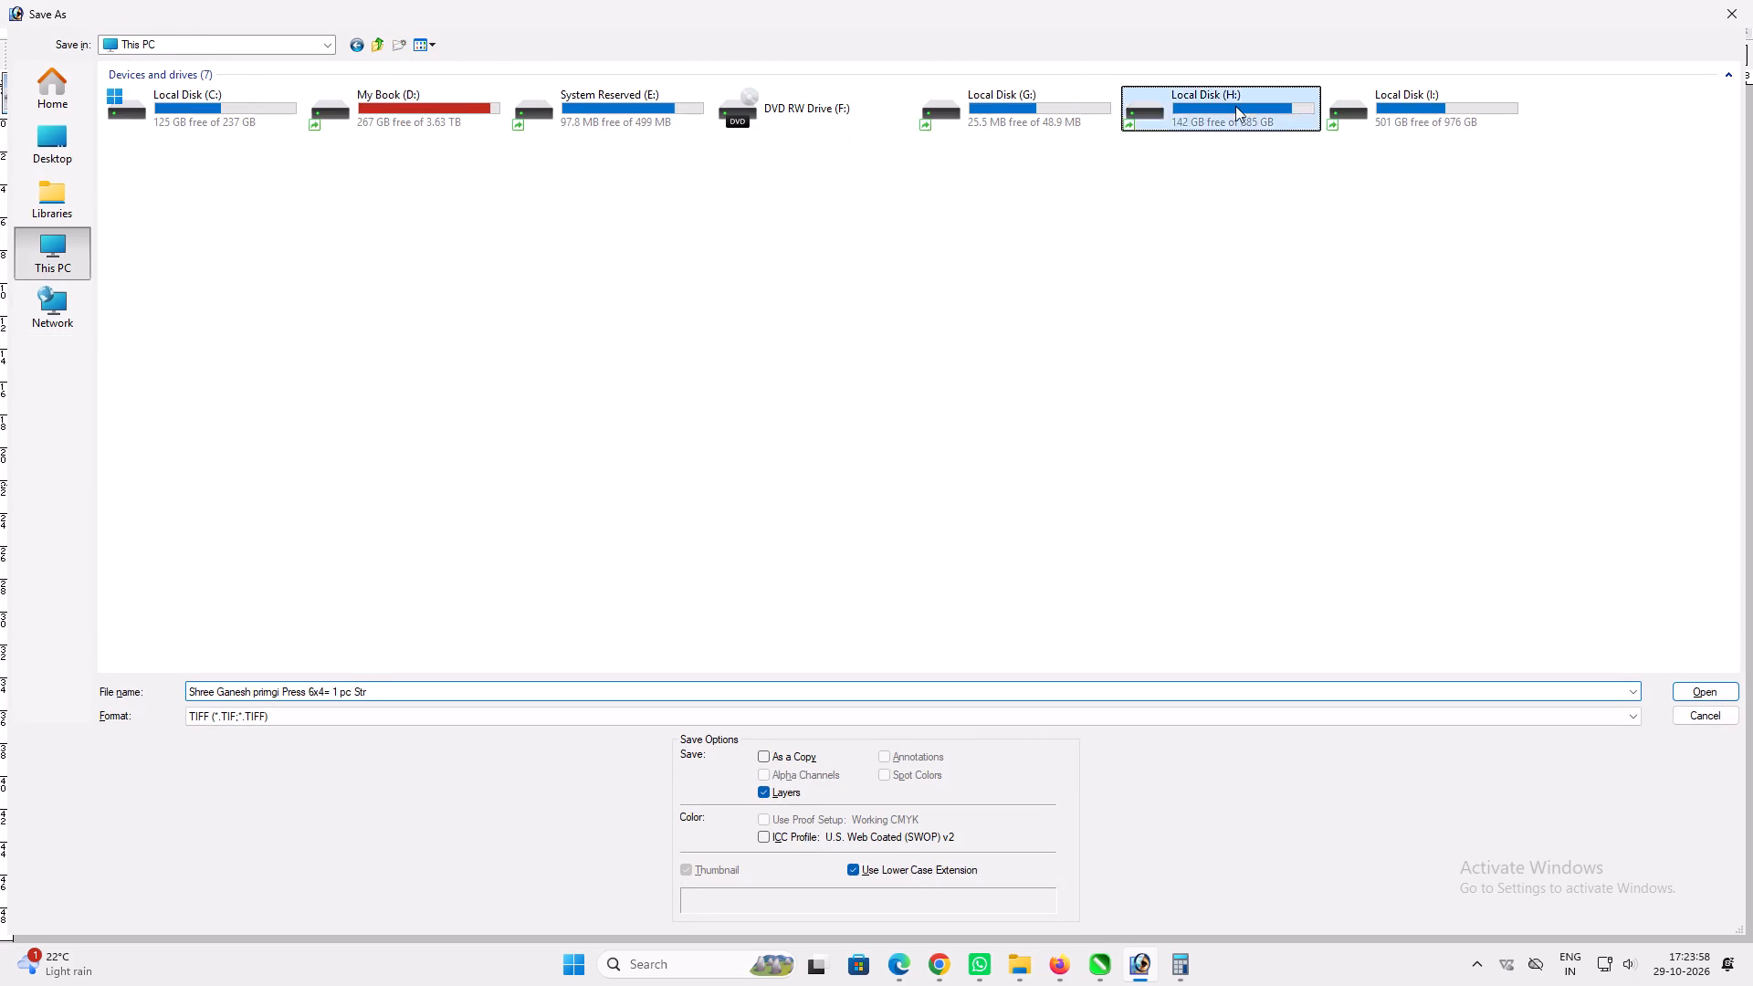
pyautogui.doubleClick(225, 122)
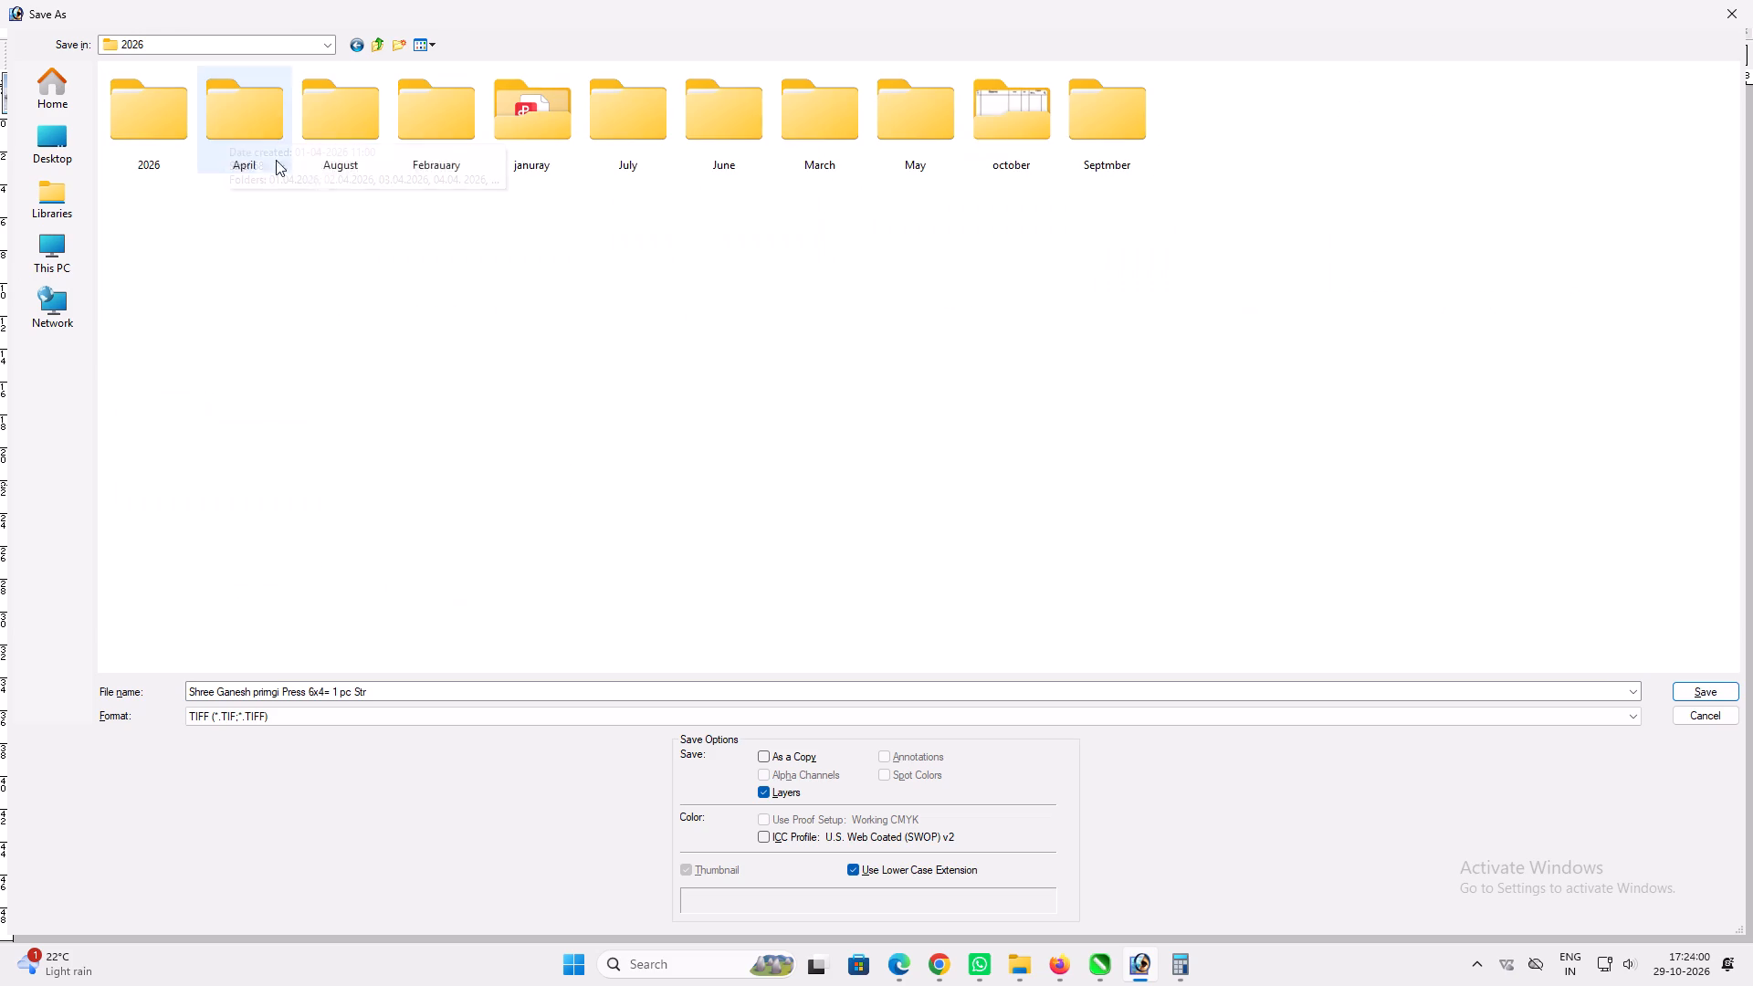
pyautogui.doubleClick(1021, 127)
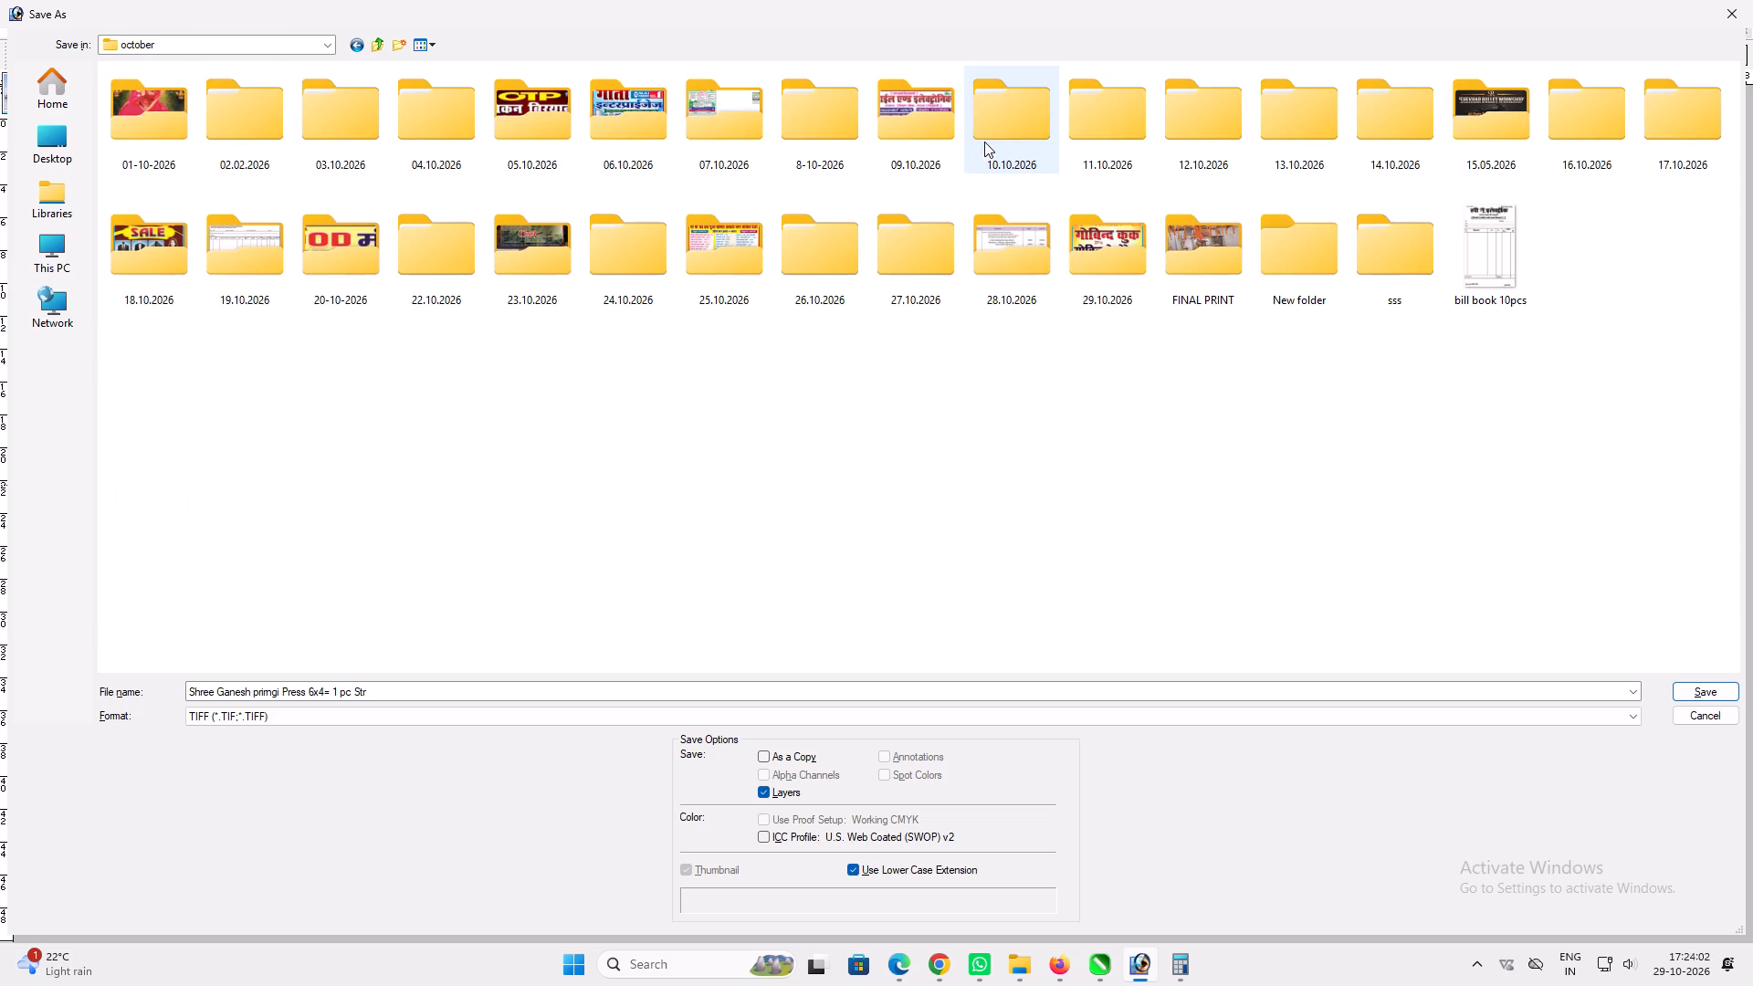
pyautogui.doubleClick(1078, 246)
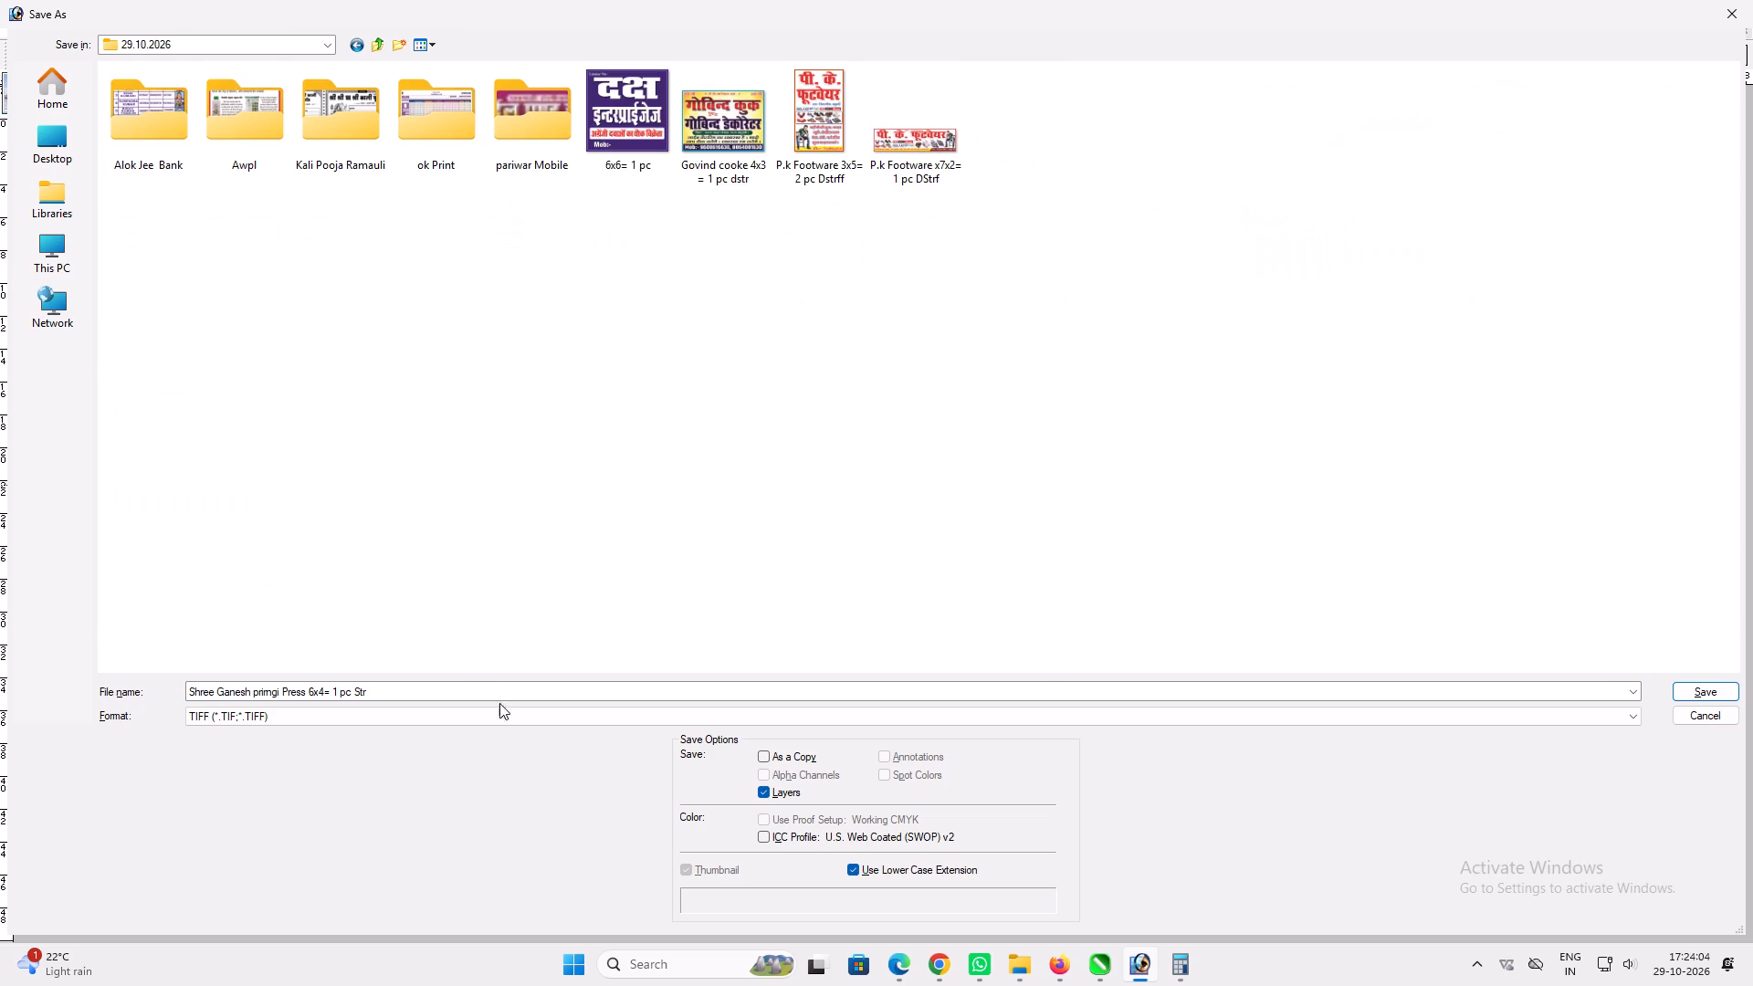
pyautogui.doubleClick(465, 697)
pyautogui.moveTo(462, 697); pyautogui.dragTo(447, 697)
pyautogui.press('d')
pyautogui.write('str')
pyautogui.press('Return')
pyautogui.press('Return')
pyautogui.press('Return')
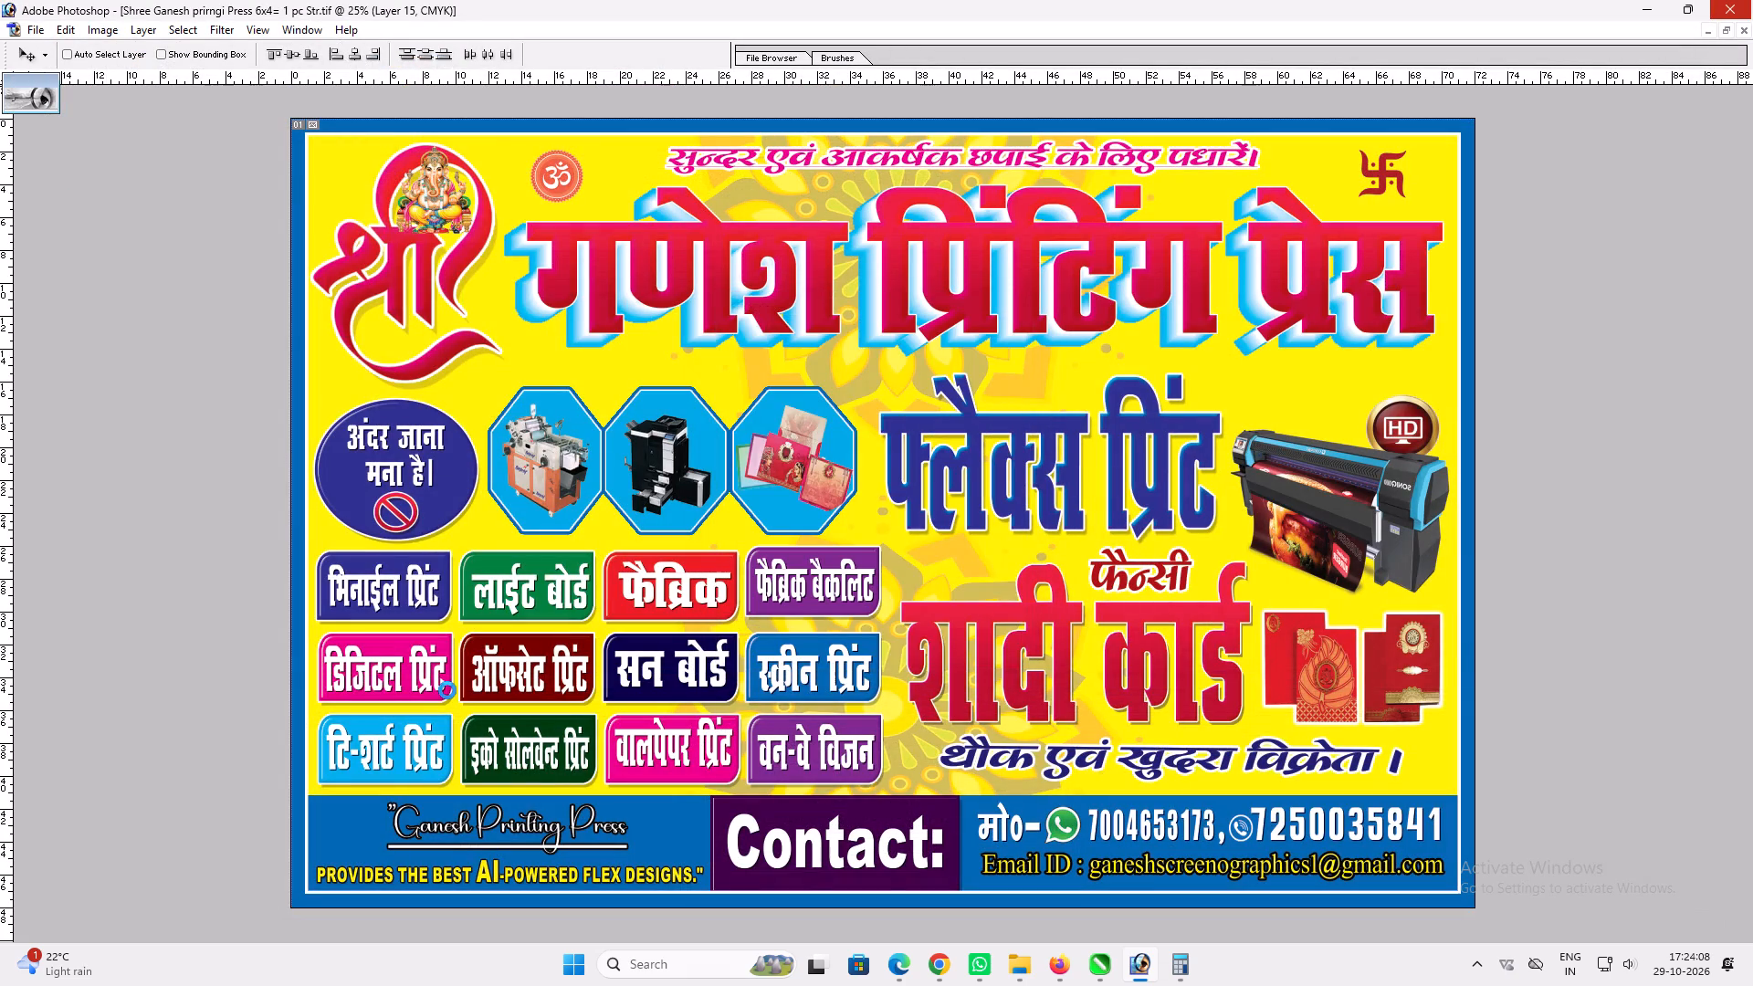